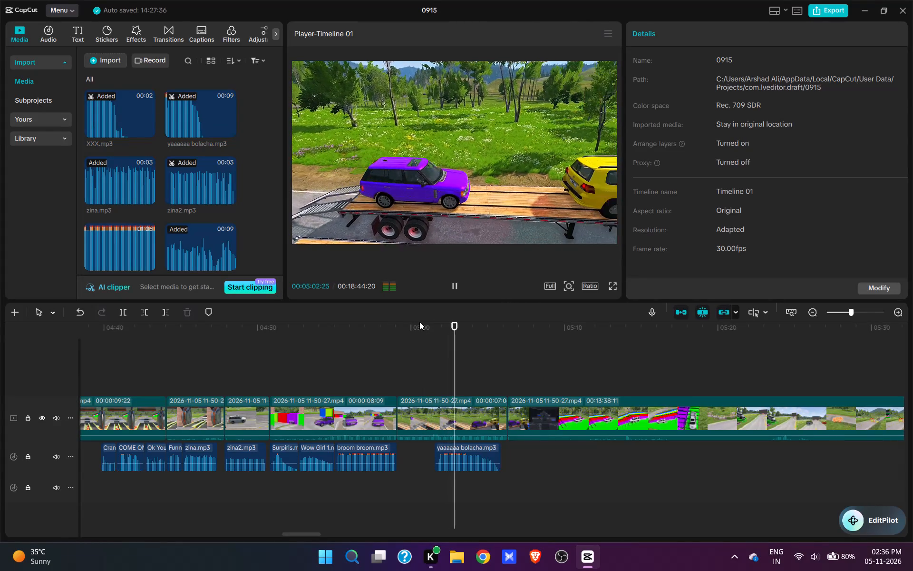
Trim about 4.5 seconds off the start of the last video clip so it opens on the white SUV atop the coloured stairs.
{"action": "left_click", "coordinate": [579, 367]}
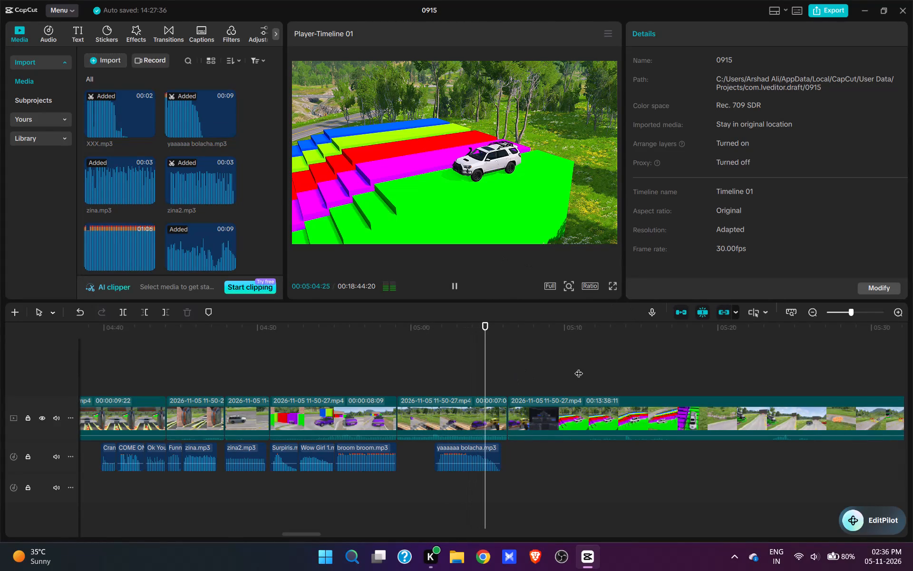
{"action": "key", "text": "space"}
{"action": "key", "text": "space"}
{"action": "left_click", "coordinate": [587, 369]}
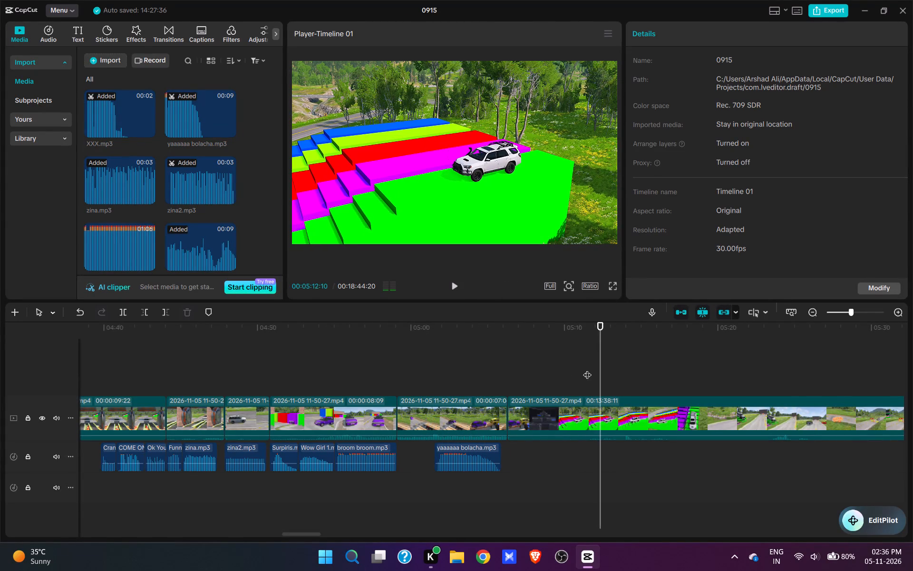
{"action": "left_click", "coordinate": [564, 368]}
{"action": "key", "text": "space"}
{"action": "key", "text": "space"}
{"action": "type", "text": "q"}
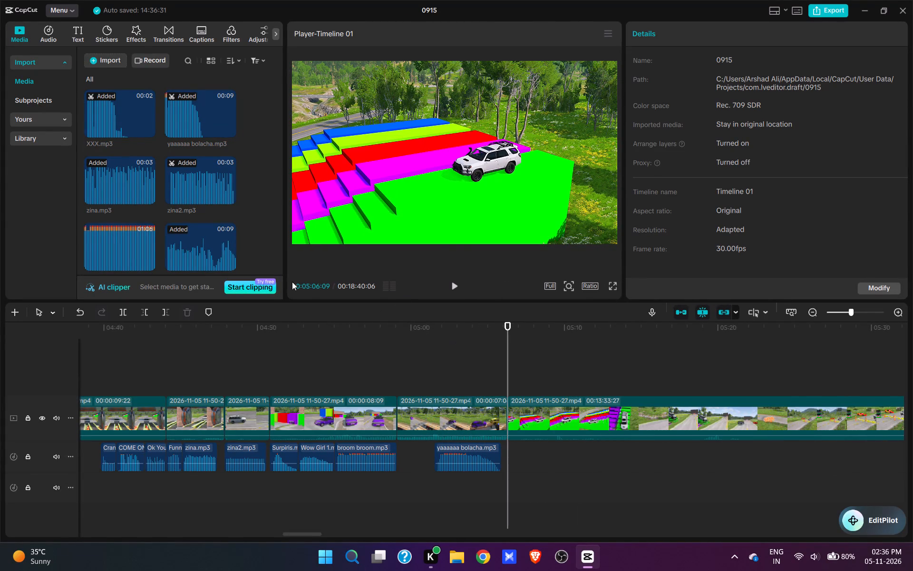
Browse the imported sounds and audition Mario Jump.mp3 and the mixkit-sad sound effect for the SUV scene.
{"action": "scroll", "coordinate": [119, 179], "scroll_direction": "up", "scroll_amount": 20}
{"action": "scroll", "coordinate": [119, 179], "scroll_direction": "up", "scroll_amount": 15}
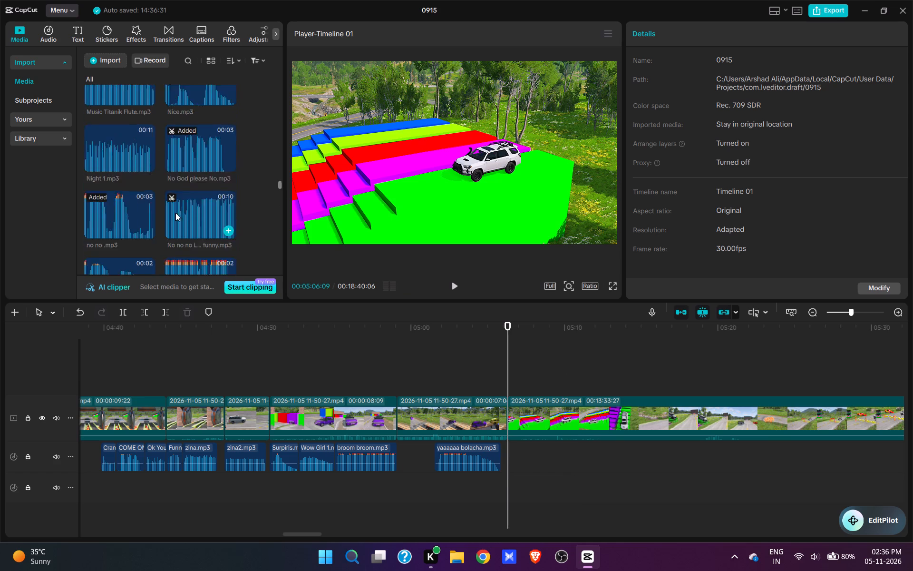
{"action": "scroll", "coordinate": [175, 213], "scroll_direction": "up", "scroll_amount": 20}
{"action": "scroll", "coordinate": [175, 213], "scroll_direction": "up", "scroll_amount": 20}
{"action": "scroll", "coordinate": [175, 213], "scroll_direction": "up", "scroll_amount": 5}
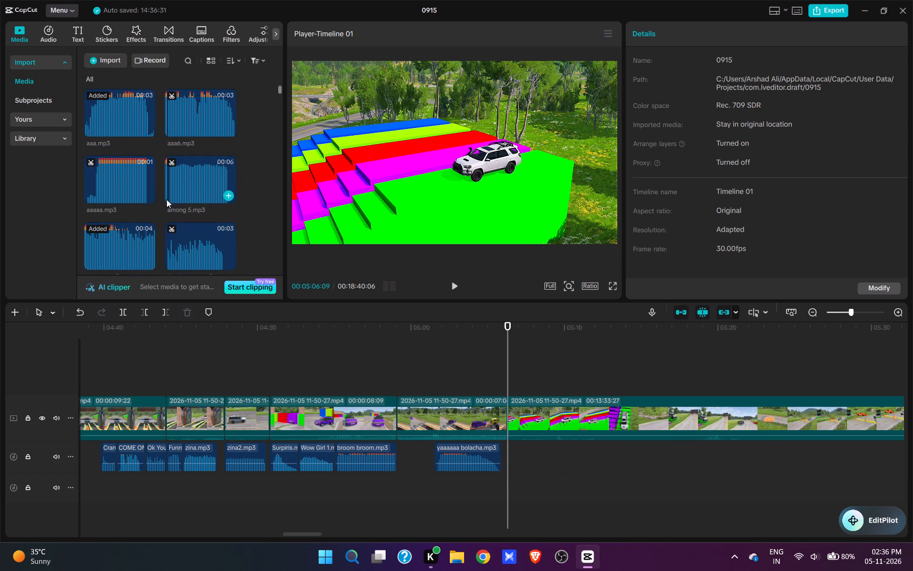
{"action": "scroll", "coordinate": [166, 199], "scroll_direction": "up", "scroll_amount": 5}
{"action": "scroll", "coordinate": [166, 193], "scroll_direction": "down", "scroll_amount": 20}
{"action": "scroll", "coordinate": [166, 193], "scroll_direction": "down", "scroll_amount": 1}
{"action": "left_click_drag", "start_coordinate": [276, 137], "coordinate": [278, 160]}
{"action": "scroll", "coordinate": [257, 154], "scroll_direction": "down", "scroll_amount": 3}
{"action": "left_click_drag", "start_coordinate": [279, 143], "coordinate": [278, 167]}
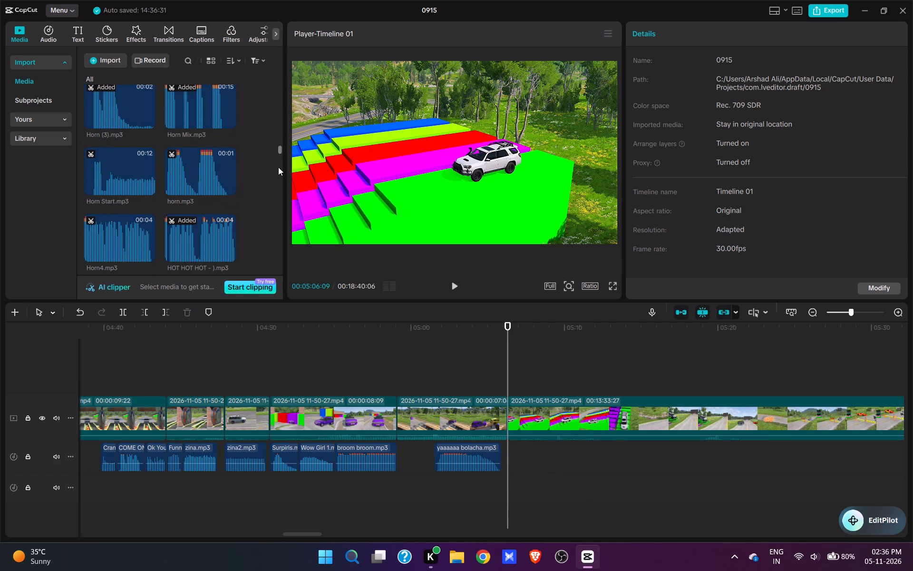
{"action": "left_click_drag", "start_coordinate": [278, 167], "coordinate": [276, 174]}
{"action": "left_click", "coordinate": [119, 176]}
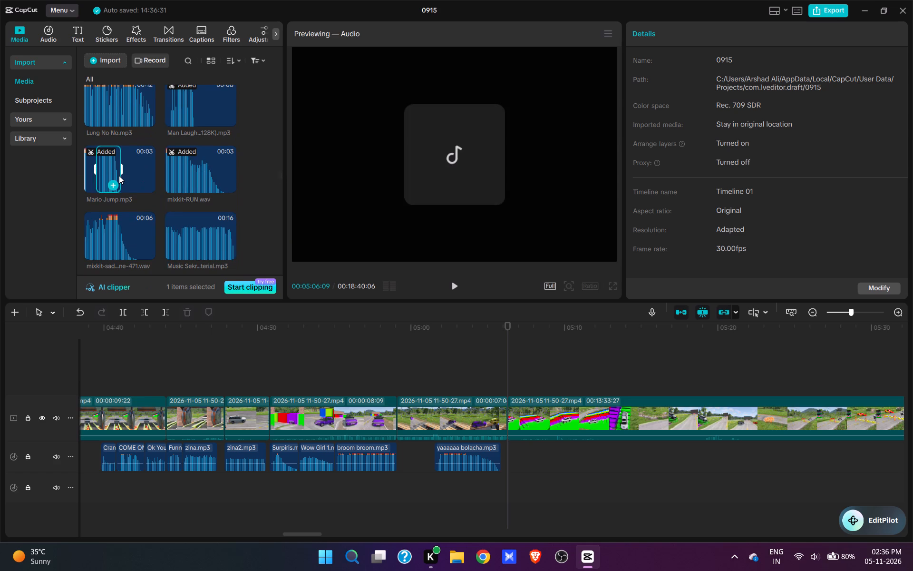
{"action": "left_click", "coordinate": [123, 232]}
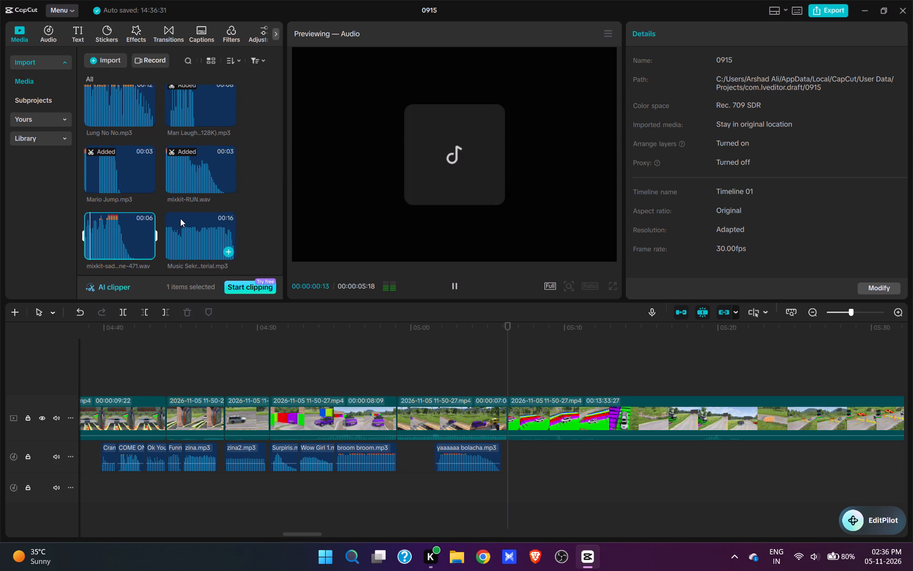
Add the kavboy iyyhaa.mp3 sound to the audio track at 00:05:06:09, where the white SUV clip starts.
{"action": "scroll", "coordinate": [199, 208], "scroll_direction": "up", "scroll_amount": 4}
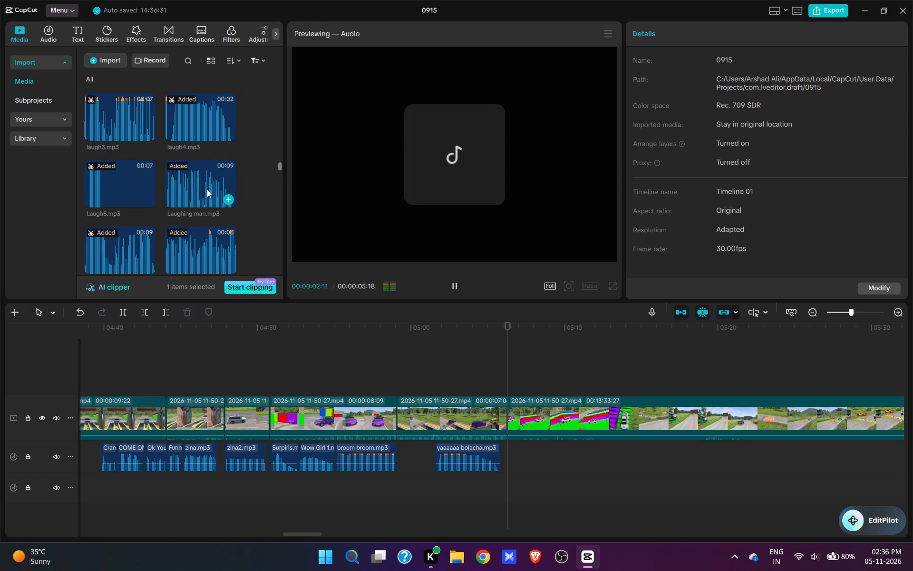
{"action": "scroll", "coordinate": [208, 169], "scroll_direction": "up", "scroll_amount": 2}
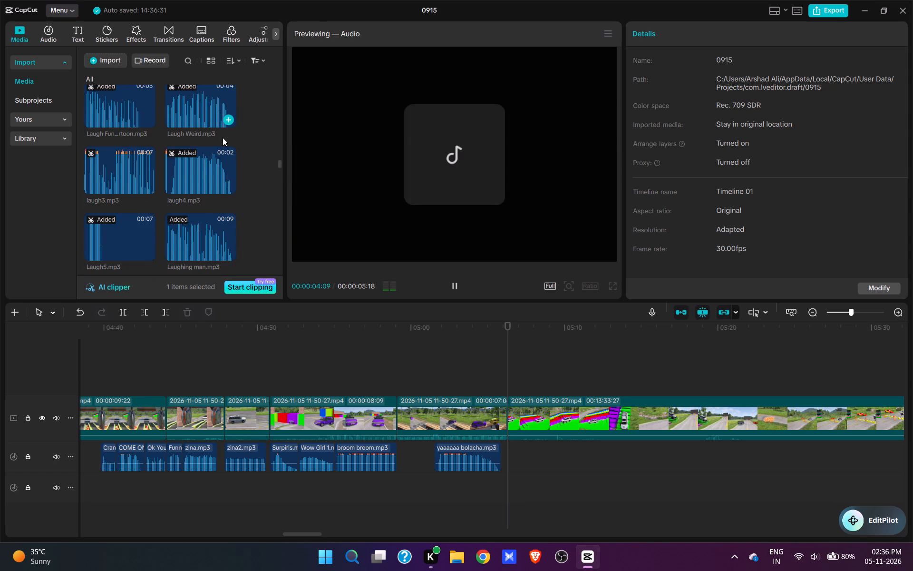
{"action": "left_click", "coordinate": [228, 108]}
Trim about 1 second off the start of the white SUV stairs clip, up to 00:05:07:09.
{"action": "key", "text": "space"}
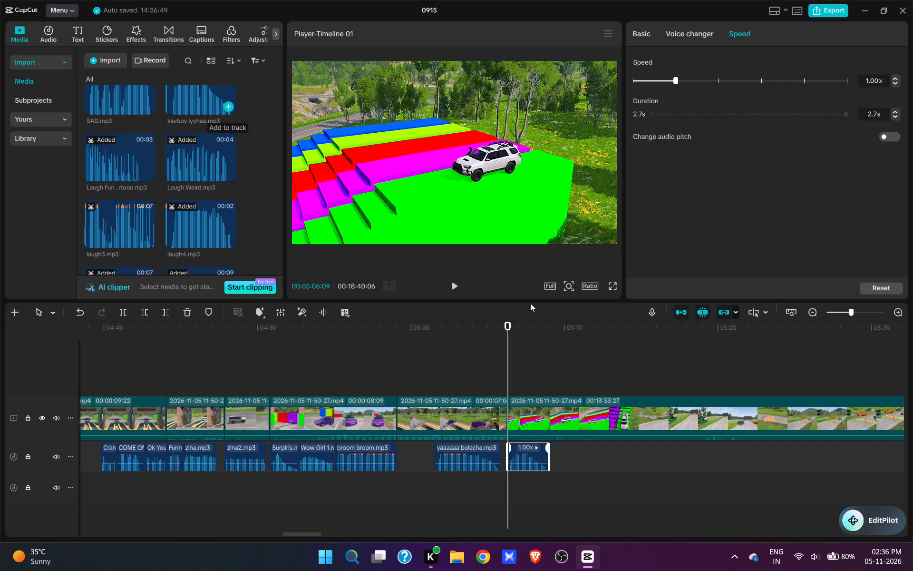
{"action": "key", "text": "space"}
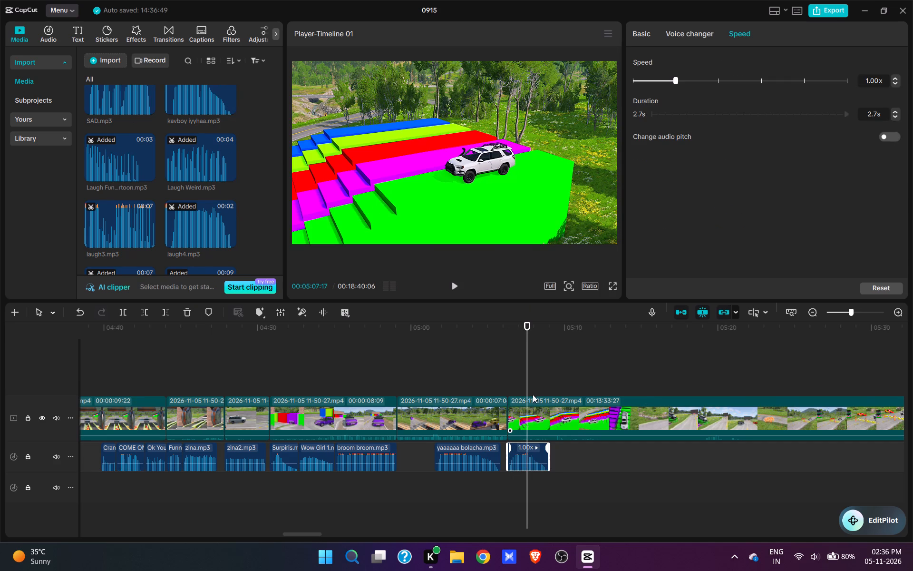
{"action": "left_click", "coordinate": [524, 384]}
{"action": "key", "text": "q"}
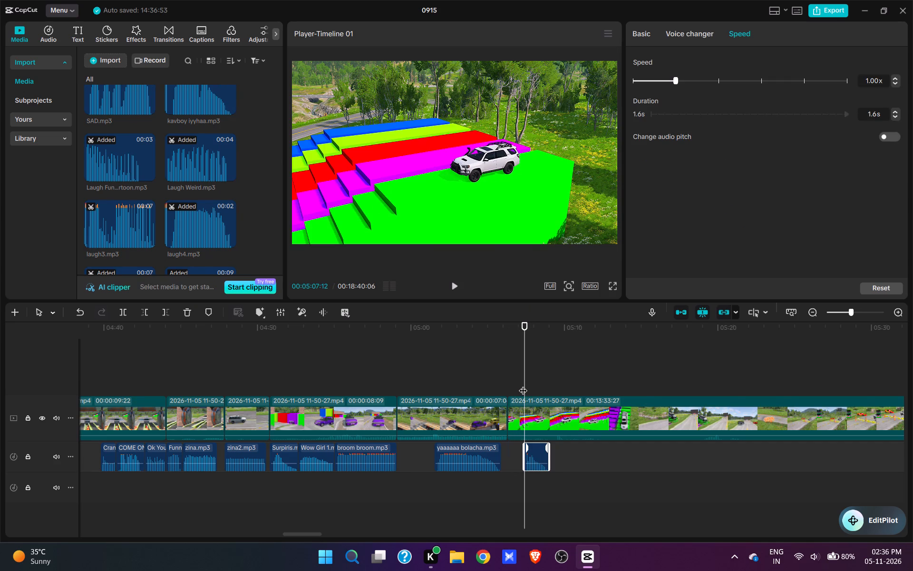
{"action": "key", "text": "ctrl+z"}
{"action": "left_click", "coordinate": [523, 384]}
{"action": "left_click", "coordinate": [524, 404]}
{"action": "key", "text": "q"}
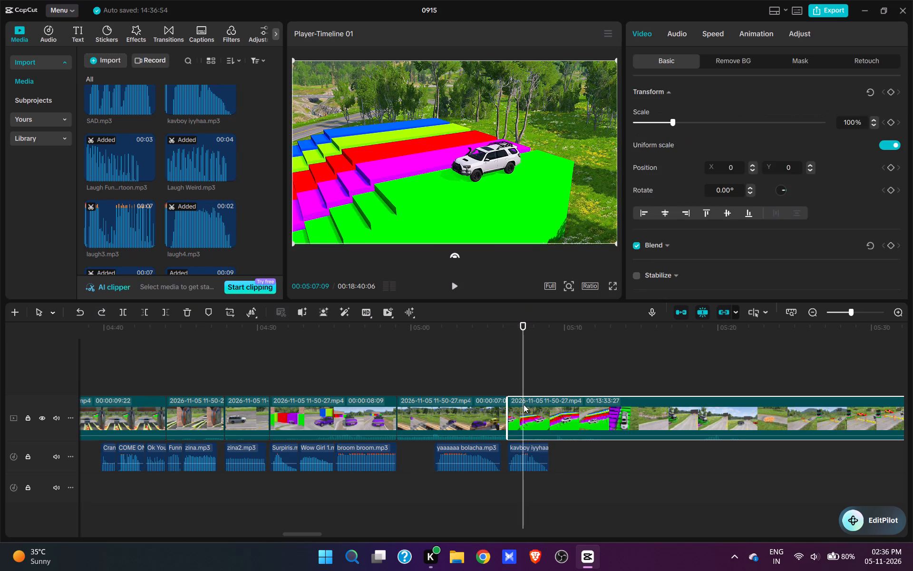
Trim the end of the kavboy iyyhaa.mp3 audio clip to 00:05:08:20, as the SUV starts down the stairs.
{"action": "key", "text": "space"}
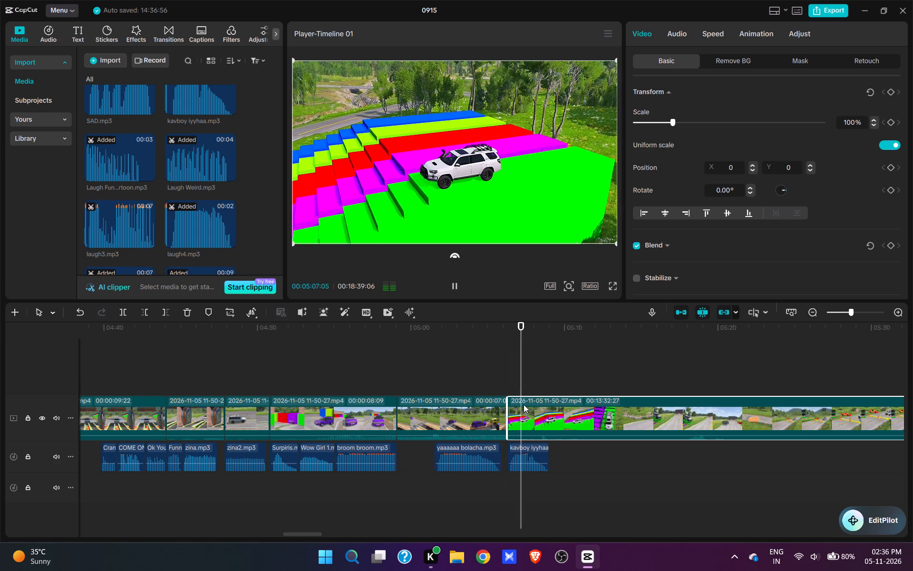
{"action": "key", "text": "space"}
{"action": "key", "text": "space"}
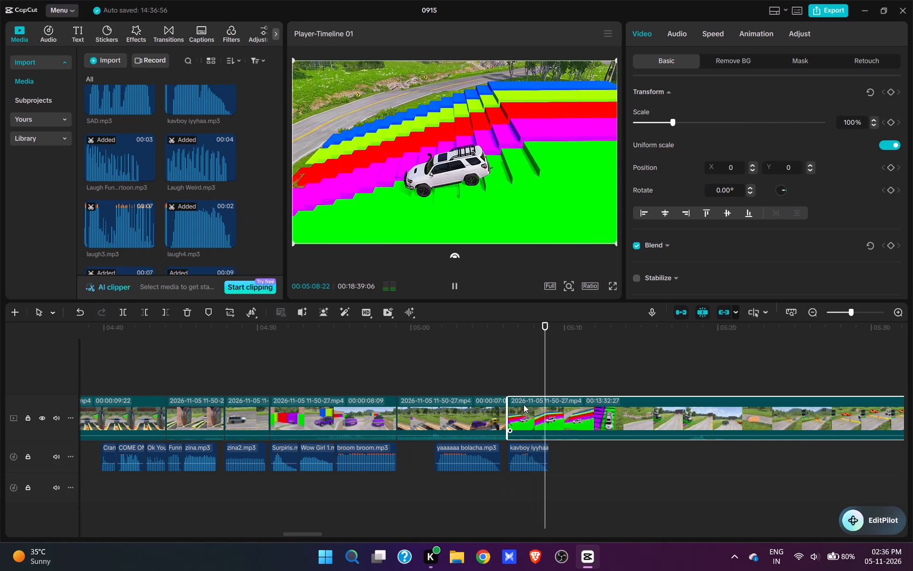
{"action": "key", "text": "space"}
{"action": "key", "text": "space"}
{"action": "left_click", "coordinate": [544, 378]}
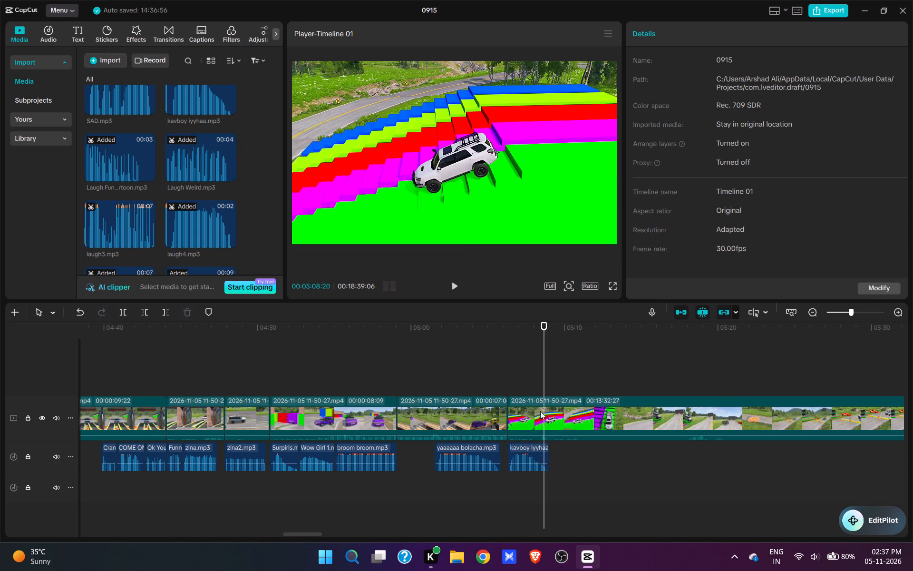
{"action": "left_click", "coordinate": [540, 447]}
{"action": "key", "text": "e"}
Add the zina2.mp3 sound at 00:05:08:20, directly after the kavboy iyyhaa.mp3 clip.
{"action": "scroll", "coordinate": [208, 153], "scroll_direction": "down", "scroll_amount": 5}
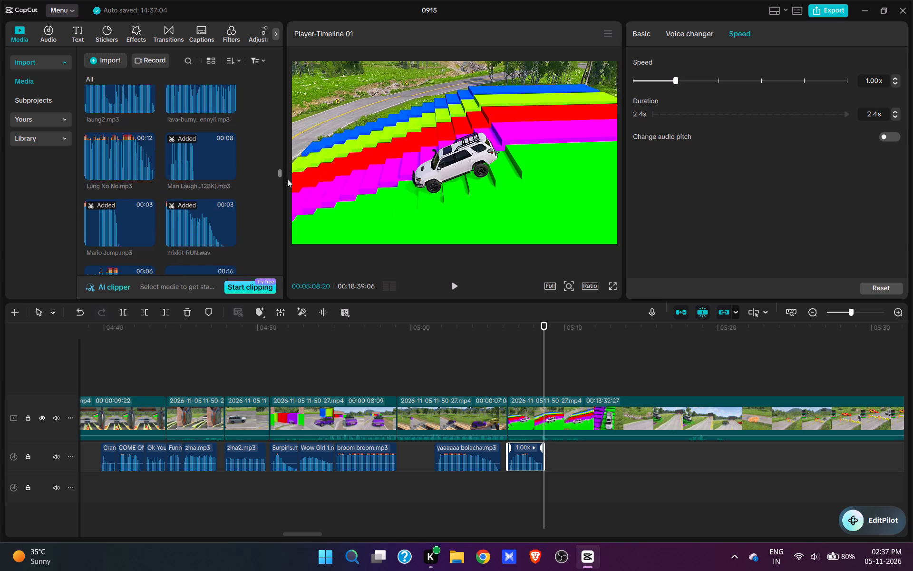
{"action": "left_click_drag", "start_coordinate": [279, 171], "coordinate": [288, 283]}
{"action": "scroll", "coordinate": [248, 220], "scroll_direction": "up", "scroll_amount": 3}
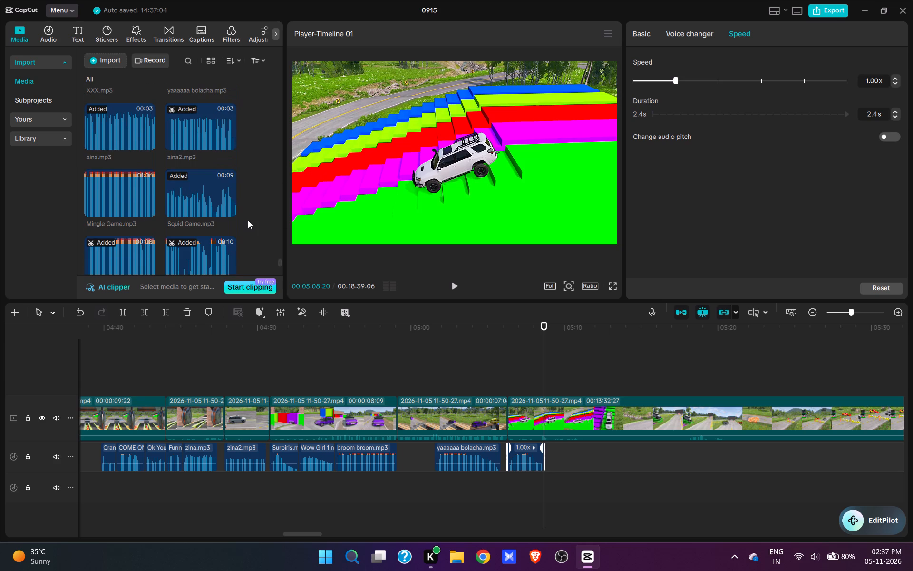
{"action": "left_click", "coordinate": [226, 144]}
Split the SUV video clip at 00:05:10:28 and trim about 7 seconds off the start of the part that follows.
{"action": "key", "text": "space"}
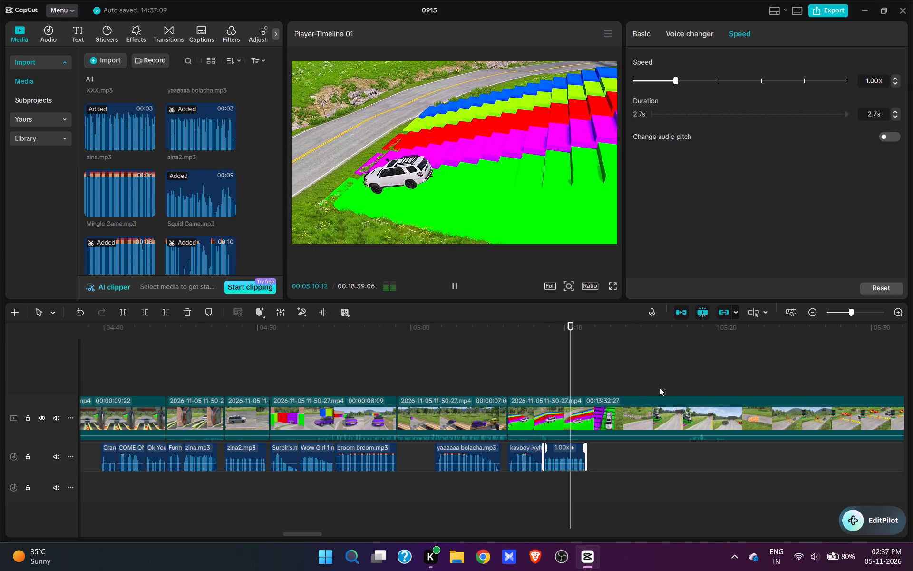
{"action": "key", "text": "space"}
{"action": "left_click", "coordinate": [610, 412]}
{"action": "key", "text": "w"}
{"action": "left_click", "coordinate": [680, 377]}
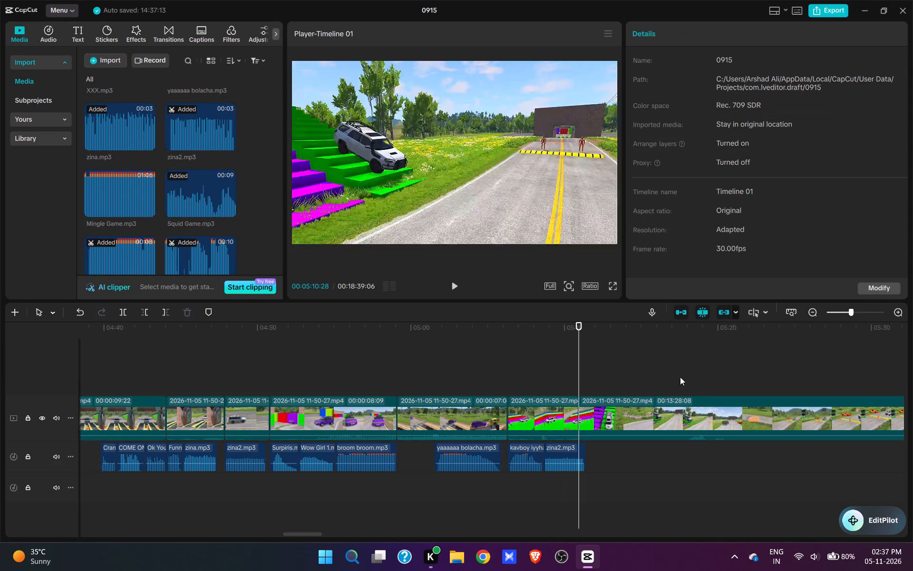
{"action": "key", "text": "space"}
{"action": "key", "text": "space"}
{"action": "type", "text": "q"}
Split the road footage at 00:05:12:28 and trim about 20 seconds off the following part, so the SUV is just entering the speed-bump shot.
{"action": "key", "text": "space"}
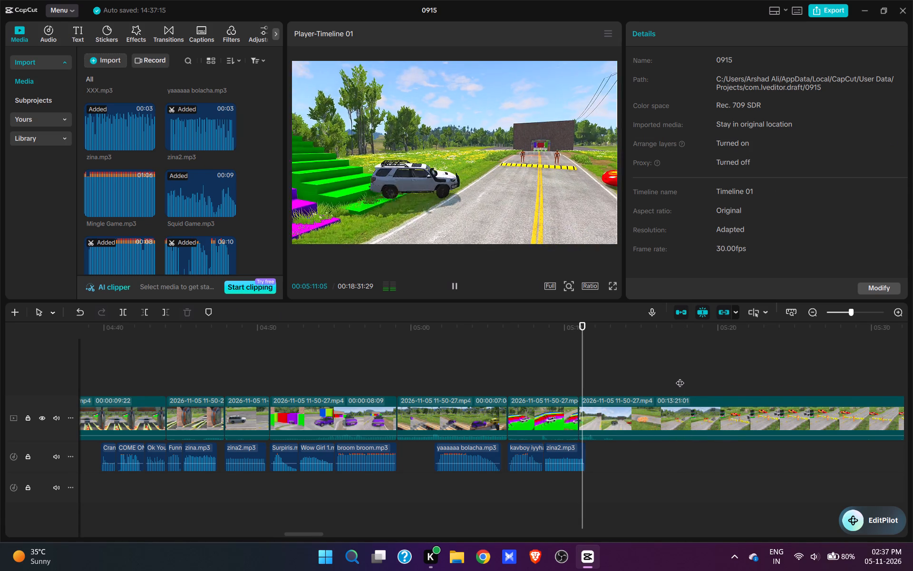
{"action": "key", "text": "space"}
{"action": "key", "text": "space"}
{"action": "key", "text": "space"}
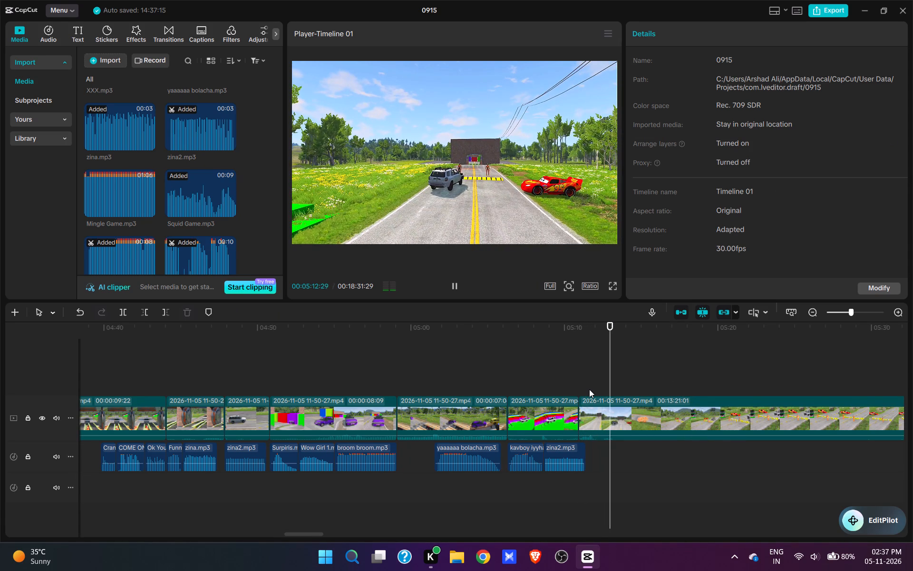
{"action": "left_click", "coordinate": [605, 381]}
{"action": "key", "text": "space"}
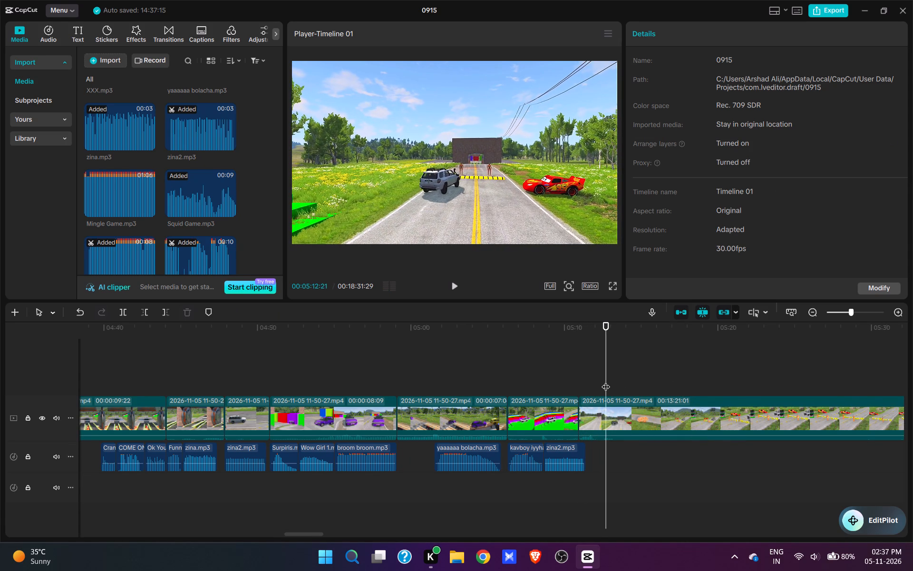
{"action": "key", "text": "space"}
{"action": "type", "text": "w"}
{"action": "left_click_drag", "start_coordinate": [637, 394], "coordinate": [566, 471]}
{"action": "left_click", "coordinate": [705, 363]}
{"action": "left_click", "coordinate": [695, 368]}
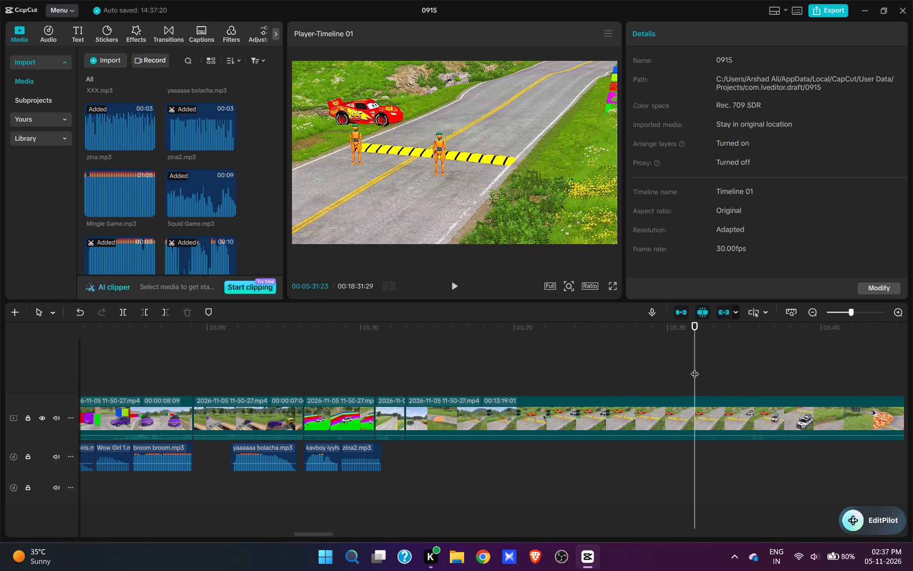
{"action": "key", "text": "space"}
{"action": "key", "text": "space"}
{"action": "type", "text": "q"}
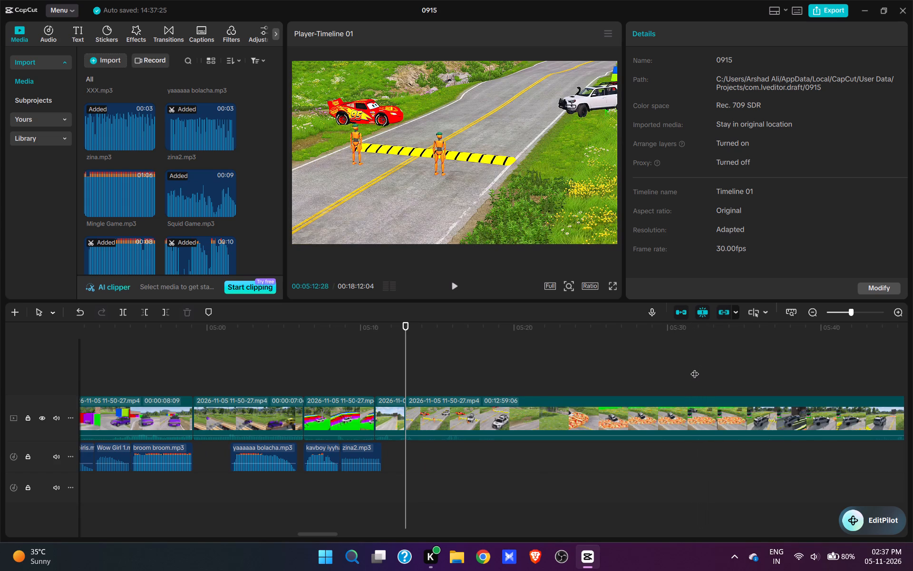
Add the broom broom.mp3 sound to the audio track and place it directly after the zina2.mp3 clip.
{"action": "scroll", "coordinate": [203, 173], "scroll_direction": "down", "scroll_amount": 8}
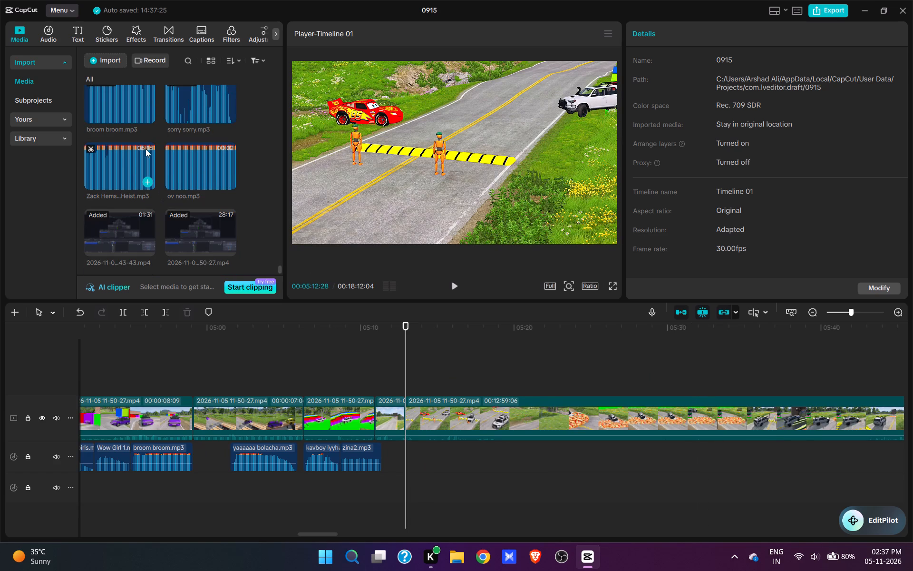
{"action": "left_click", "coordinate": [146, 112]}
{"action": "key", "text": "space"}
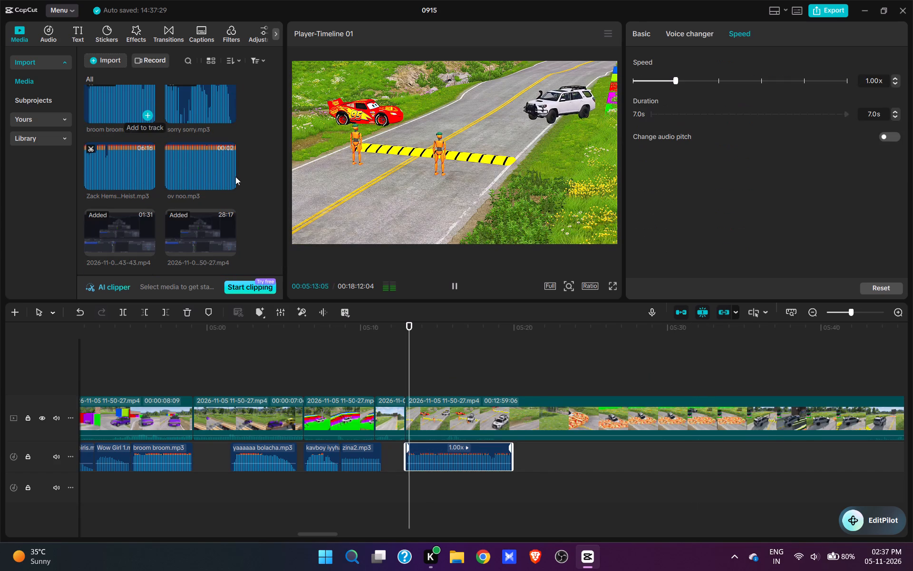
{"action": "key", "text": "space"}
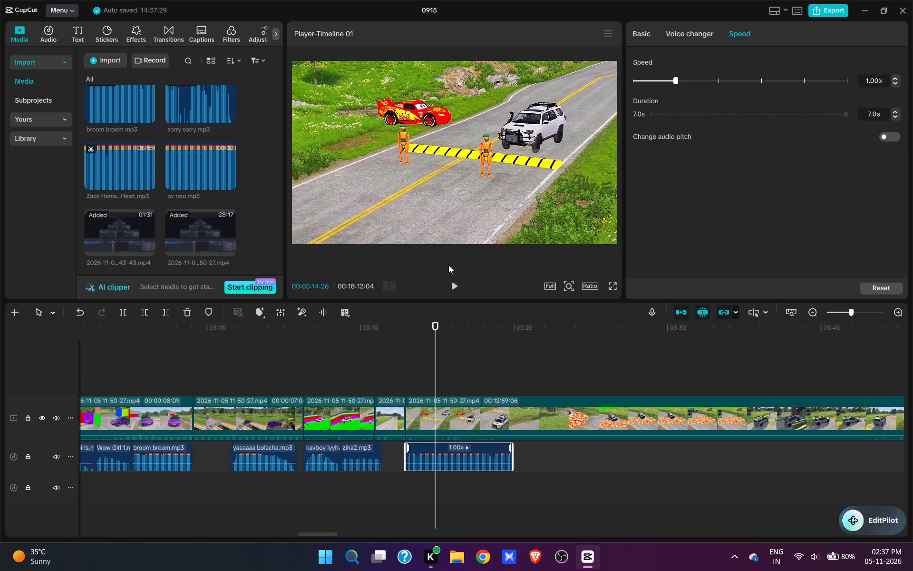
{"action": "left_click", "coordinate": [376, 380]}
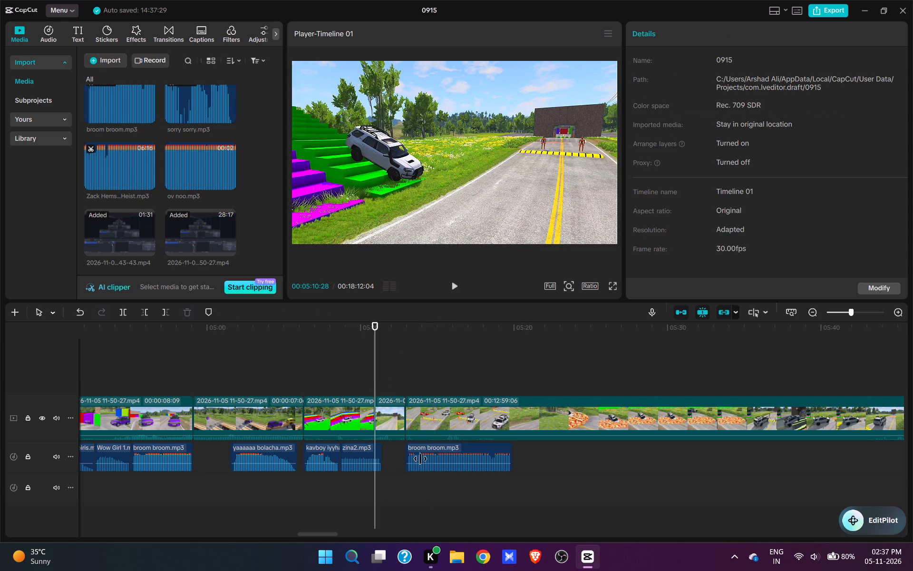
{"action": "left_click_drag", "start_coordinate": [429, 451], "coordinate": [408, 451]}
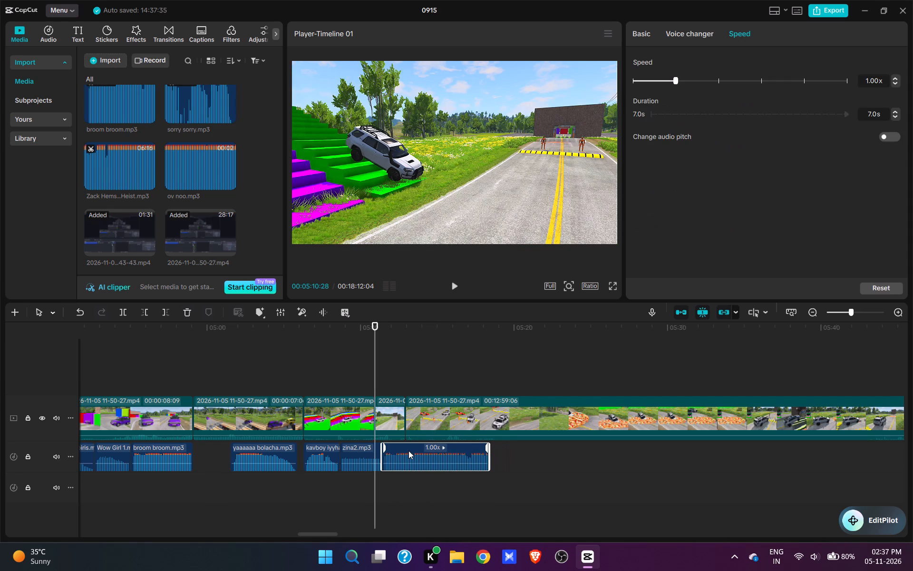
Trim the end of the last broom broom.mp3 clip so it lasts 3.4 seconds, ending just before the SUV reaches the speed bump.
{"action": "key", "text": "space"}
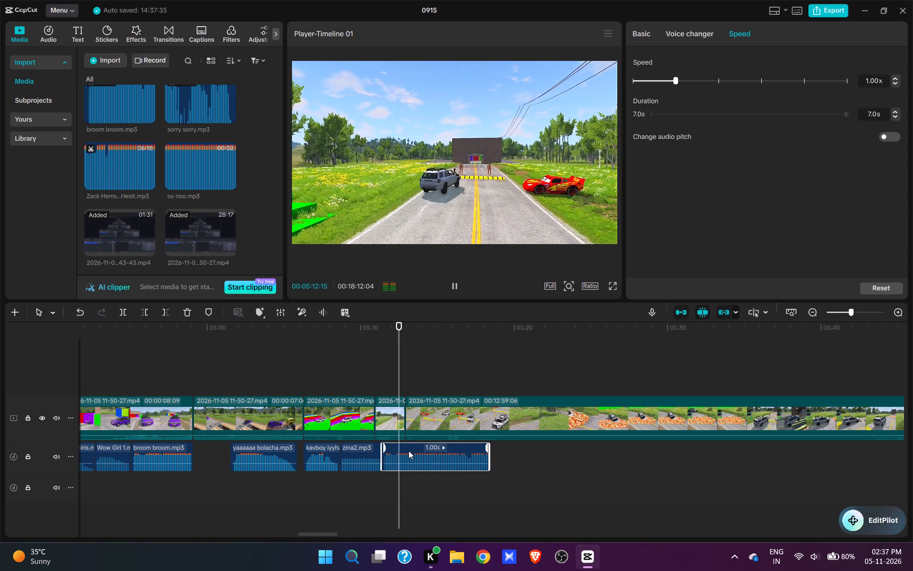
{"action": "key", "text": "space"}
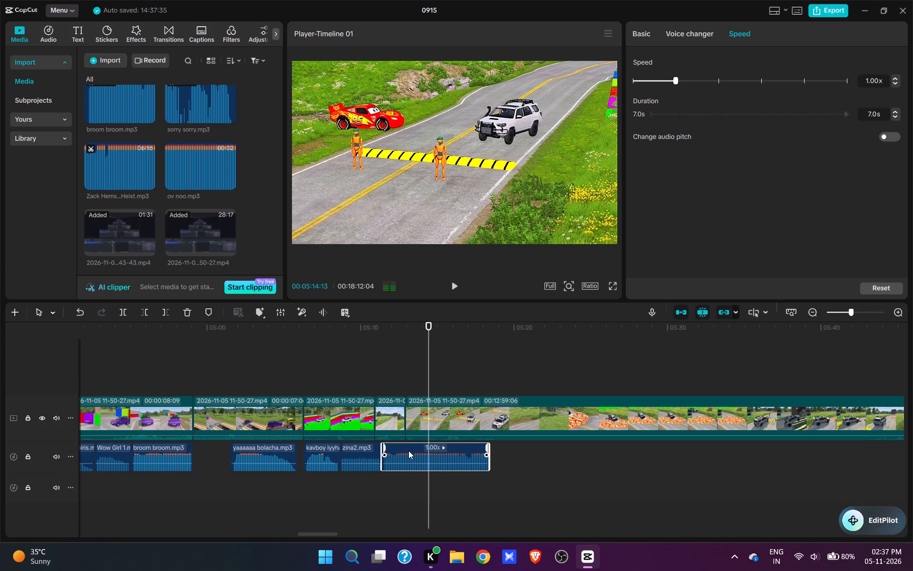
{"action": "key", "text": "space"}
{"action": "key", "text": "space"}
{"action": "key", "text": "space"}
{"action": "key", "text": "space"}
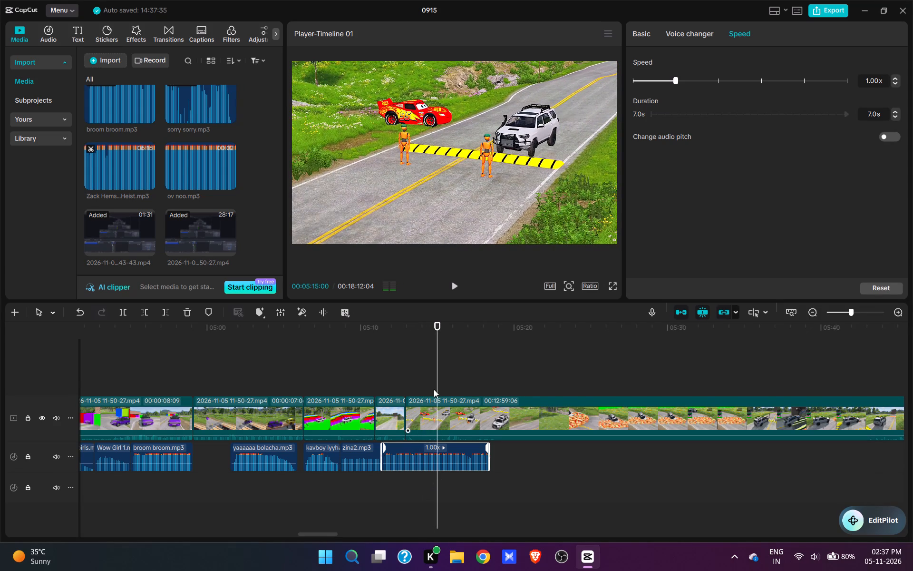
{"action": "left_click", "coordinate": [434, 387]}
{"action": "left_click", "coordinate": [447, 449]}
{"action": "key", "text": "e"}
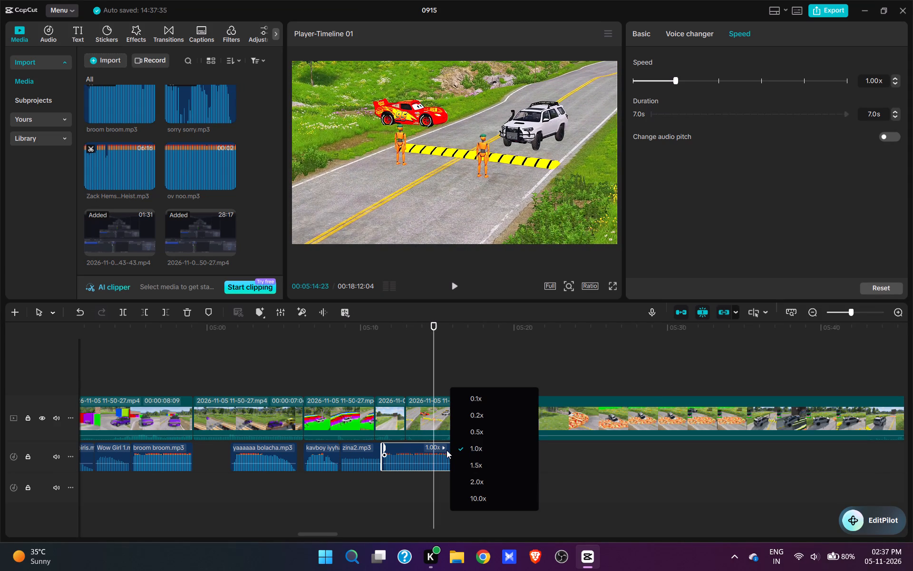
{"action": "left_click", "coordinate": [442, 455]}
{"action": "type", "text": "e"}
{"action": "key", "text": "space"}
{"action": "key", "text": "space"}
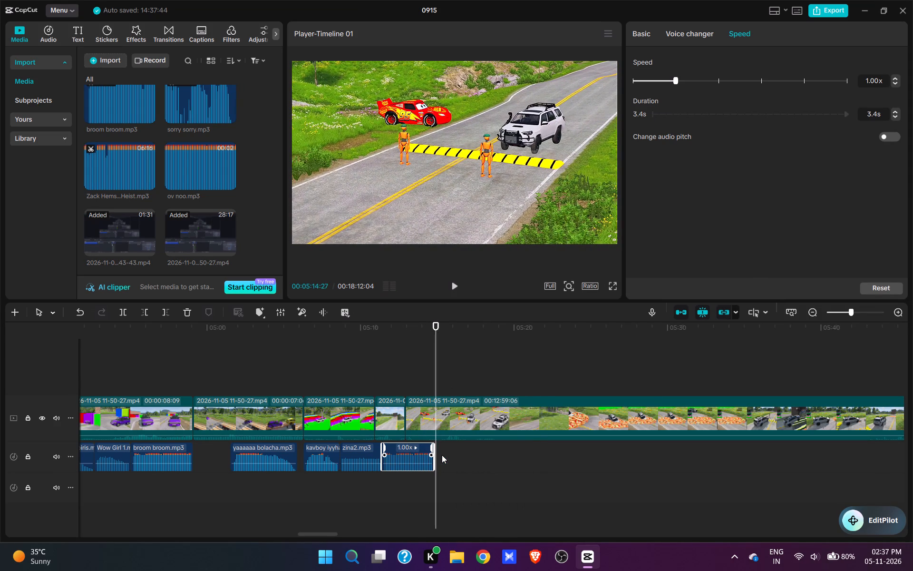
Add the laugh4.mp3 sound at 00:05:15:01, just after the trimmed broom broom.mp3 clip.
{"action": "key", "text": "space"}
{"action": "key", "text": "space"}
{"action": "scroll", "coordinate": [139, 174], "scroll_direction": "up", "scroll_amount": 15}
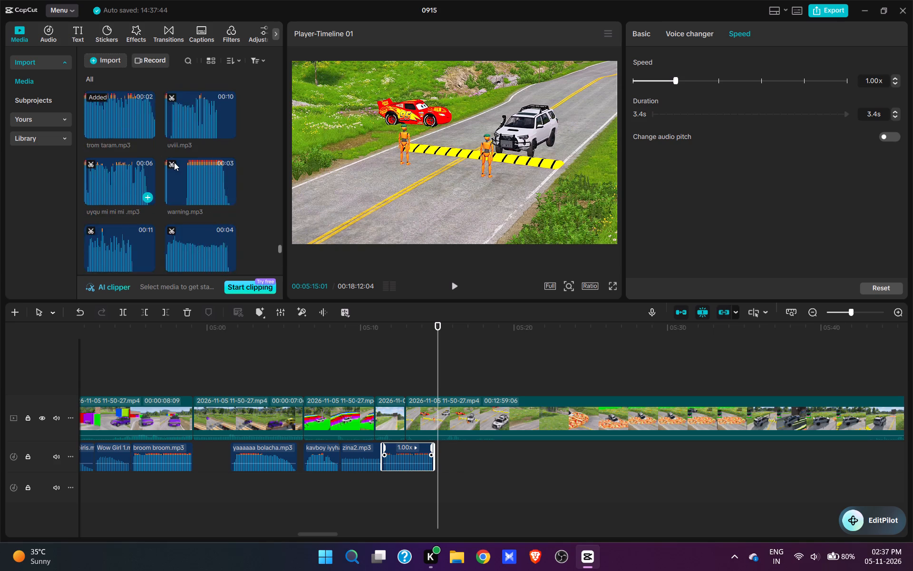
{"action": "scroll", "coordinate": [174, 162], "scroll_direction": "up", "scroll_amount": 10}
{"action": "left_click_drag", "start_coordinate": [282, 208], "coordinate": [280, 169]}
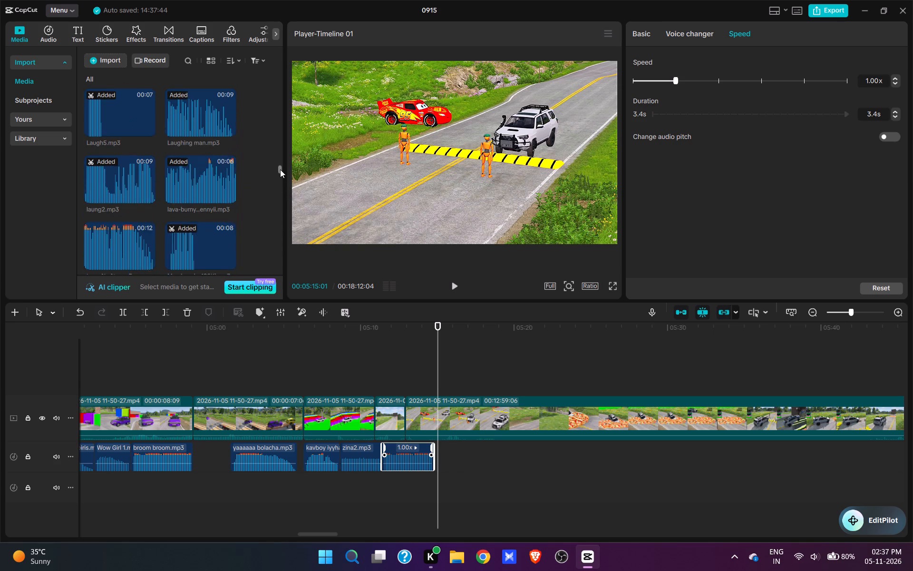
{"action": "left_click_drag", "start_coordinate": [280, 169], "coordinate": [281, 154]}
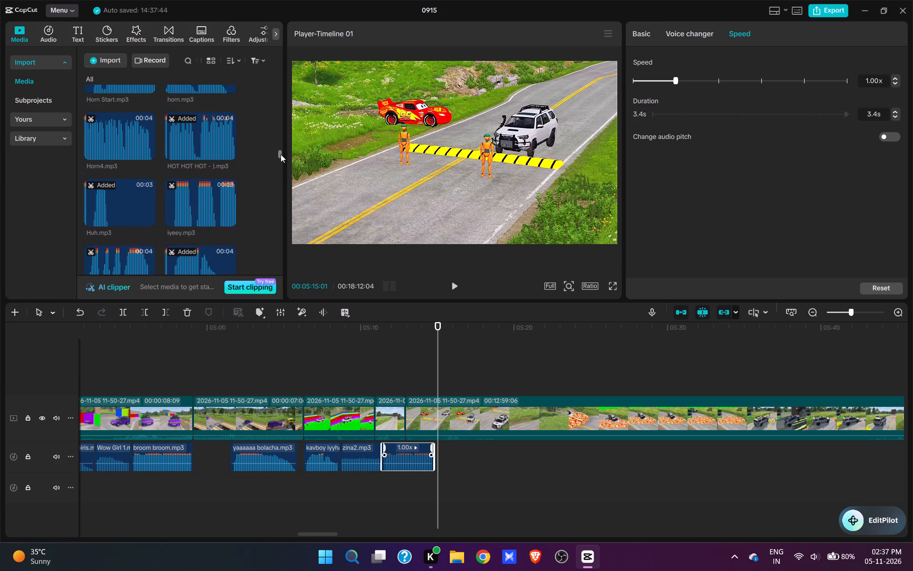
{"action": "left_click_drag", "start_coordinate": [281, 154], "coordinate": [282, 187]}
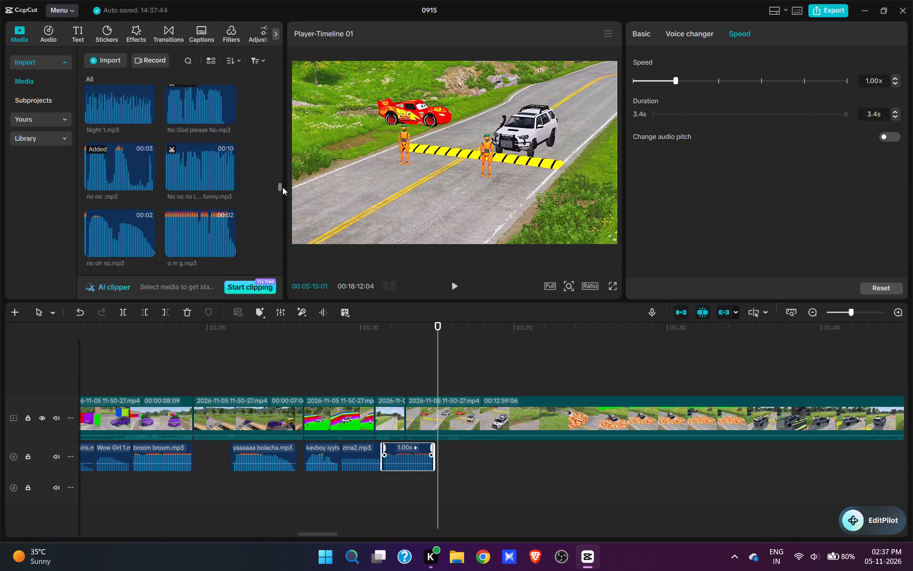
{"action": "left_click_drag", "start_coordinate": [282, 187], "coordinate": [280, 166]}
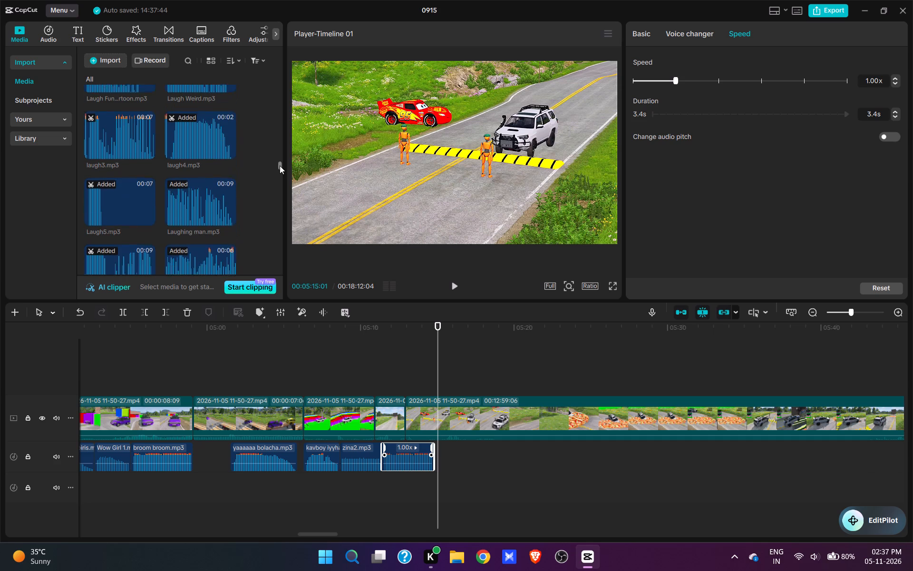
{"action": "left_click_drag", "start_coordinate": [280, 166], "coordinate": [279, 165]}
{"action": "left_click", "coordinate": [230, 172]}
Add the 3-second Laugh Fun…rtoon.mp3 sound at 00:05:16:02, directly after the laugh4.mp3 clip.
{"action": "key", "text": "space"}
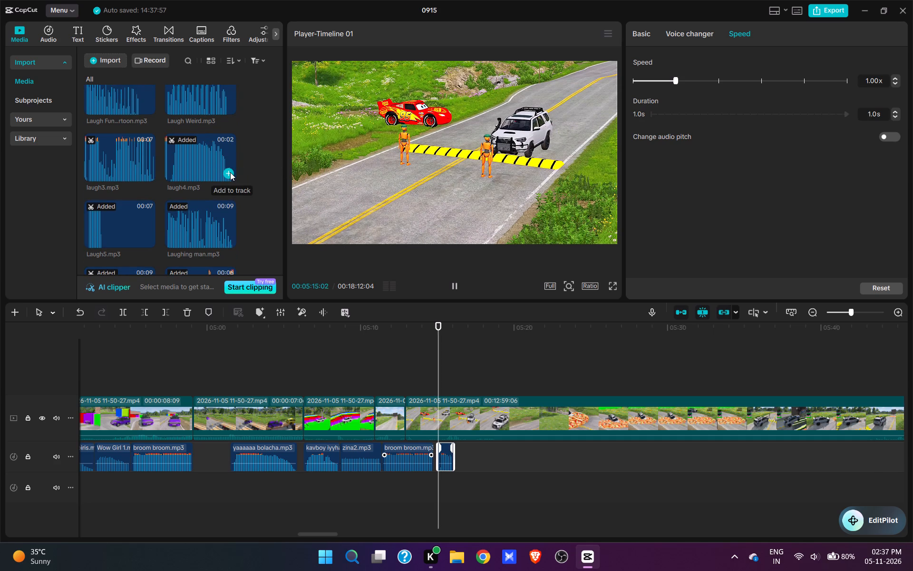
{"action": "key", "text": "space"}
{"action": "key", "text": "space"}
{"action": "key", "text": "space"}
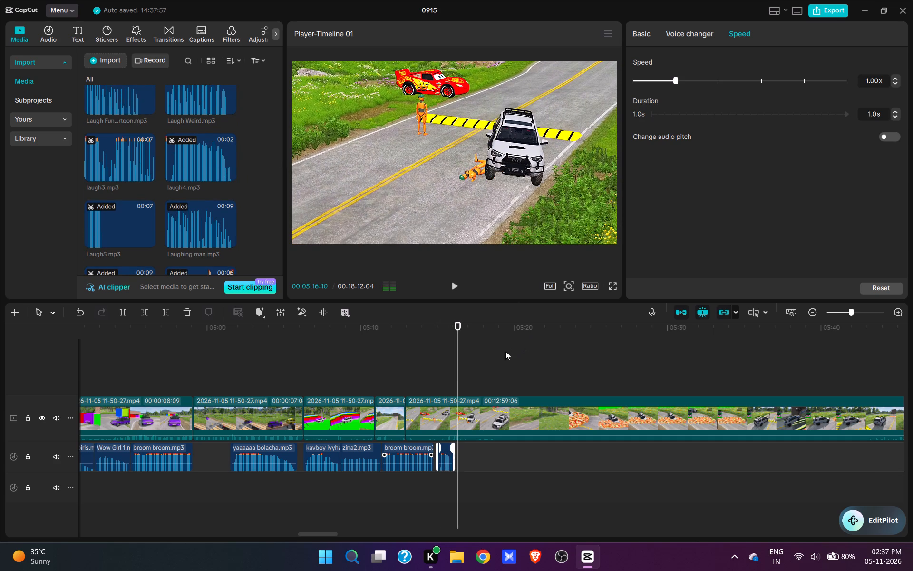
{"action": "left_click_drag", "start_coordinate": [458, 371], "coordinate": [454, 371]}
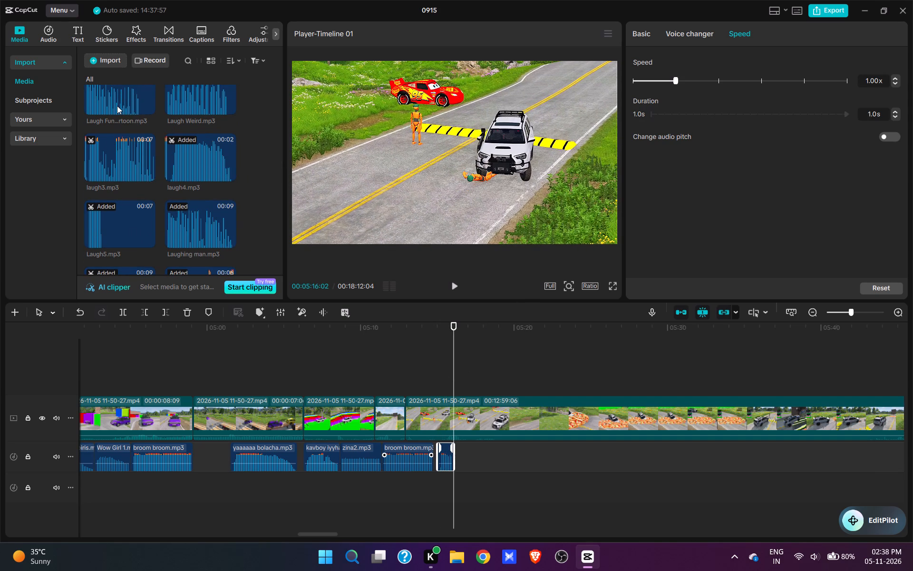
{"action": "left_click", "coordinate": [117, 106]}
{"action": "scroll", "coordinate": [129, 133], "scroll_direction": "up", "scroll_amount": 1}
{"action": "left_click", "coordinate": [135, 154]}
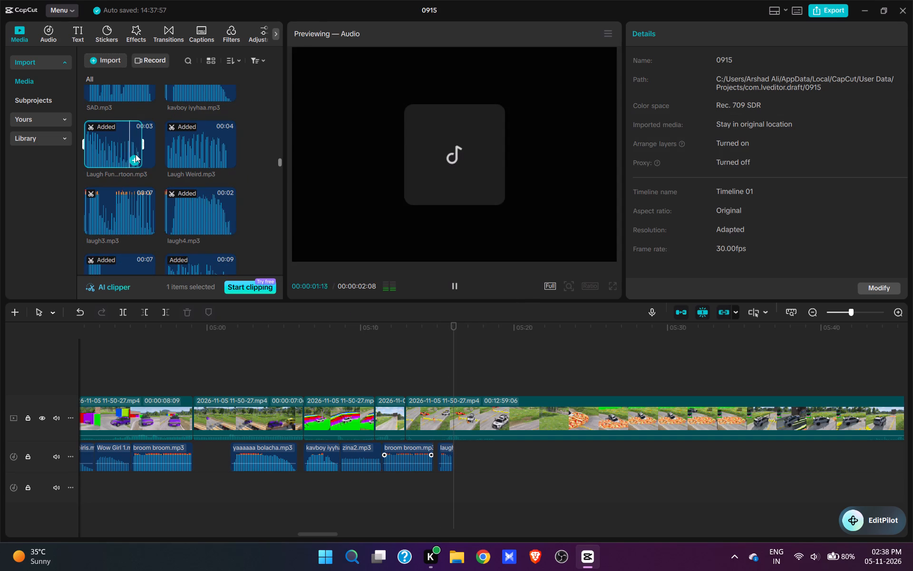
{"action": "left_click", "coordinate": [136, 161]}
Split the speed-bump footage at 00:05:18:22, as the SUV drives out of the shot past the fallen dummy.
{"action": "key", "text": "space"}
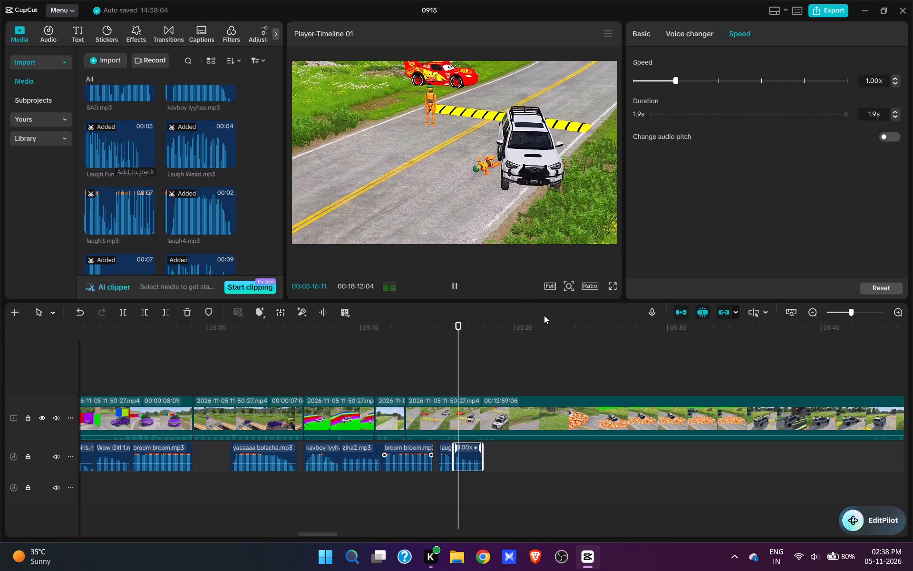
{"action": "key", "text": "space"}
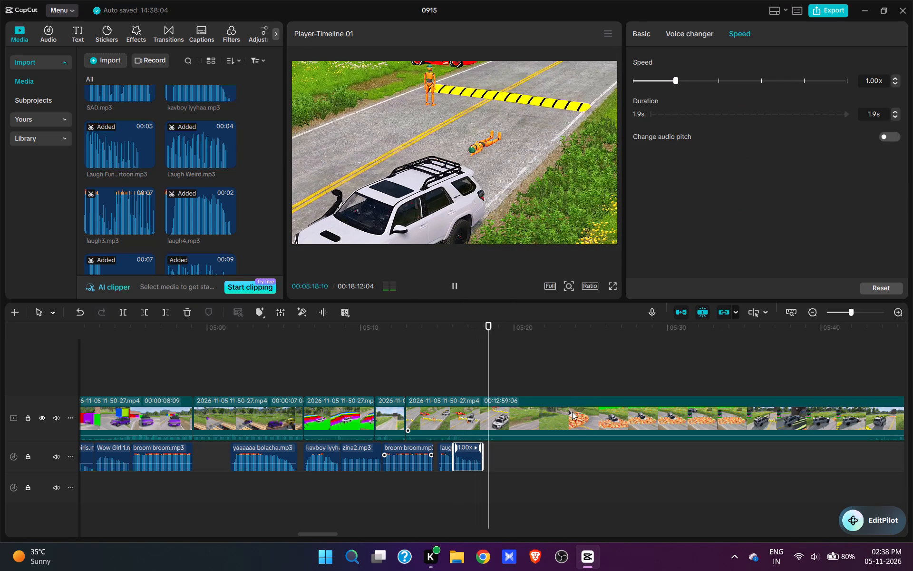
{"action": "key", "text": "space"}
{"action": "key", "text": "space"}
{"action": "key", "text": "w"}
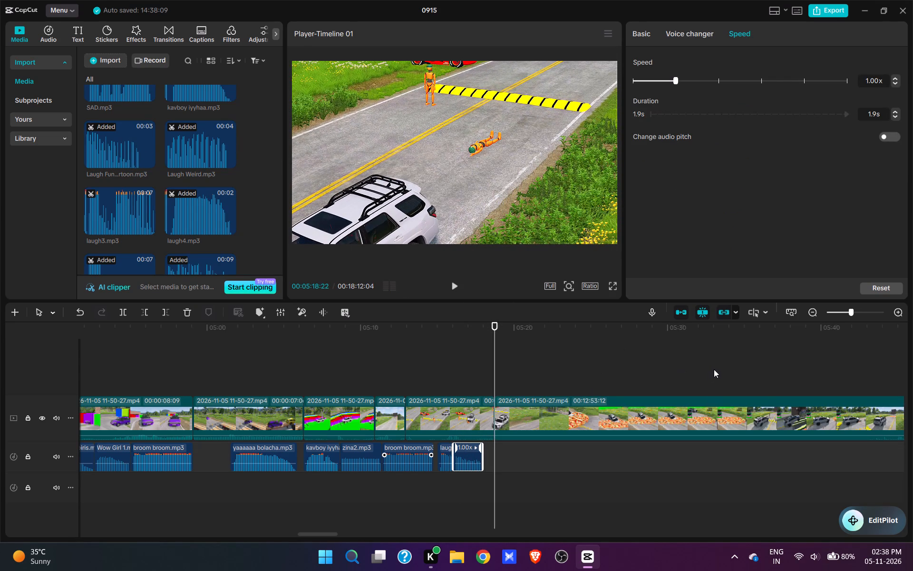
Trim about 24 seconds off the start of the following video part, so it begins with the SUV driving toward the lava.
{"action": "left_click_drag", "start_coordinate": [703, 387], "coordinate": [587, 449]}
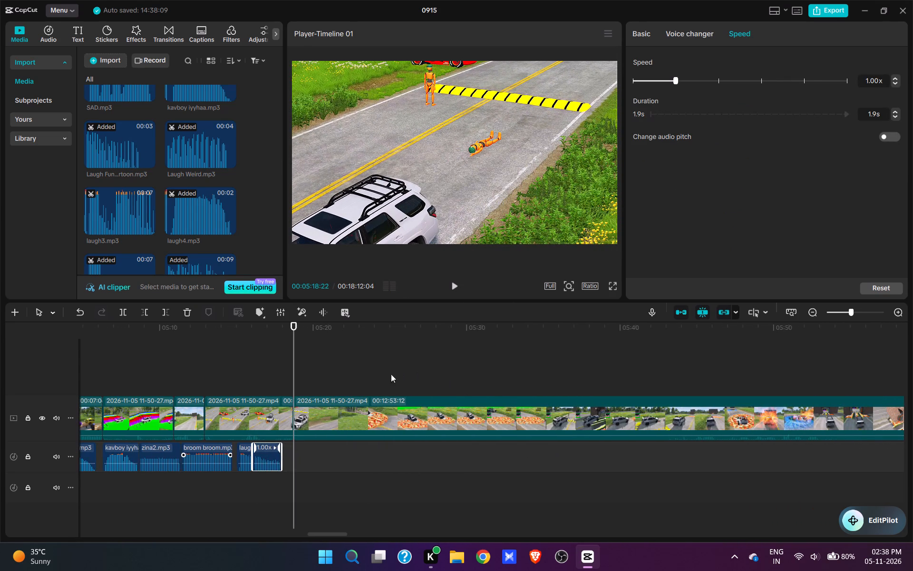
{"action": "left_click", "coordinate": [383, 377]}
{"action": "key", "text": "space"}
{"action": "left_click", "coordinate": [455, 369]}
{"action": "key", "text": "space"}
{"action": "left_click", "coordinate": [506, 371]}
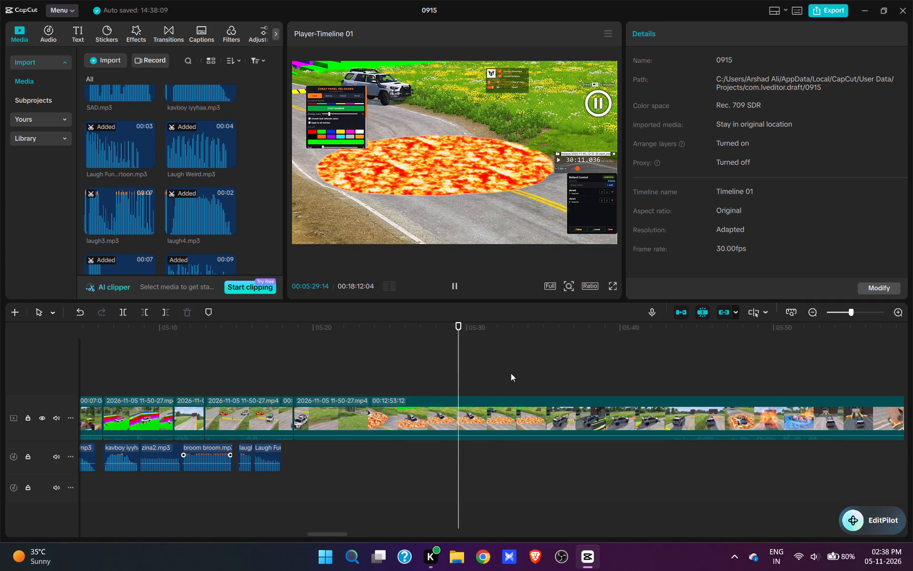
{"action": "key", "text": "space"}
{"action": "left_click", "coordinate": [542, 374]}
{"action": "key", "text": "space"}
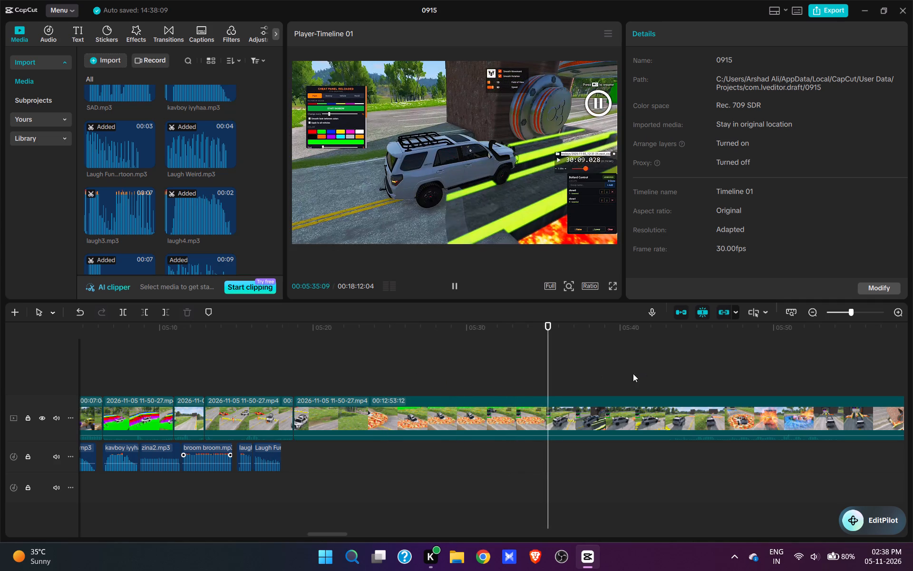
{"action": "left_click", "coordinate": [658, 378]}
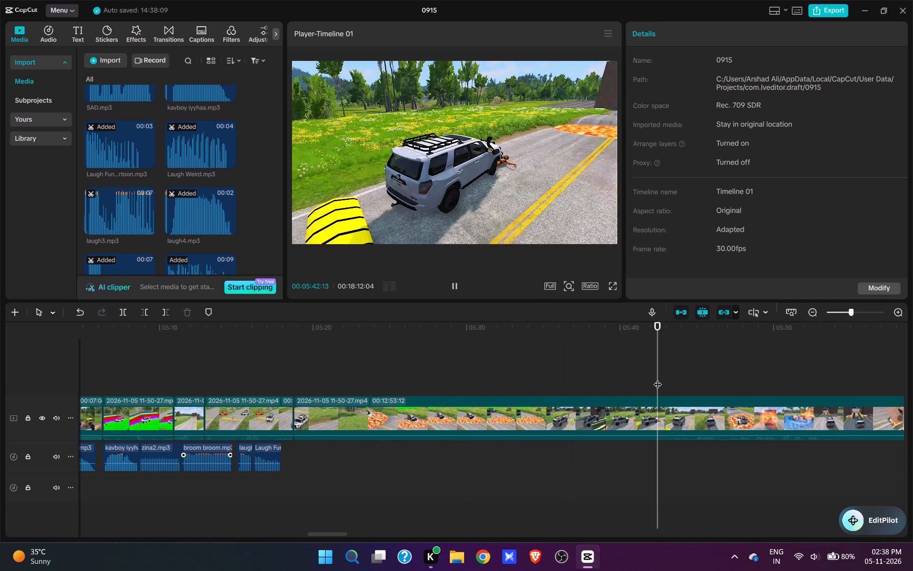
{"action": "key", "text": "space"}
{"action": "key", "text": "space"}
{"action": "type", "text": "q"}
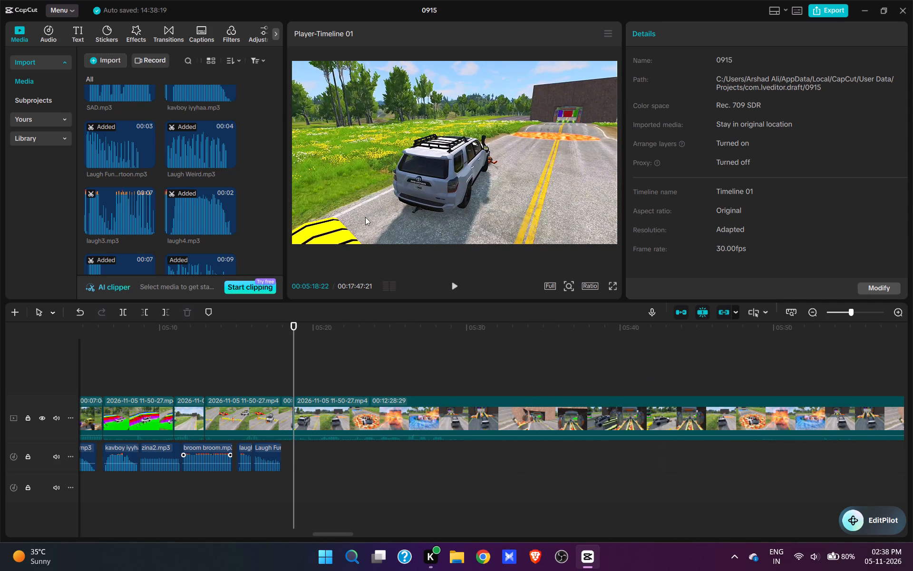
Add the No God please No.mp3 sound at 00:05:18:22, where the shot of the SUV heading for the lava begins.
{"action": "key", "text": "space"}
{"action": "key", "text": "space"}
{"action": "left_click", "coordinate": [293, 362]}
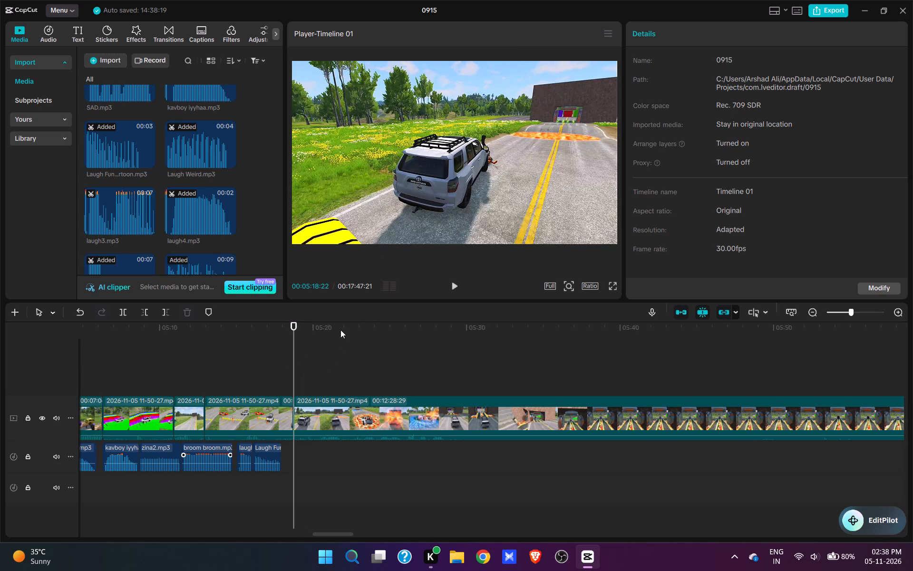
{"action": "scroll", "coordinate": [183, 151], "scroll_direction": "down", "scroll_amount": 4}
{"action": "scroll", "coordinate": [183, 151], "scroll_direction": "up", "scroll_amount": 11}
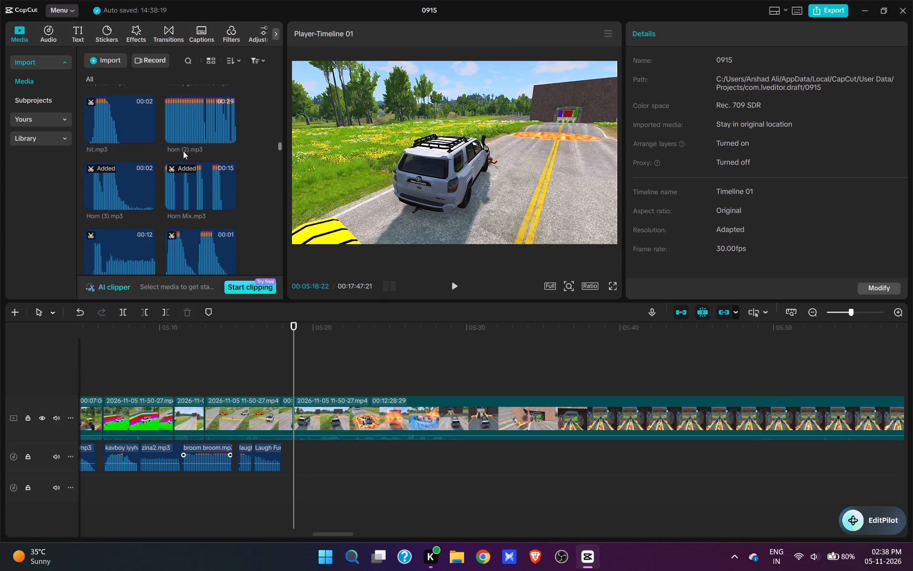
{"action": "scroll", "coordinate": [183, 151], "scroll_direction": "up", "scroll_amount": 5}
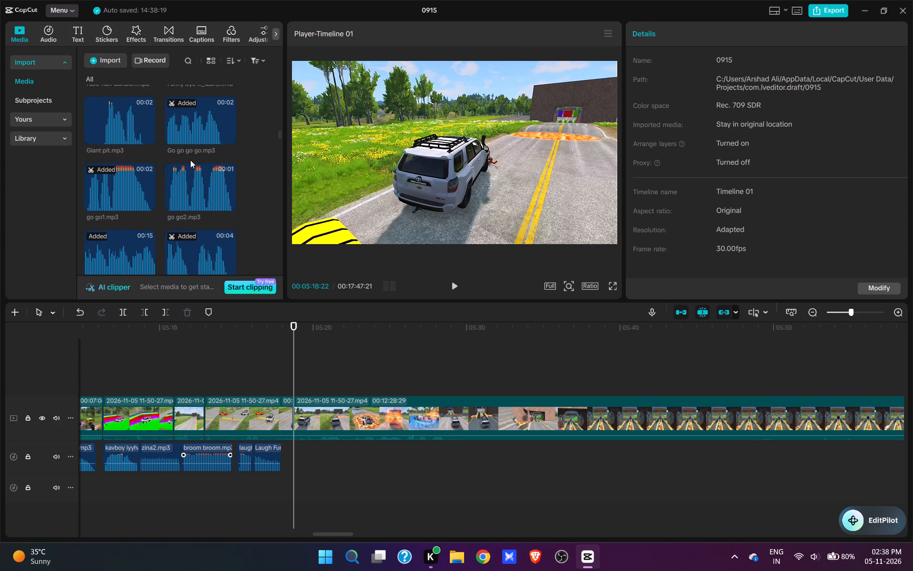
{"action": "scroll", "coordinate": [190, 160], "scroll_direction": "up", "scroll_amount": 1}
{"action": "scroll", "coordinate": [190, 161], "scroll_direction": "down", "scroll_amount": 7}
{"action": "left_click_drag", "start_coordinate": [279, 149], "coordinate": [300, 320]}
{"action": "scroll", "coordinate": [233, 168], "scroll_direction": "down", "scroll_amount": 7}
{"action": "scroll", "coordinate": [233, 168], "scroll_direction": "up", "scroll_amount": 20}
{"action": "scroll", "coordinate": [233, 168], "scroll_direction": "up", "scroll_amount": 3}
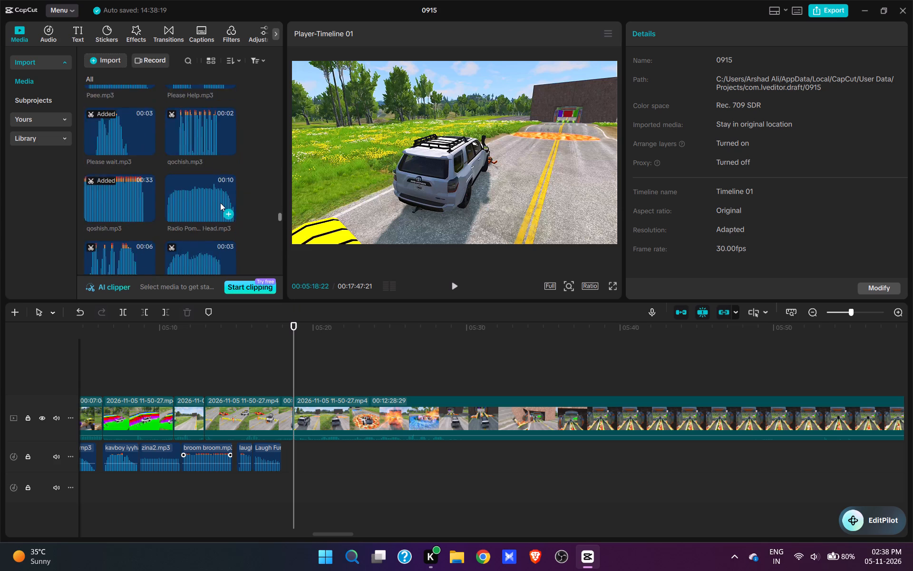
{"action": "scroll", "coordinate": [220, 203], "scroll_direction": "up", "scroll_amount": 12}
{"action": "left_click_drag", "start_coordinate": [282, 188], "coordinate": [274, 160]}
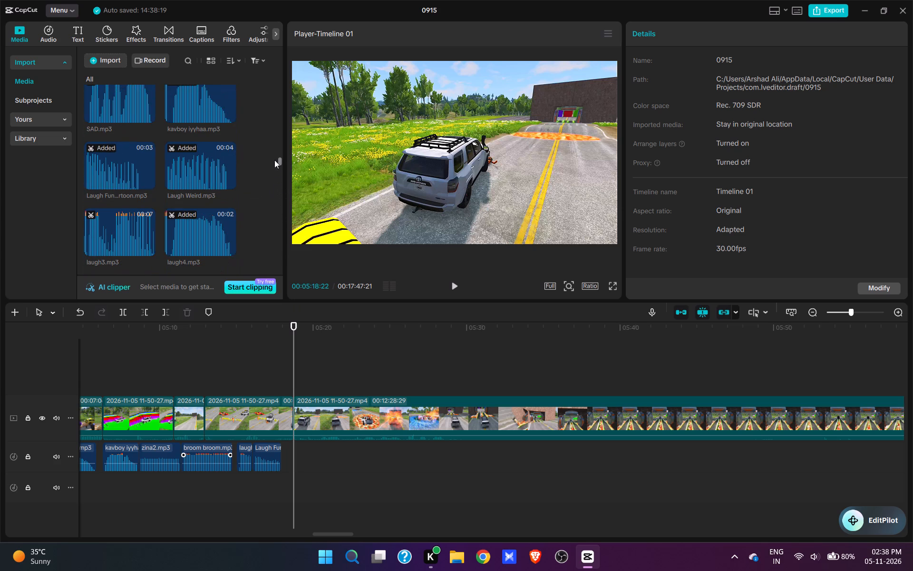
{"action": "left_click_drag", "start_coordinate": [274, 160], "coordinate": [274, 183]}
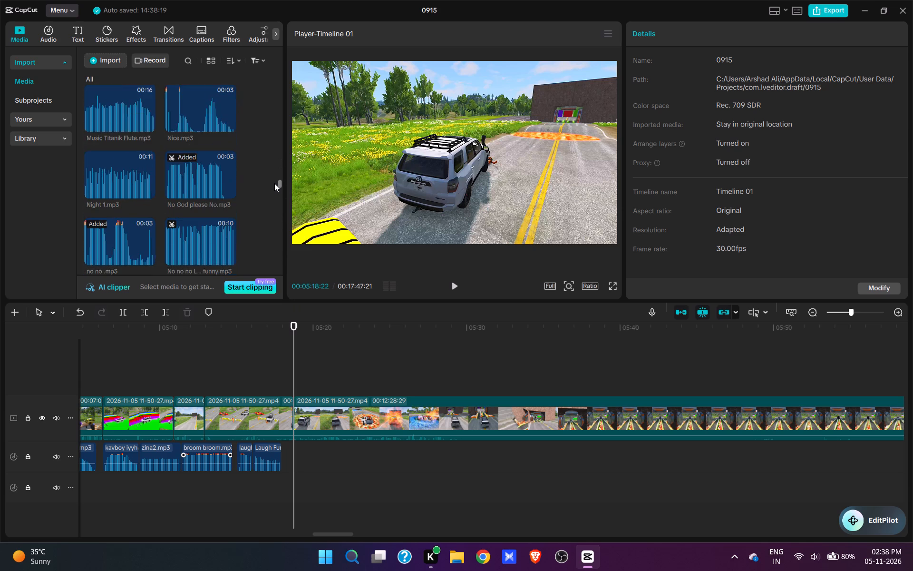
{"action": "left_click_drag", "start_coordinate": [274, 183], "coordinate": [273, 181]}
{"action": "left_click", "coordinate": [226, 211]}
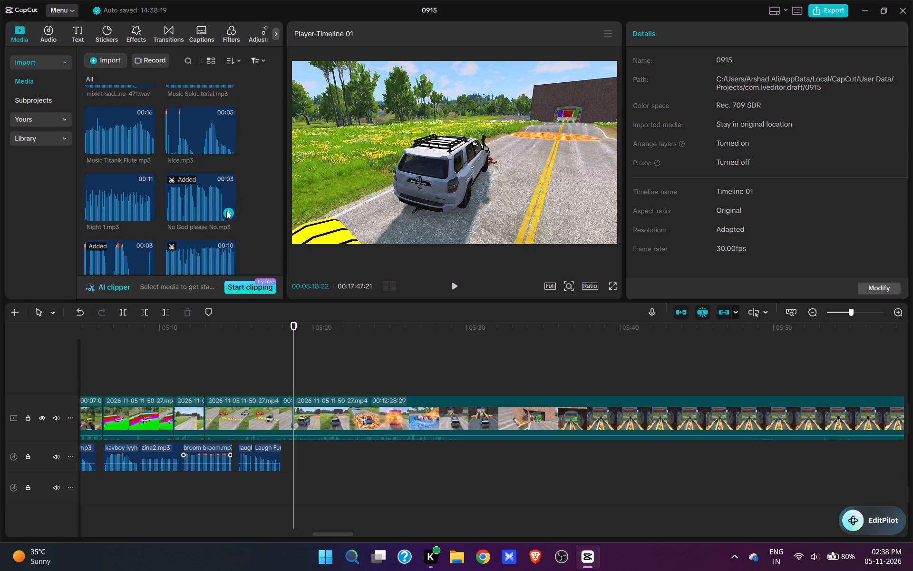
Add the aaa.mp3 sound at 00:05:22:07, where the SUV drives into the lava pool.
{"action": "key", "text": "space"}
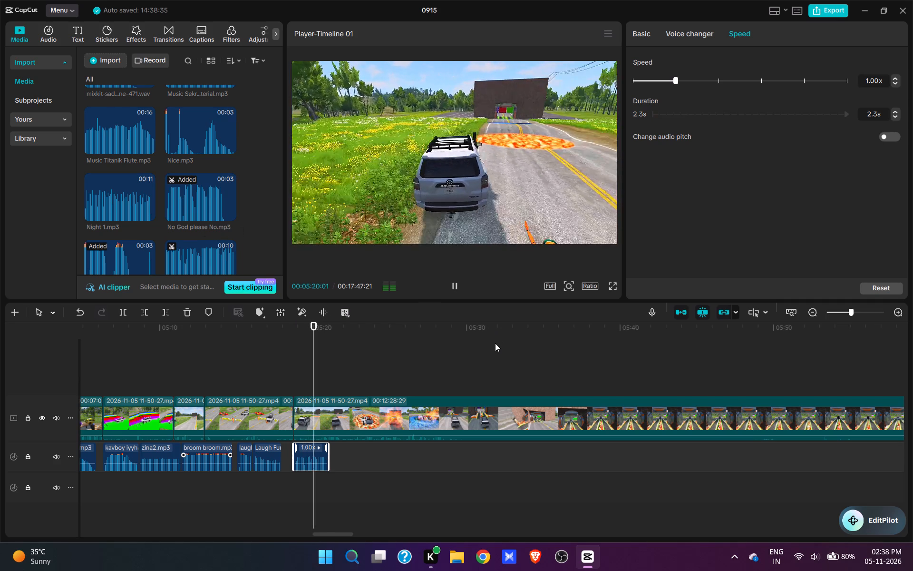
{"action": "key", "text": "space"}
{"action": "key", "text": "space"}
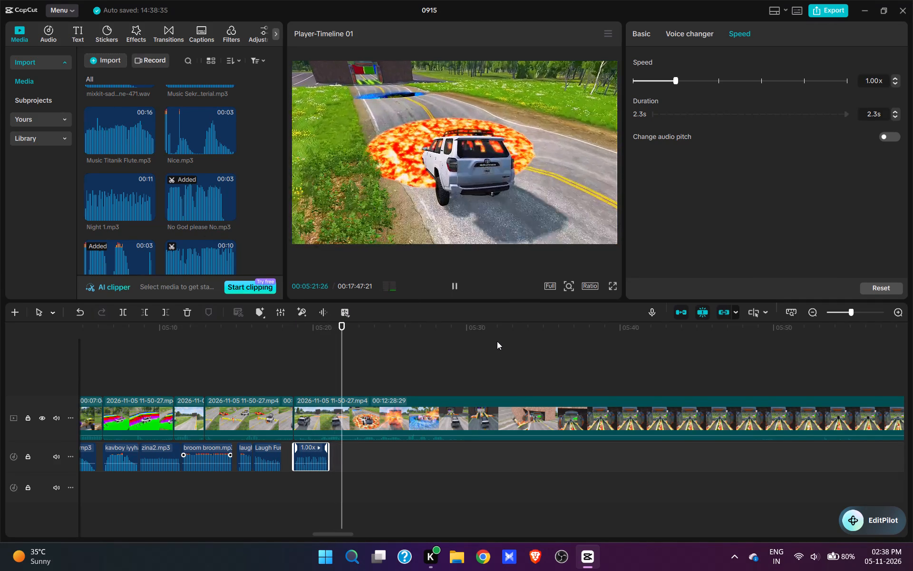
{"action": "key", "text": "space"}
{"action": "scroll", "coordinate": [227, 176], "scroll_direction": "up", "scroll_amount": 6}
{"action": "left_click_drag", "start_coordinate": [280, 167], "coordinate": [268, 32]}
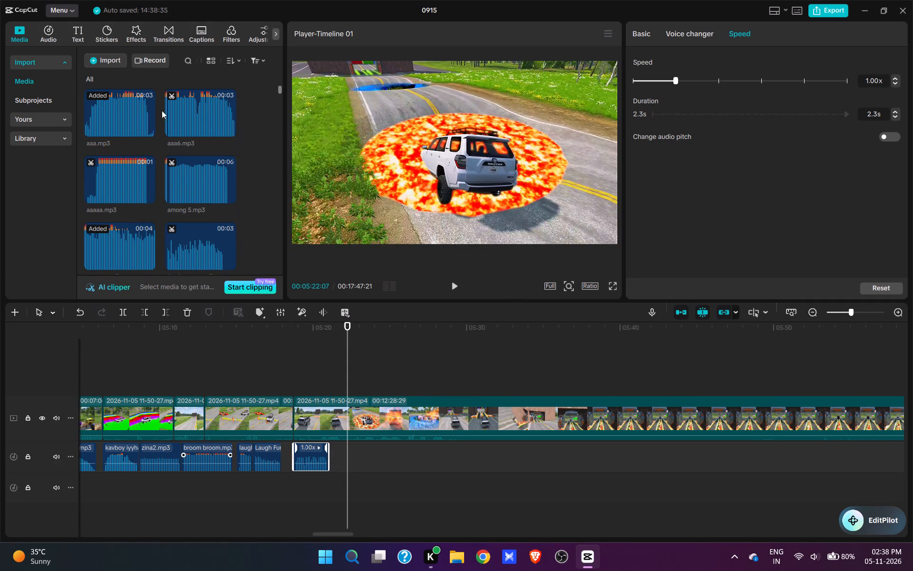
{"action": "left_click", "coordinate": [148, 129]}
Add the laugh3.mp3 sound at 00:05:24:22, where the burning SUV has driven out of the lava pool.
{"action": "key", "text": "space"}
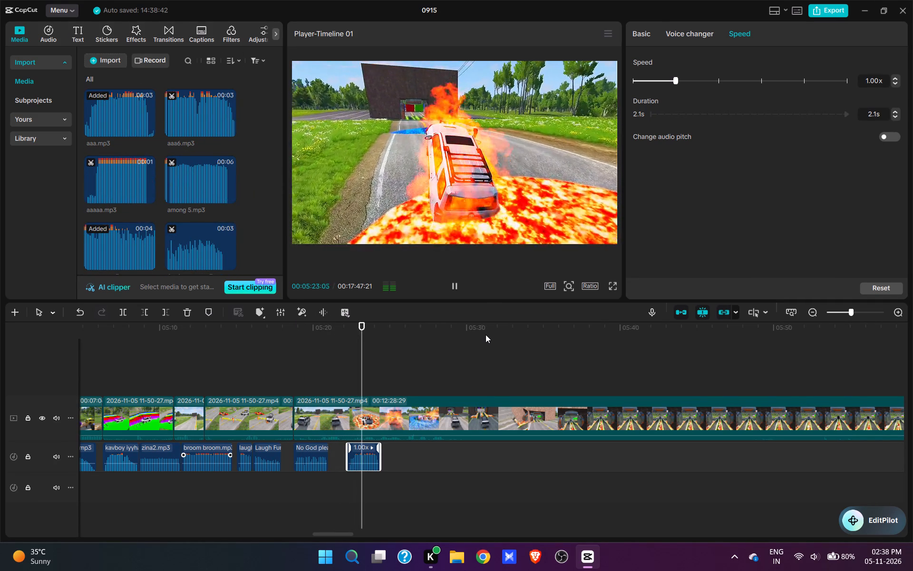
{"action": "key", "text": "space"}
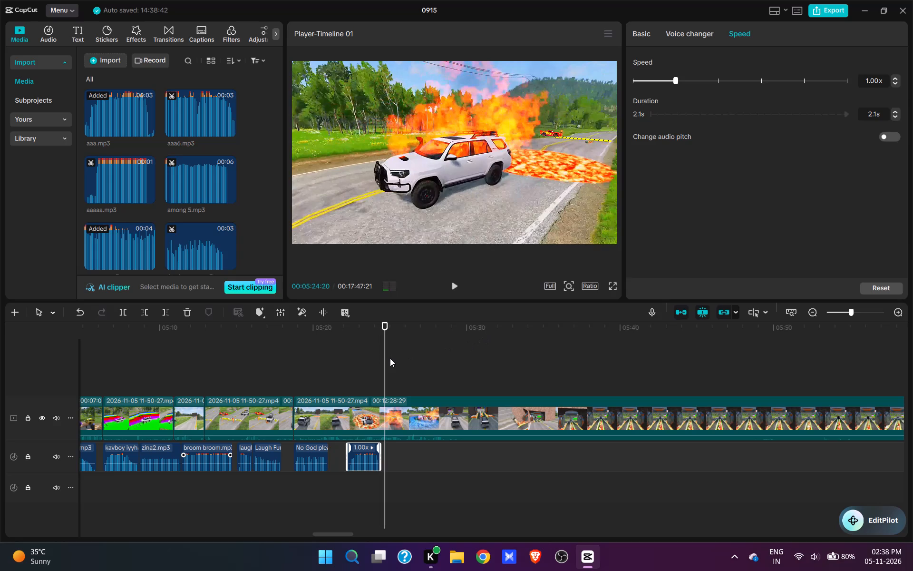
{"action": "key", "text": "space"}
{"action": "key", "text": "space"}
{"action": "left_click", "coordinate": [383, 384]}
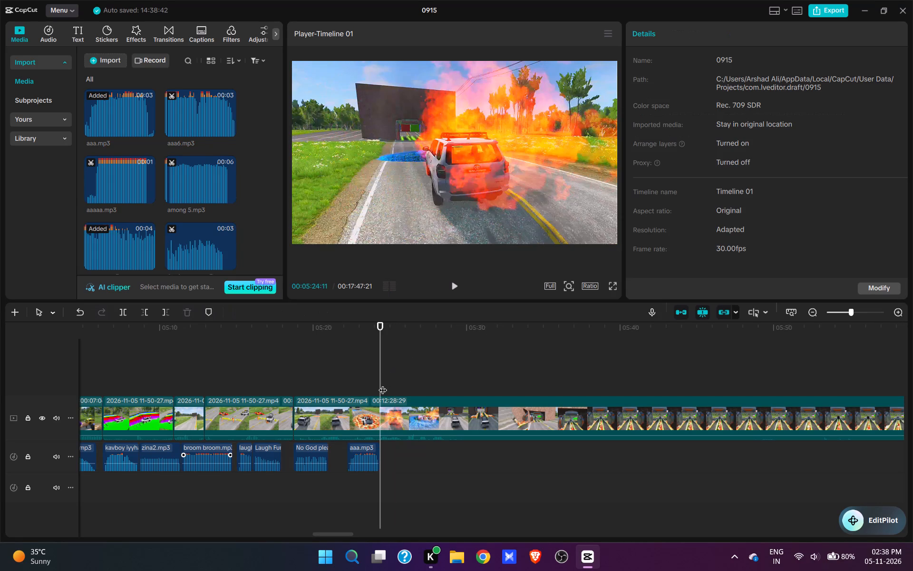
{"action": "key", "text": "space"}
{"action": "key", "text": "space"}
{"action": "scroll", "coordinate": [194, 191], "scroll_direction": "down", "scroll_amount": 7}
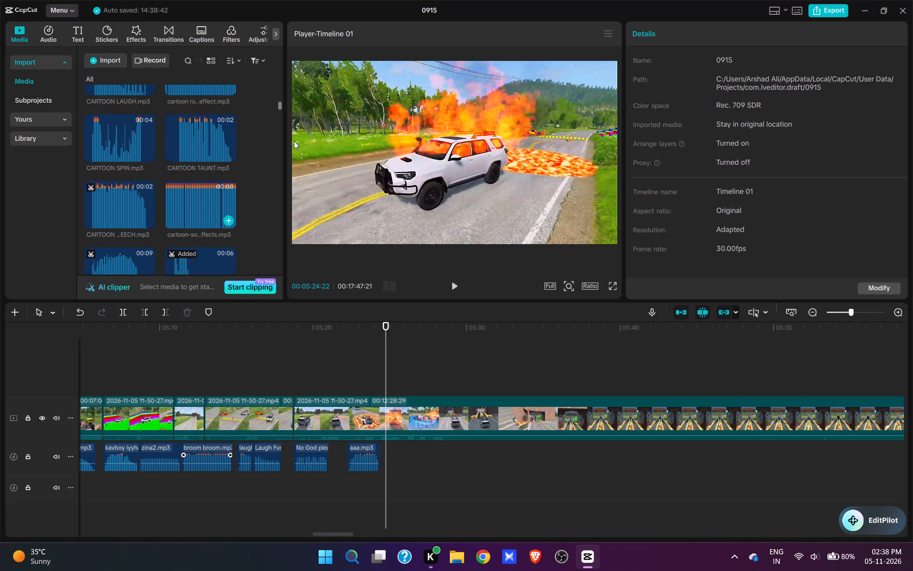
{"action": "scroll", "coordinate": [269, 129], "scroll_direction": "down", "scroll_amount": 7}
{"action": "scroll", "coordinate": [231, 159], "scroll_direction": "down", "scroll_amount": 8}
{"action": "scroll", "coordinate": [193, 187], "scroll_direction": "down", "scroll_amount": 2}
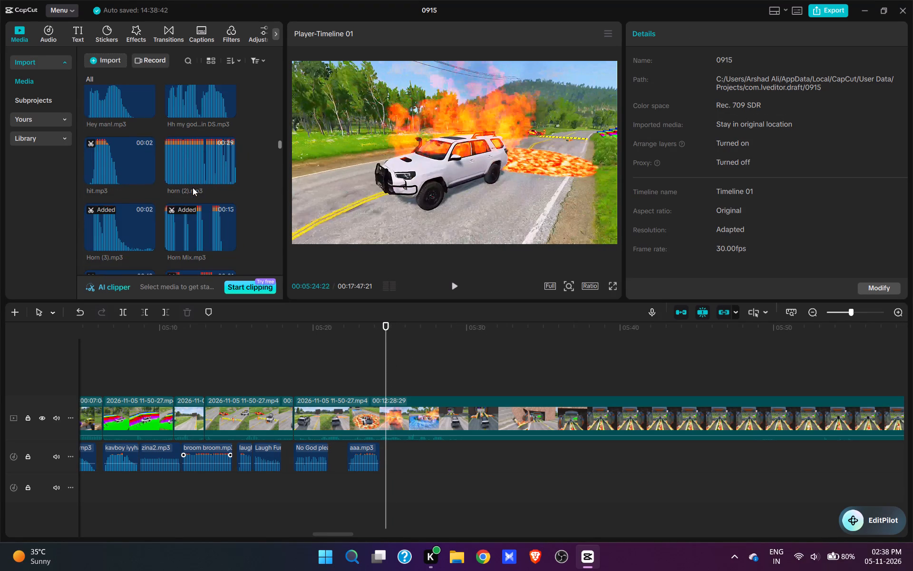
{"action": "scroll", "coordinate": [193, 187], "scroll_direction": "down", "scroll_amount": 6}
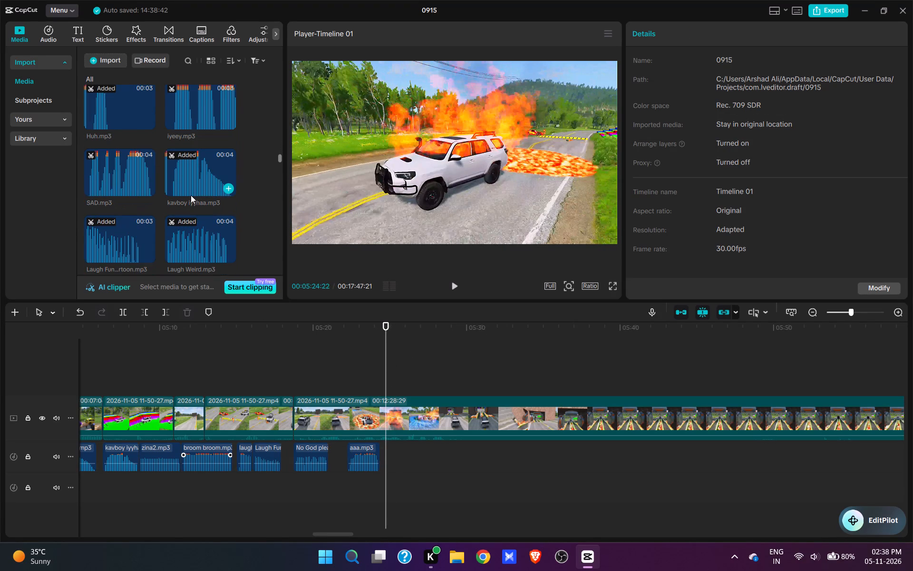
{"action": "left_click", "coordinate": [195, 174]}
{"action": "scroll", "coordinate": [208, 193], "scroll_direction": "down", "scroll_amount": 2}
{"action": "left_click", "coordinate": [195, 191]}
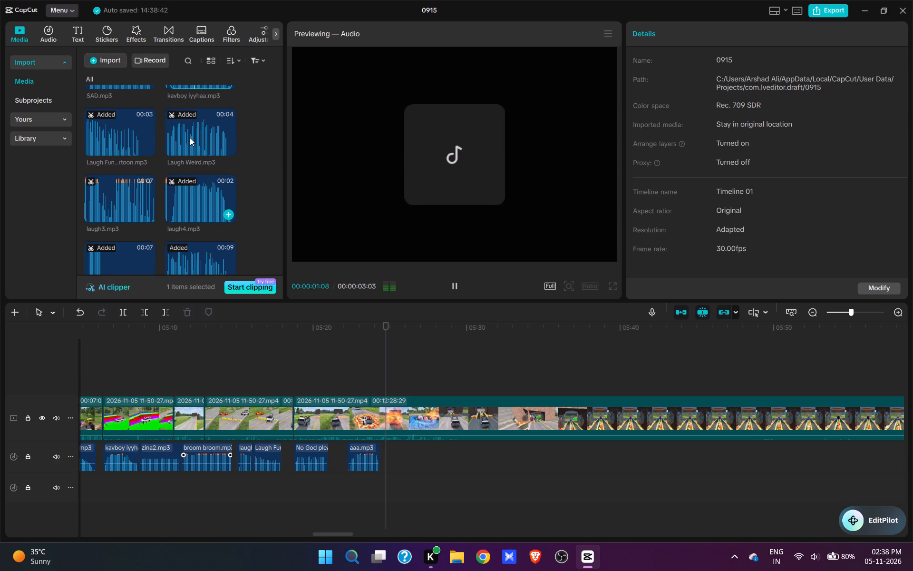
{"action": "left_click", "coordinate": [89, 194]}
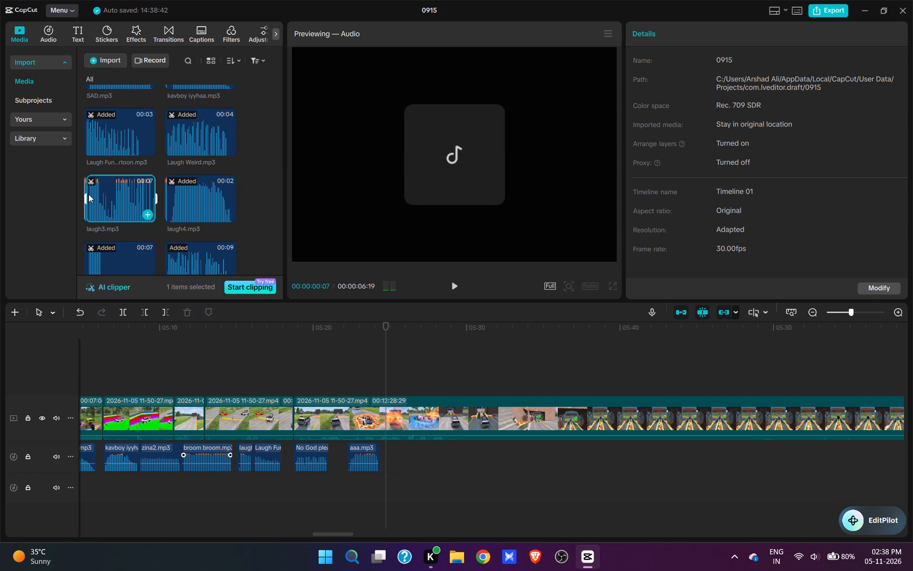
{"action": "left_click", "coordinate": [148, 214]}
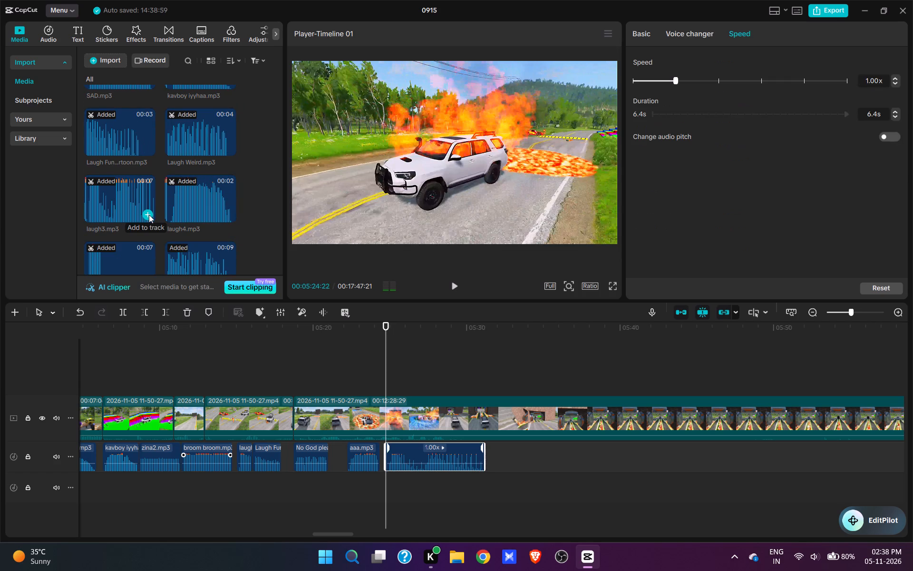
Split the video at 00:05:29:09, as the SUV approaches the roller tunnel with lava strips.
{"action": "key", "text": "space"}
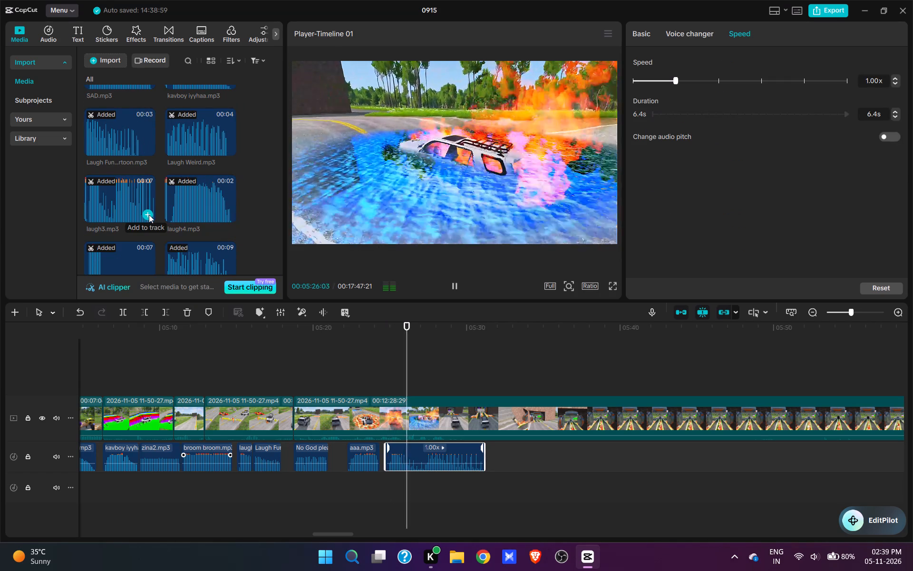
{"action": "key", "text": "space"}
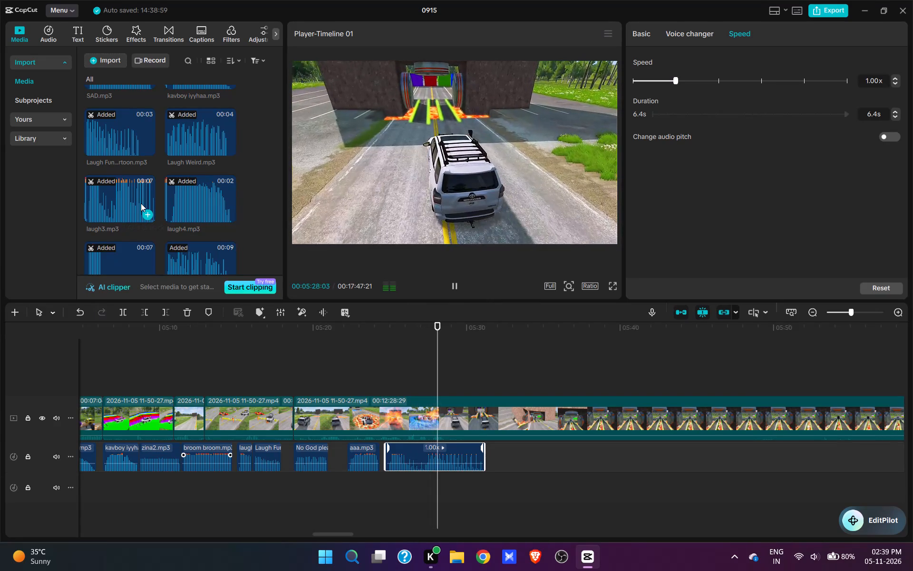
{"action": "key", "text": "space"}
{"action": "key", "text": "space"}
{"action": "key", "text": "space"}
{"action": "key", "text": "space"}
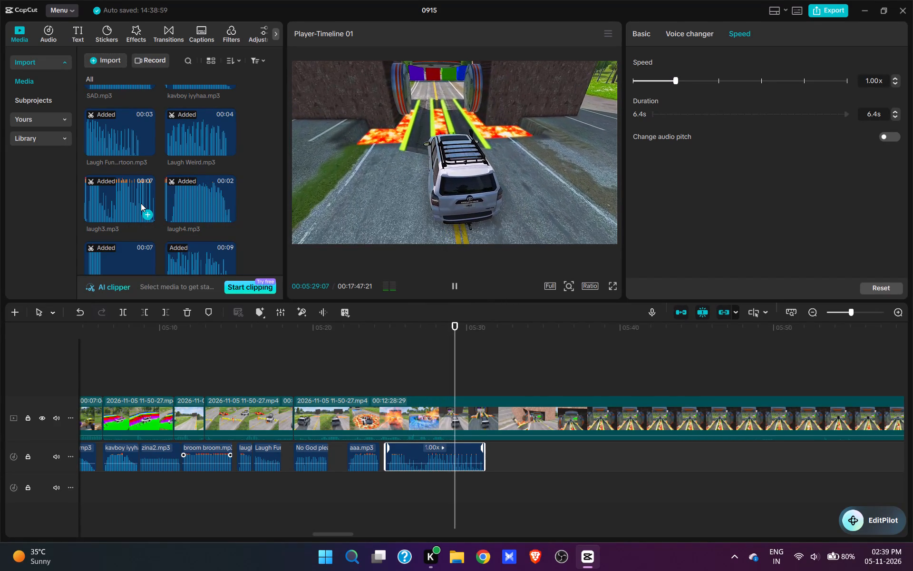
{"action": "left_click", "coordinate": [456, 381]}
{"action": "left_click", "coordinate": [456, 415]}
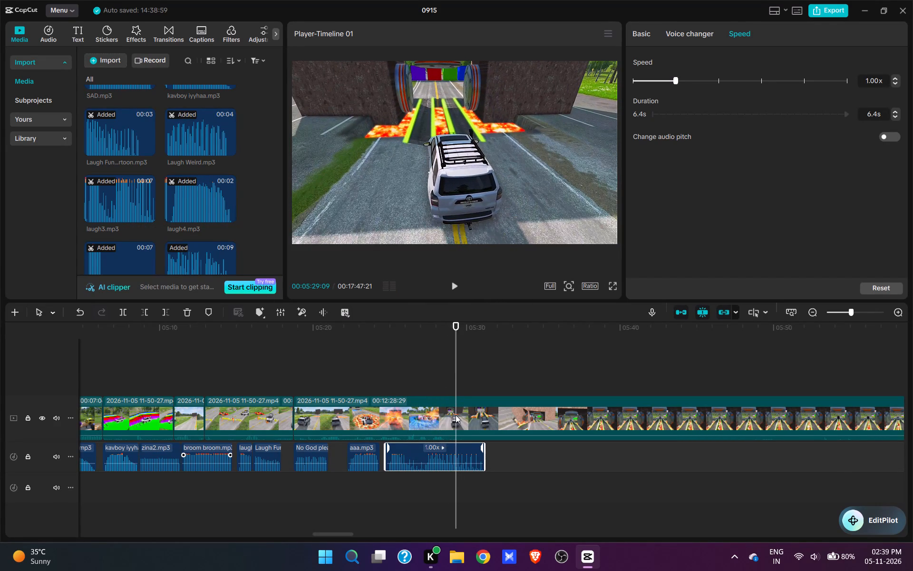
{"action": "key", "text": "w"}
Trim about 19 seconds off the start of the following video part, so it begins with the view from inside the roller tunnel.
{"action": "left_click", "coordinate": [590, 378]}
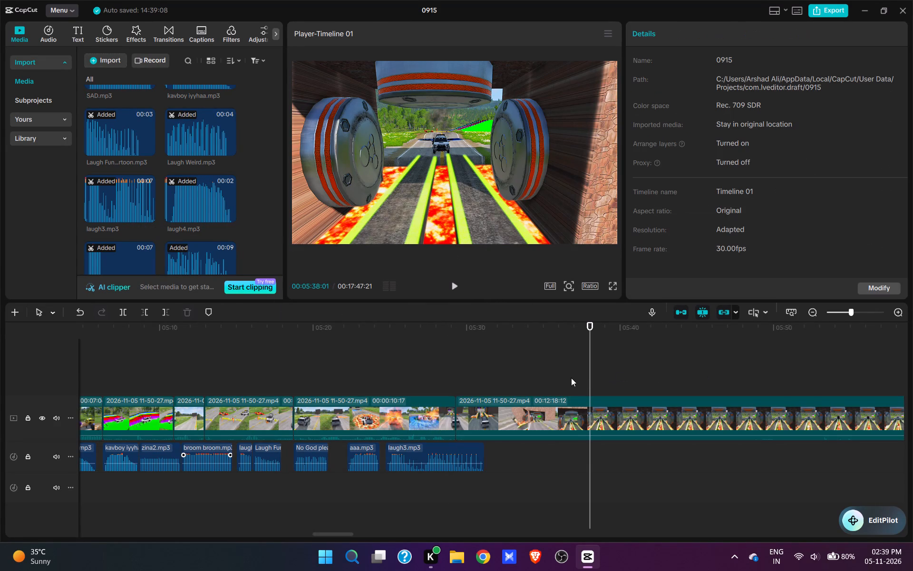
{"action": "key", "text": "space"}
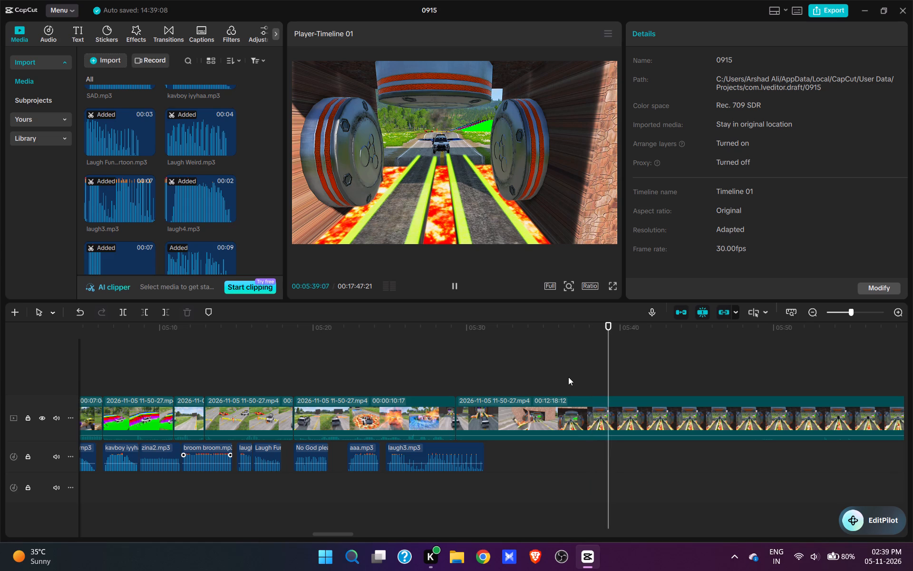
{"action": "key", "text": "space"}
{"action": "left_click", "coordinate": [746, 376]}
{"action": "key", "text": "space"}
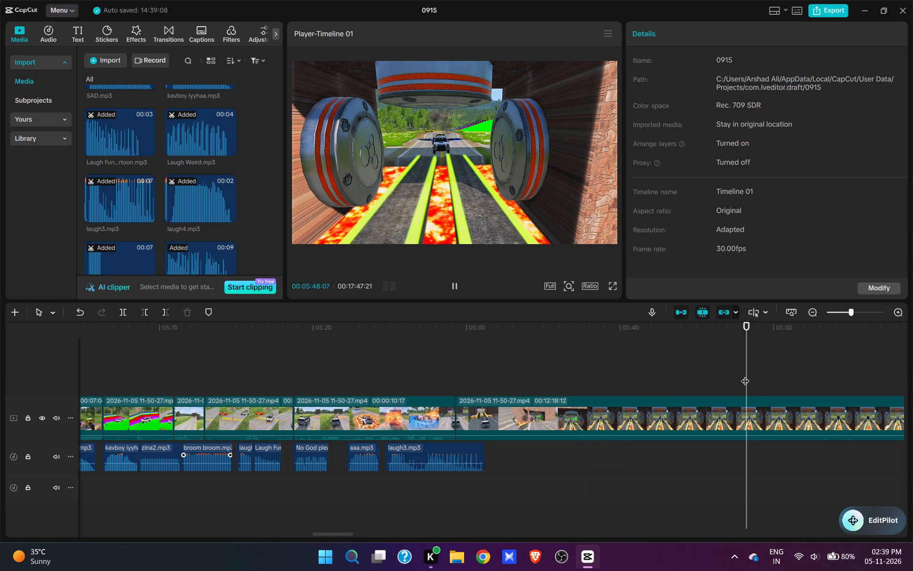
{"action": "key", "text": "space"}
{"action": "left_click", "coordinate": [744, 375]}
{"action": "key", "text": "q"}
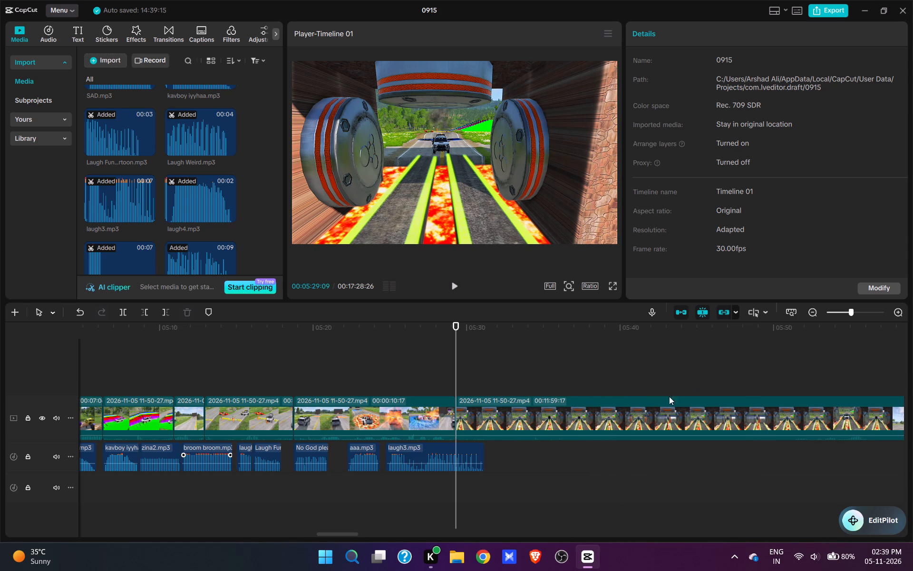
Trim the end of the laugh3.mp3 sound to the video cut at 00:05:29:09.
{"action": "left_click", "coordinate": [452, 460]}
{"action": "key", "text": "e"}
Audition the among 5.mp3 sound, then add among.mp3 at 00:05:29:09, where the roller tunnel shot begins.
{"action": "scroll", "coordinate": [201, 179], "scroll_direction": "up", "scroll_amount": 7}
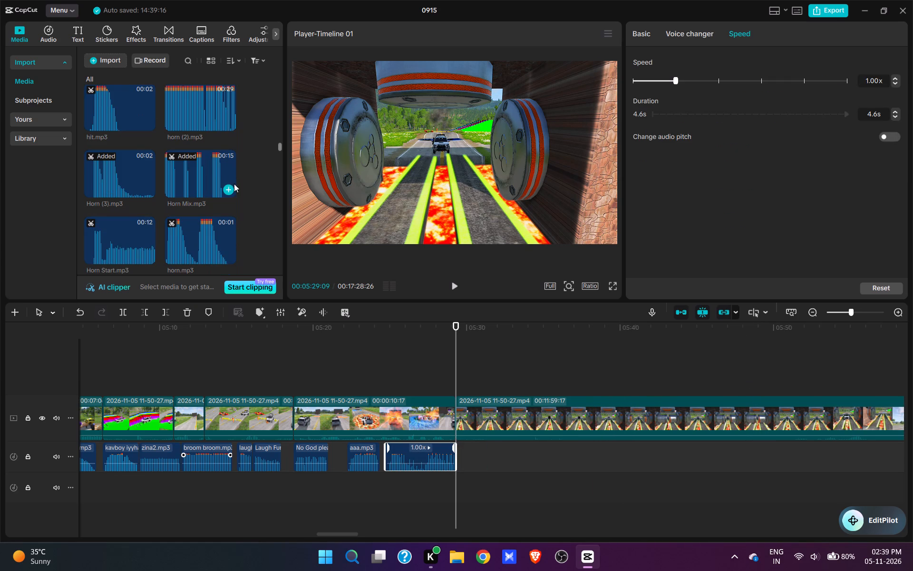
{"action": "left_click_drag", "start_coordinate": [281, 144], "coordinate": [266, 39]}
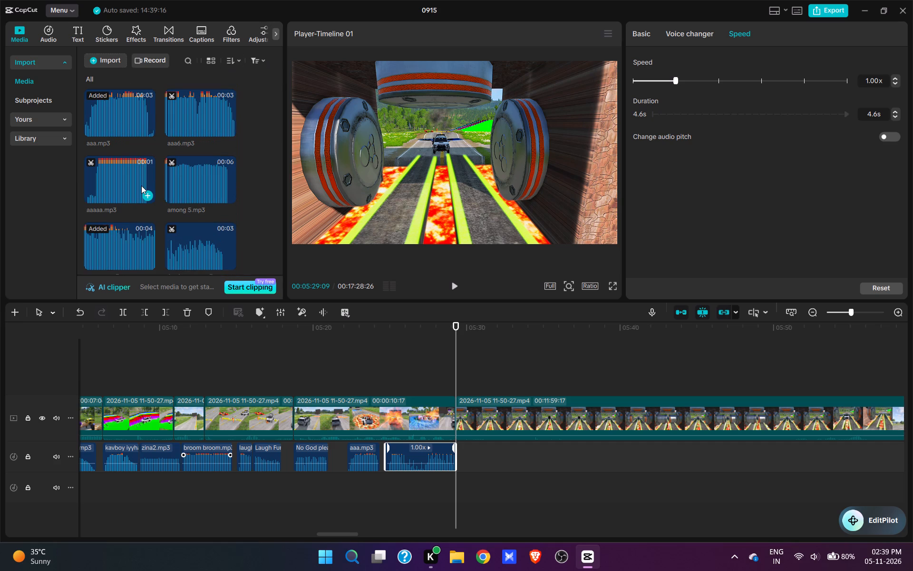
{"action": "scroll", "coordinate": [136, 219], "scroll_direction": "down", "scroll_amount": 1}
{"action": "left_click", "coordinate": [191, 187]}
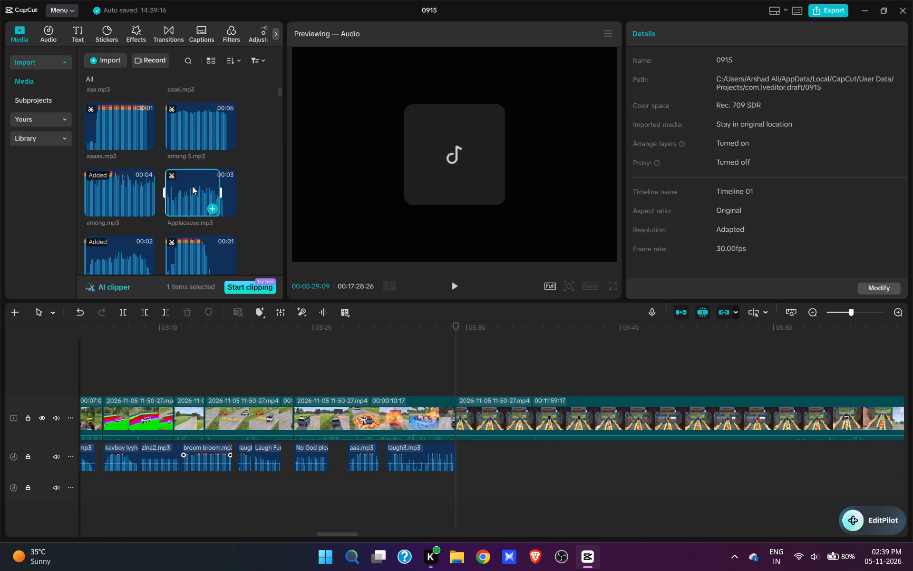
{"action": "left_click", "coordinate": [209, 138]}
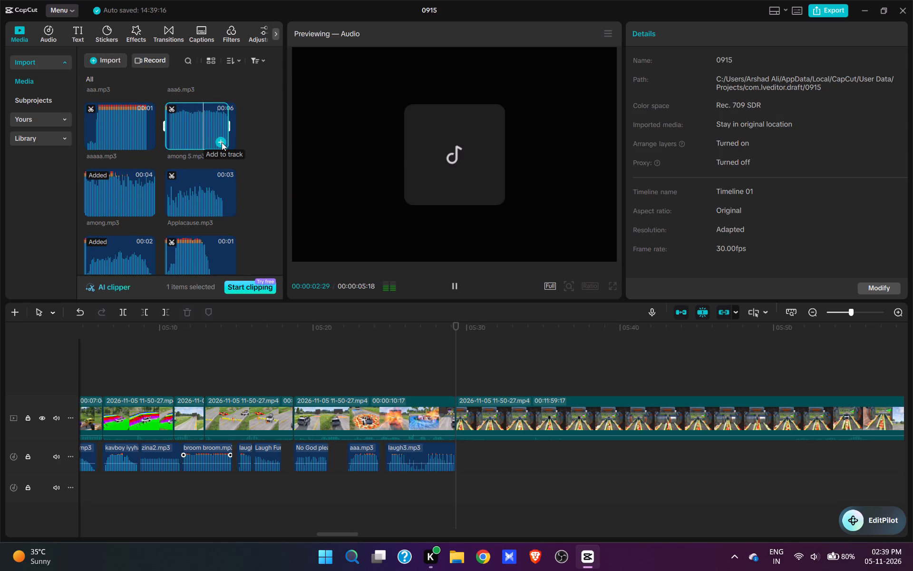
{"action": "left_click", "coordinate": [117, 201]}
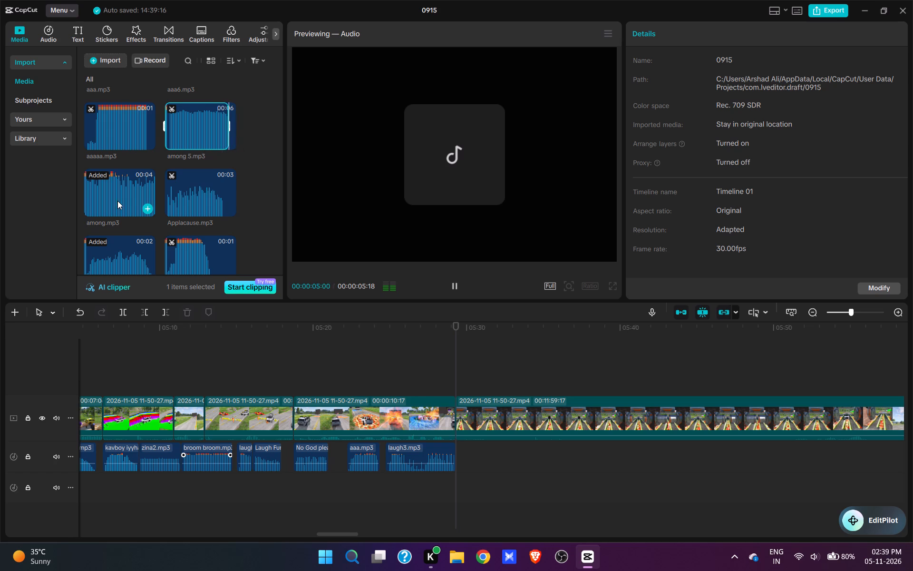
{"action": "left_click", "coordinate": [148, 209]}
Split the roller tunnel footage at 00:05:32:11, while the white SUV faces the lava strips.
{"action": "key", "text": "space"}
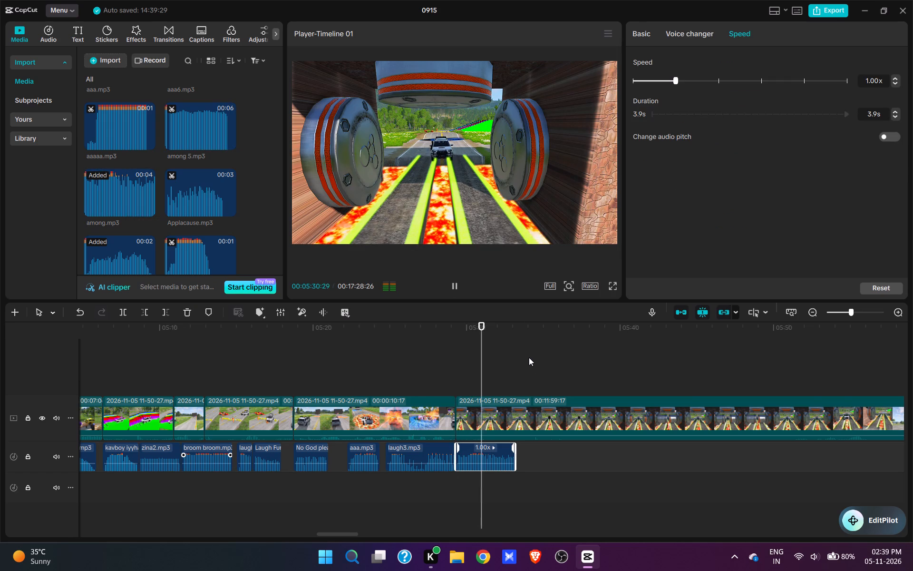
{"action": "key", "text": "space"}
{"action": "key", "text": "space"}
{"action": "key", "text": "space"}
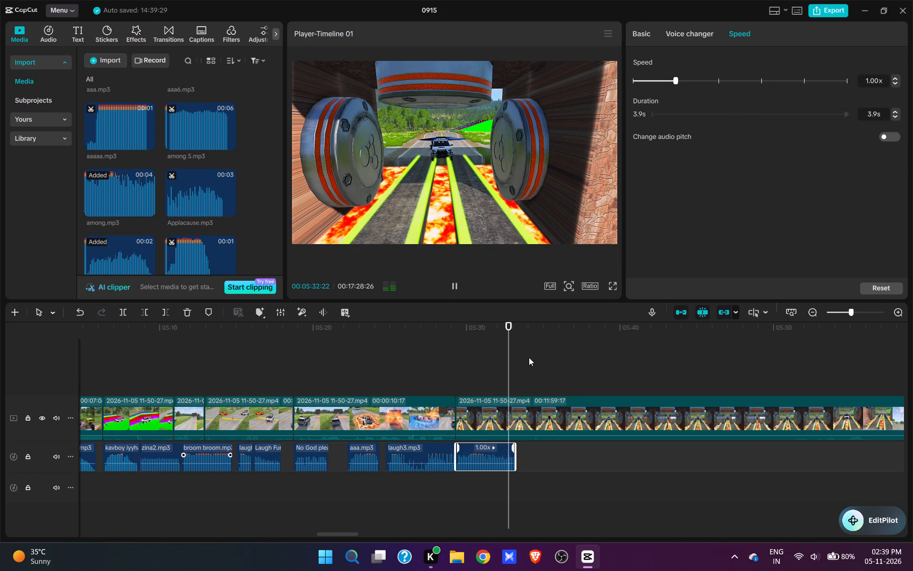
{"action": "key", "text": "space"}
{"action": "key", "text": "space"}
{"action": "key", "text": "space"}
{"action": "key", "text": "space"}
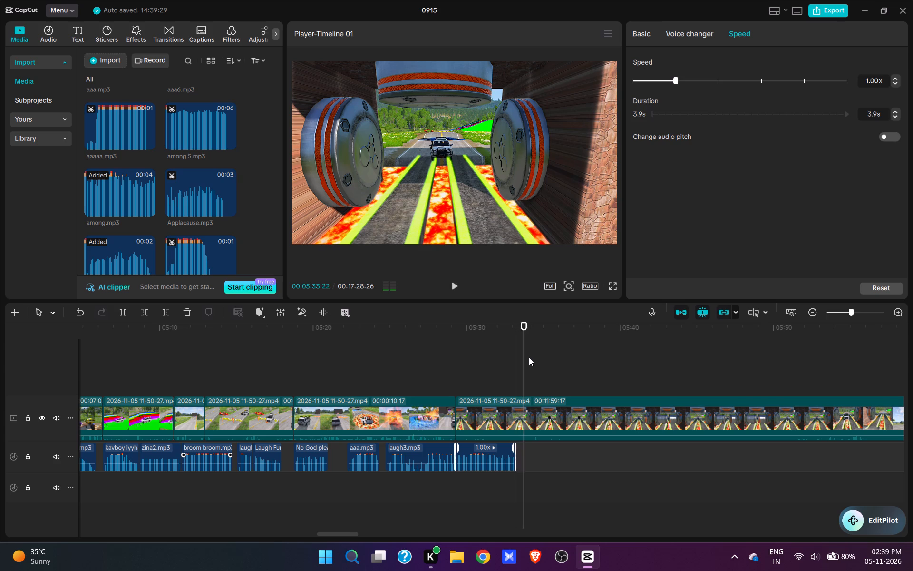
{"action": "key", "text": "space"}
{"action": "key", "text": "space"}
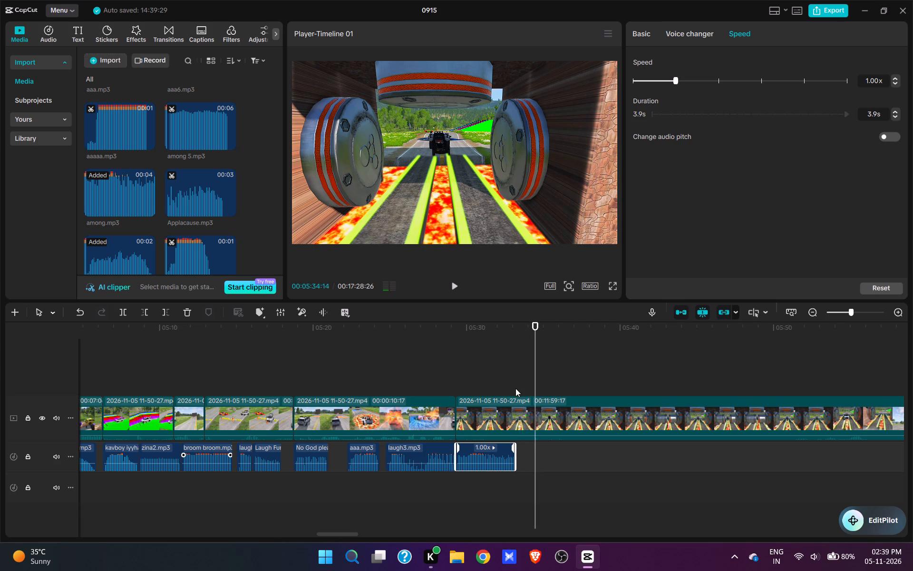
{"action": "left_click", "coordinate": [511, 384]}
{"action": "left_click", "coordinate": [491, 383]}
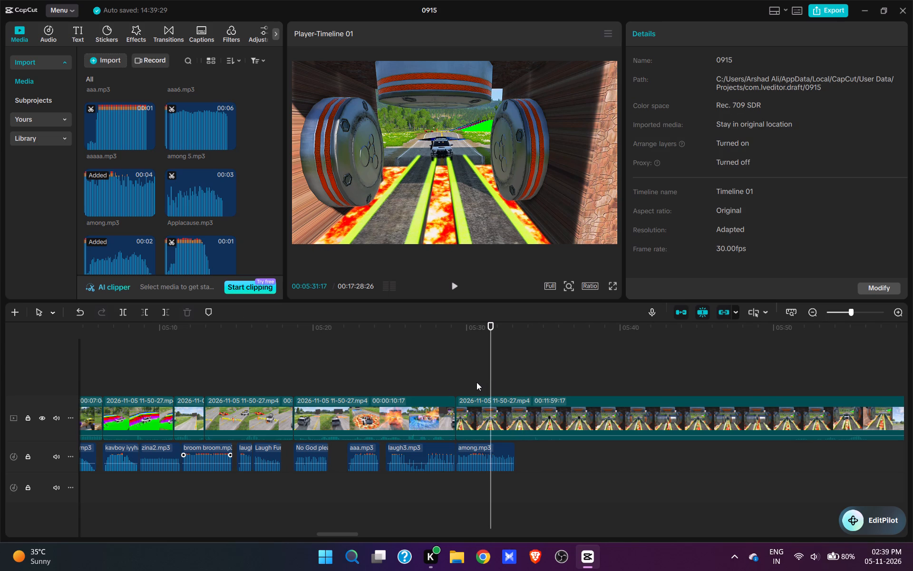
{"action": "left_click", "coordinate": [470, 382]}
{"action": "key", "text": "space"}
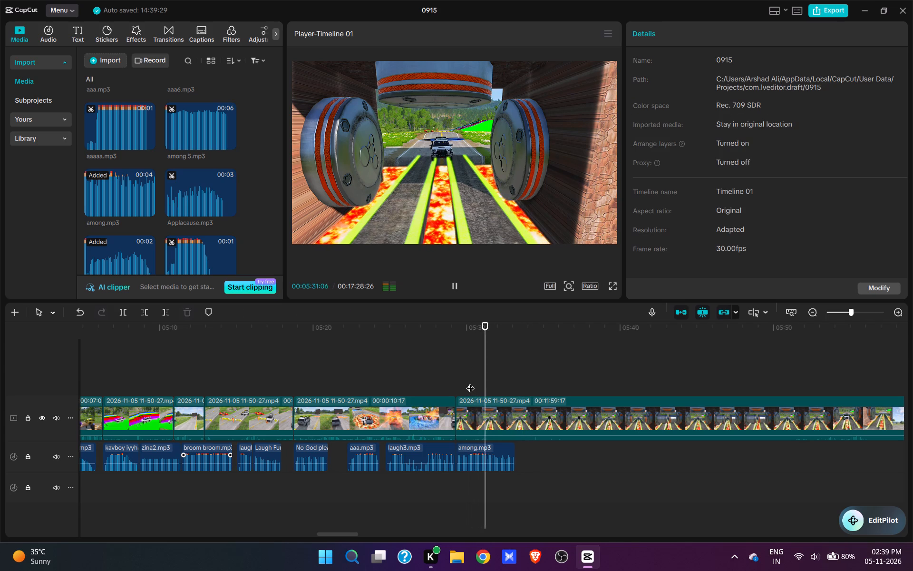
{"action": "key", "text": "space"}
{"action": "left_click", "coordinate": [516, 416]}
{"action": "key", "text": "w"}
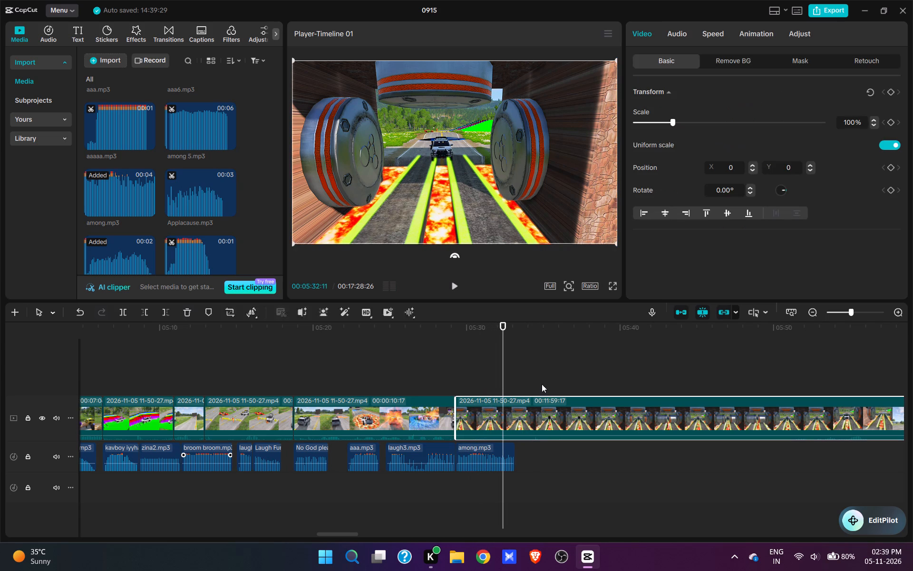
Trim about 1.3 seconds off the start of the video part following the 00:05:32:11 split.
{"action": "key", "text": "space"}
{"action": "key", "text": "space"}
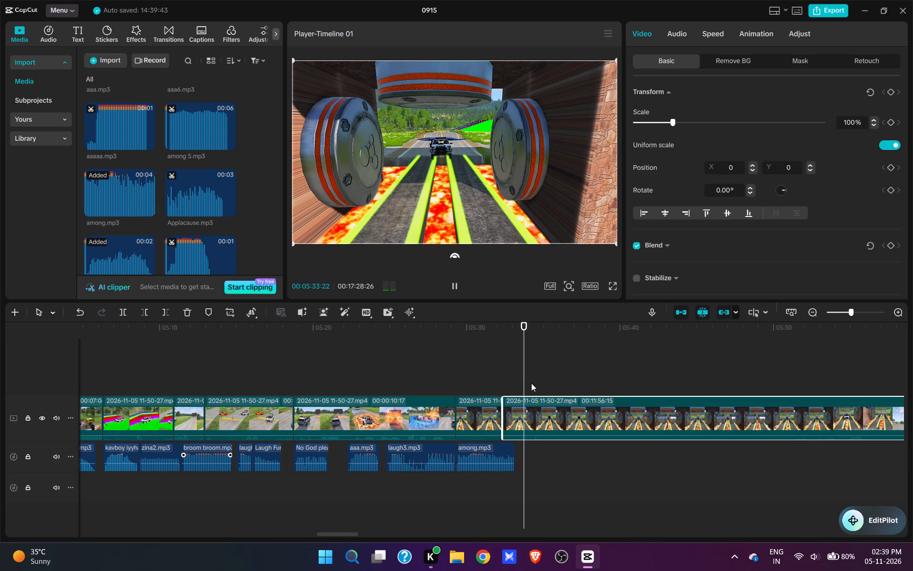
{"action": "left_click", "coordinate": [524, 380]}
{"action": "left_click", "coordinate": [523, 380]}
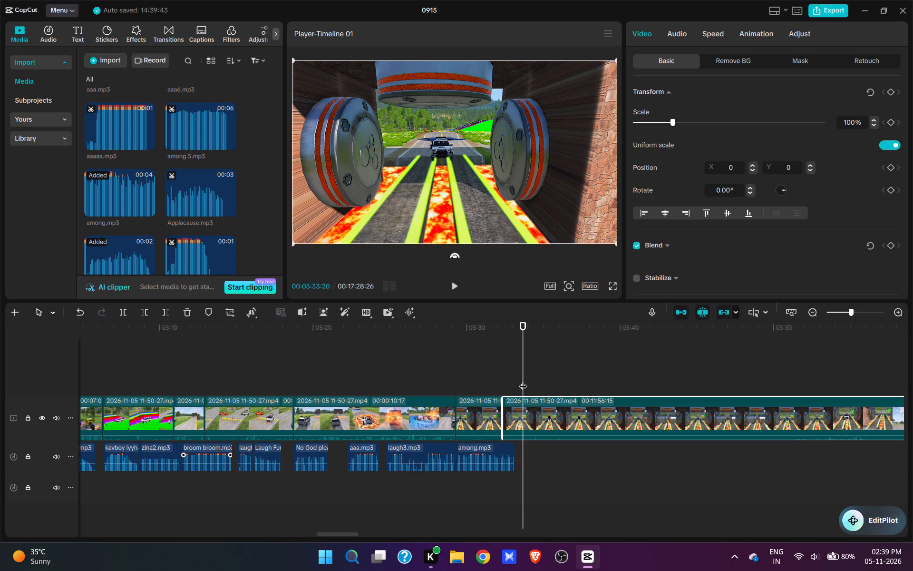
{"action": "key", "text": "q"}
Trim the end of the among.mp3 sound to the video cut at 00:05:32:11.
{"action": "left_click", "coordinate": [506, 453]}
{"action": "key", "text": "e"}
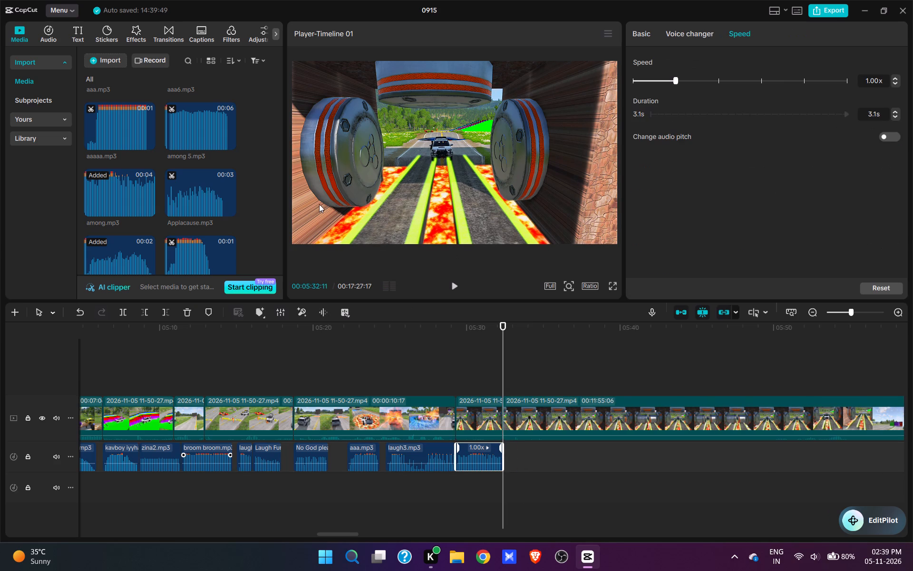
Add the Help me 1.mp3 sound at 00:05:32:11, right after among.mp3, and play it back with the tunnel footage.
{"action": "scroll", "coordinate": [223, 219], "scroll_direction": "up", "scroll_amount": 7}
{"action": "scroll", "coordinate": [223, 219], "scroll_direction": "down", "scroll_amount": 12}
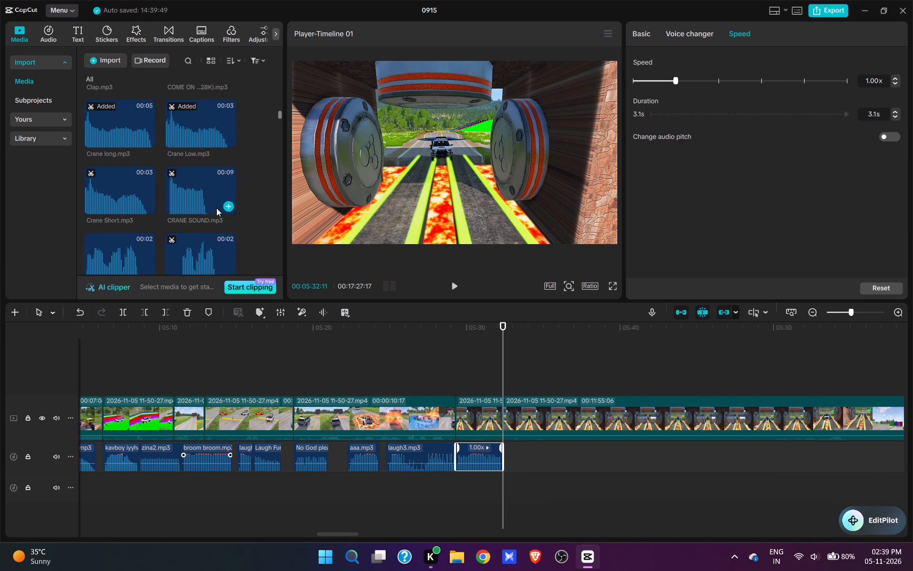
{"action": "scroll", "coordinate": [216, 208], "scroll_direction": "down", "scroll_amount": 13}
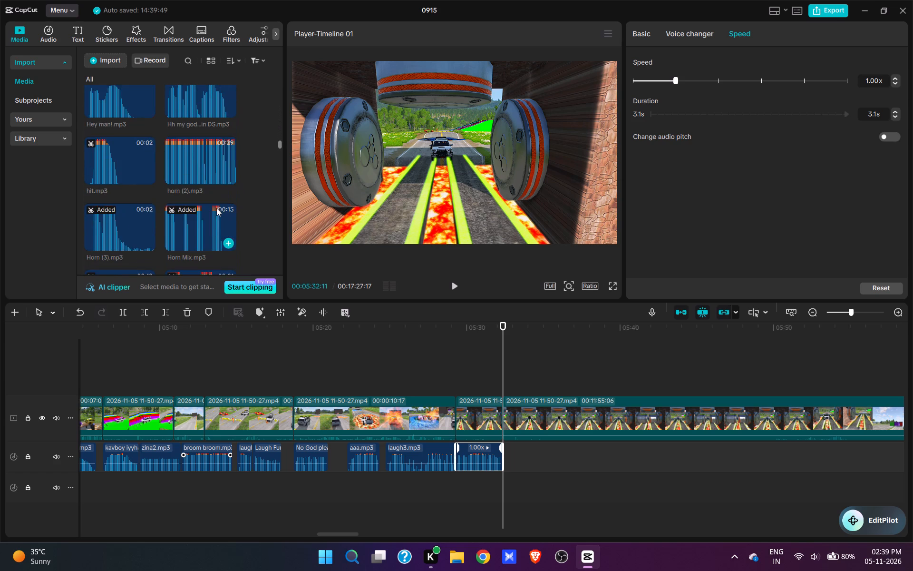
{"action": "scroll", "coordinate": [216, 208], "scroll_direction": "up", "scroll_amount": 3}
{"action": "left_click", "coordinate": [225, 149]}
{"action": "key", "text": "space"}
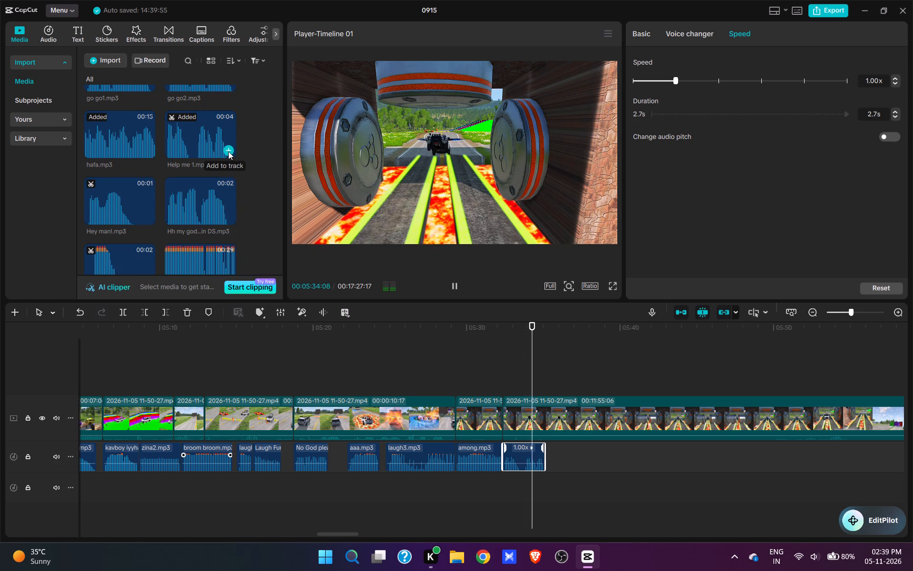
Play the roller tunnel footage on and paste the copied 1.0 s Cran… sound at 00:05:38:17, where the rollers start closing.
{"action": "key", "text": "space"}
{"action": "key", "text": "space"}
{"action": "key", "text": "space"}
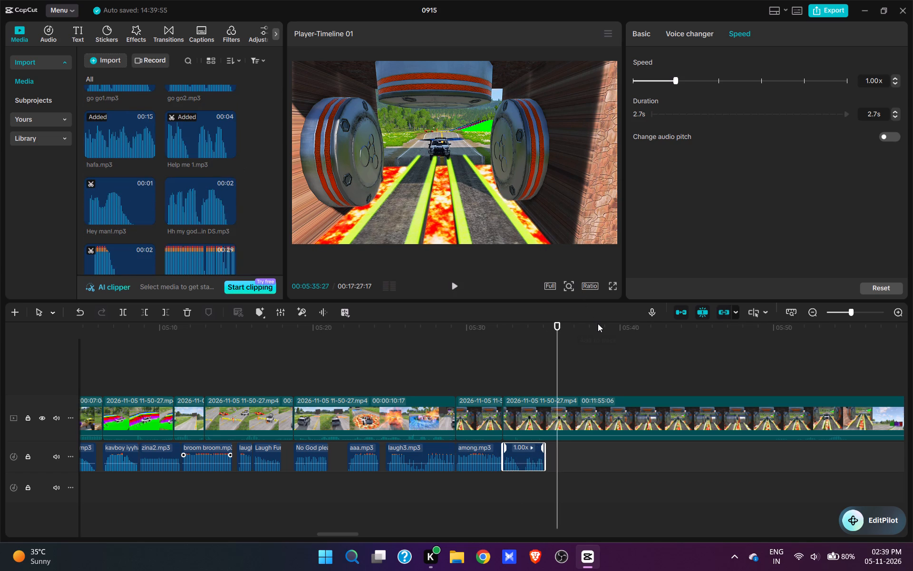
{"action": "key", "text": "space"}
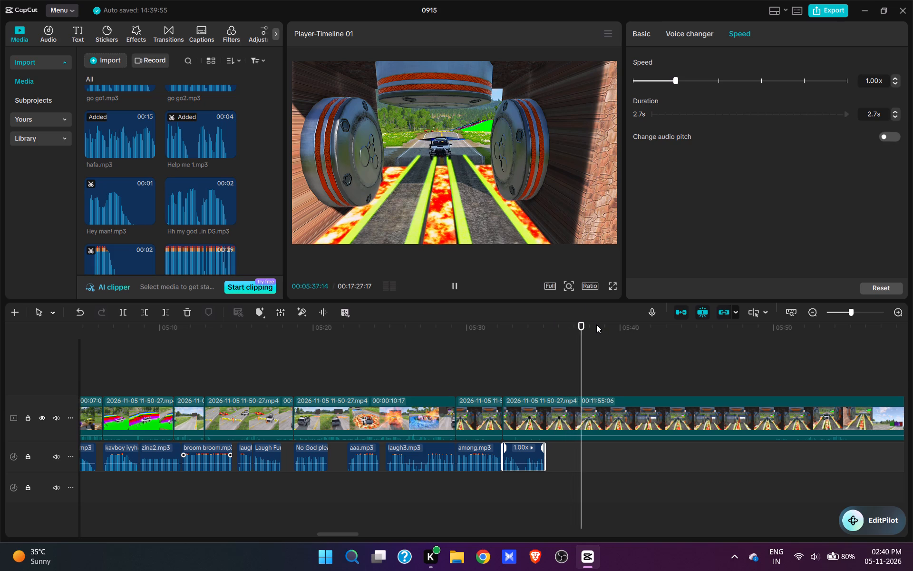
{"action": "key", "text": "space"}
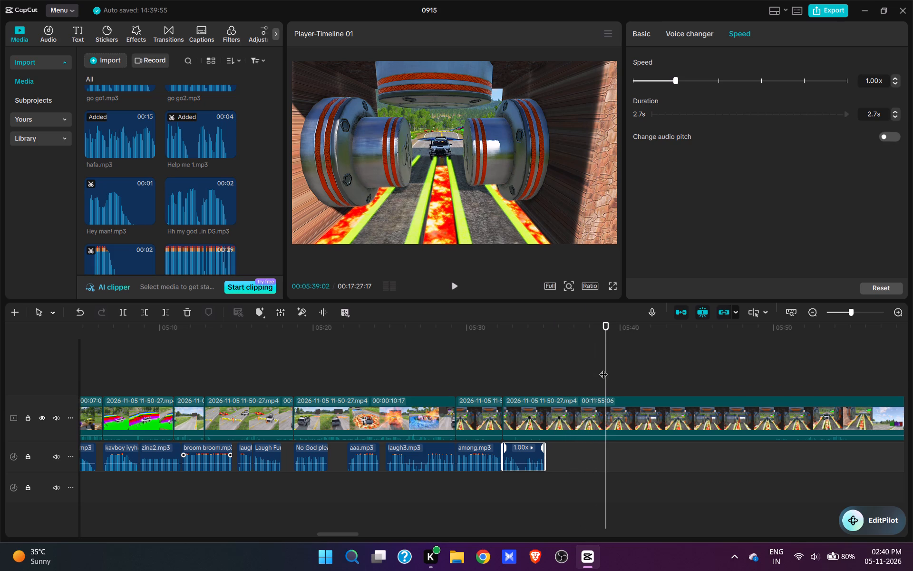
{"action": "left_click", "coordinate": [605, 381]}
{"action": "left_click", "coordinate": [602, 381]}
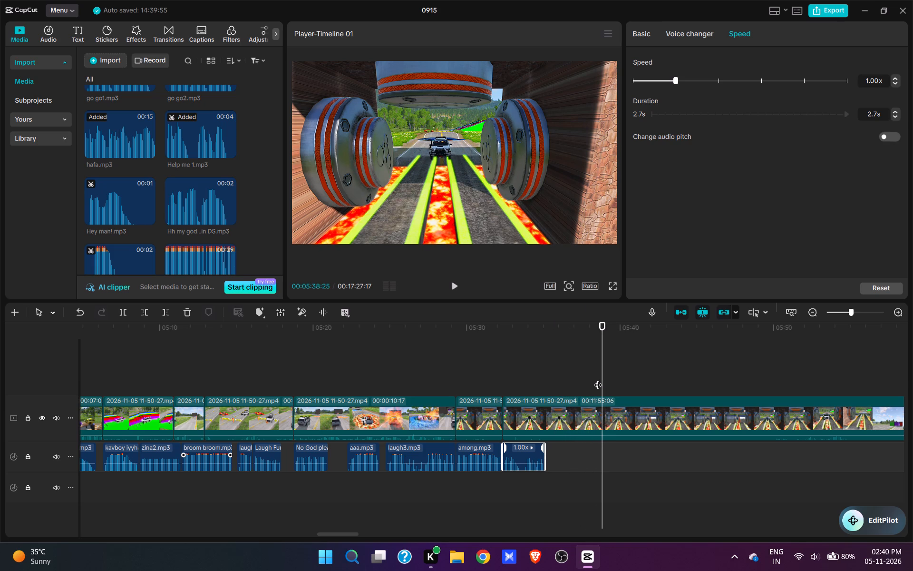
{"action": "left_click", "coordinate": [598, 379]}
{"action": "key", "text": "ctrl+v"}
{"action": "key", "text": "space"}
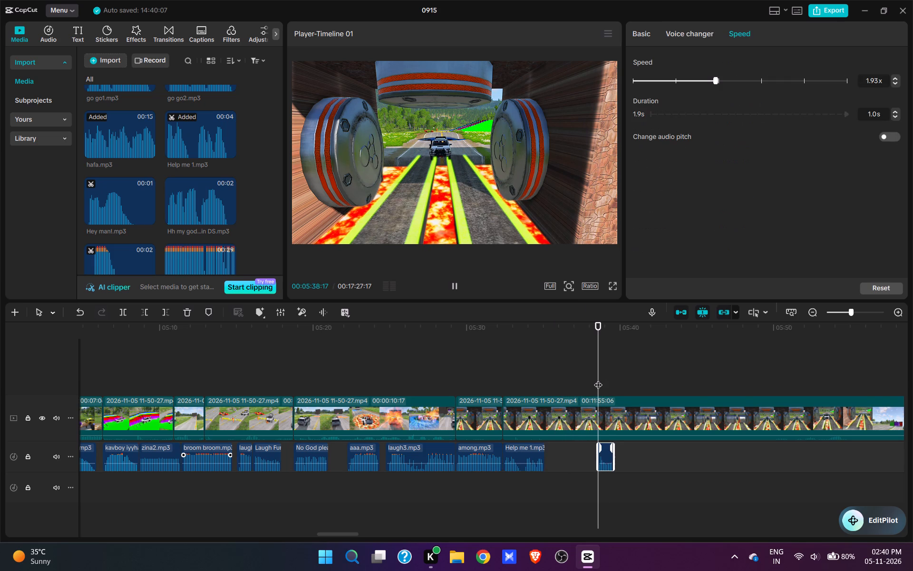
{"action": "key", "text": "space"}
{"action": "key", "text": "space"}
Split the roller tunnel footage at about 00:05:37:15, shortly before the pasted Cran… sound.
{"action": "left_click", "coordinate": [550, 378]}
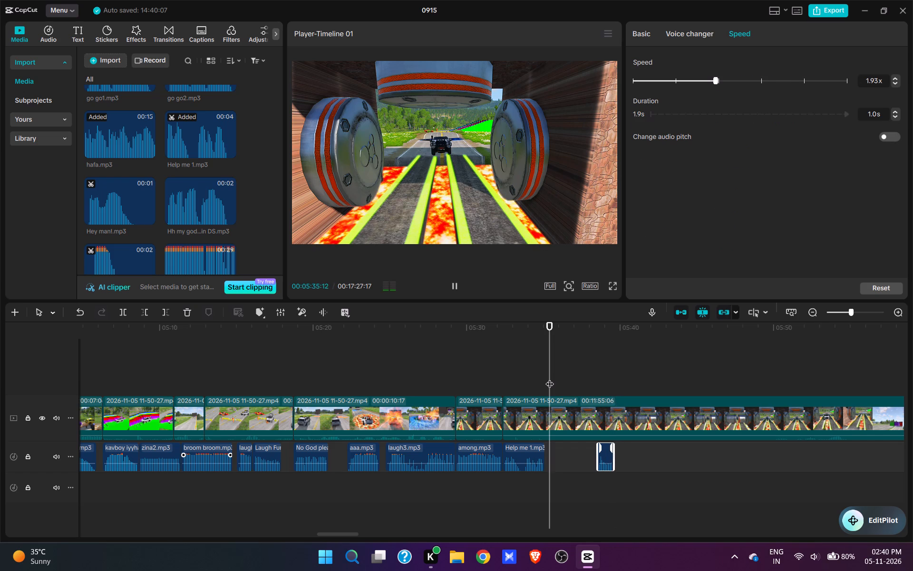
{"action": "left_click", "coordinate": [546, 377]}
{"action": "key", "text": "space"}
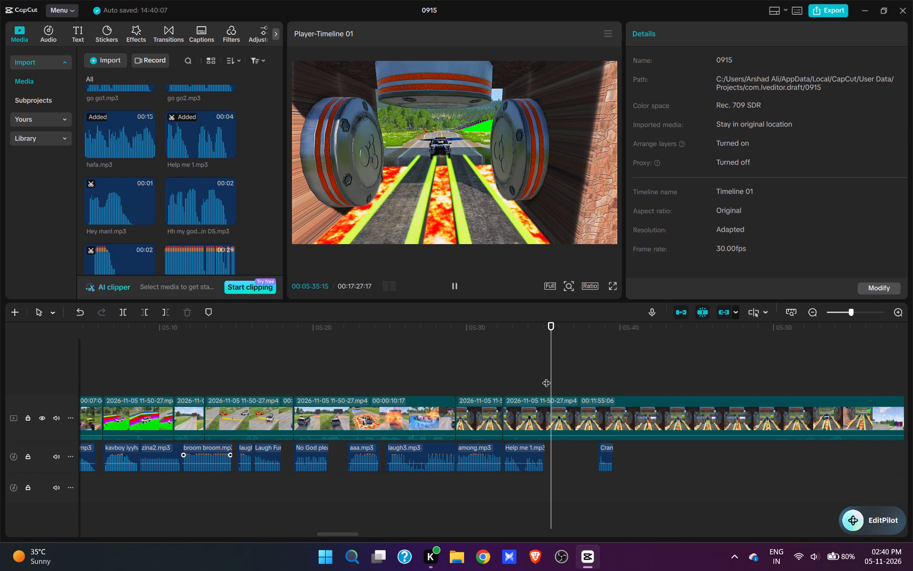
{"action": "key", "text": "space"}
{"action": "key", "text": "space"}
{"action": "key", "text": "space"}
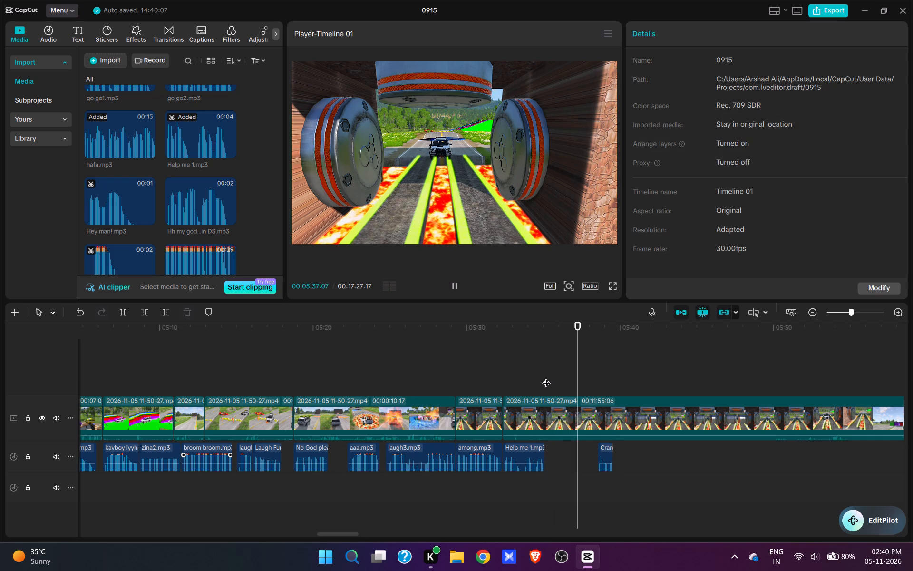
{"action": "type", "text": "w"}
{"action": "key", "text": "space"}
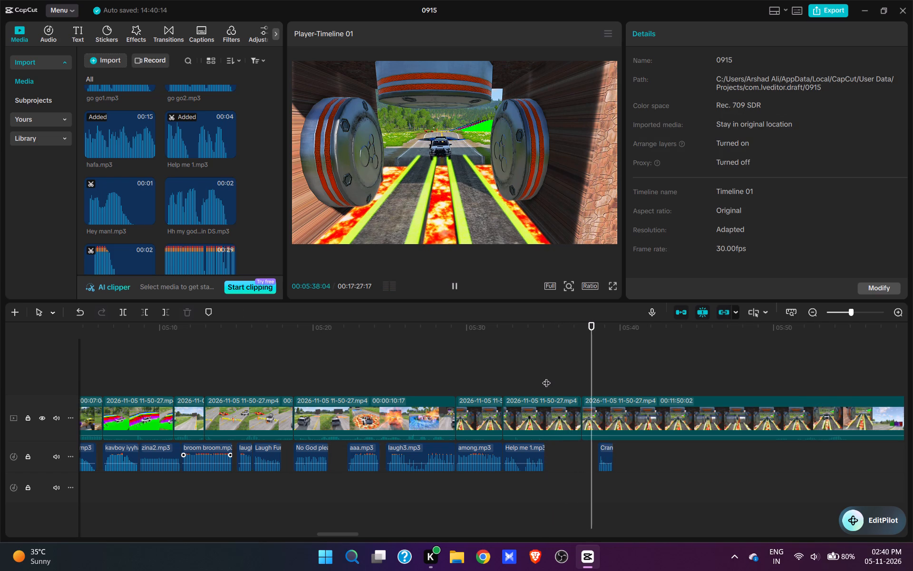
{"action": "key", "text": "space"}
Trim the start of the video part after the new split up to 00:05:38:17, then play back the cut.
{"action": "left_click", "coordinate": [602, 385]}
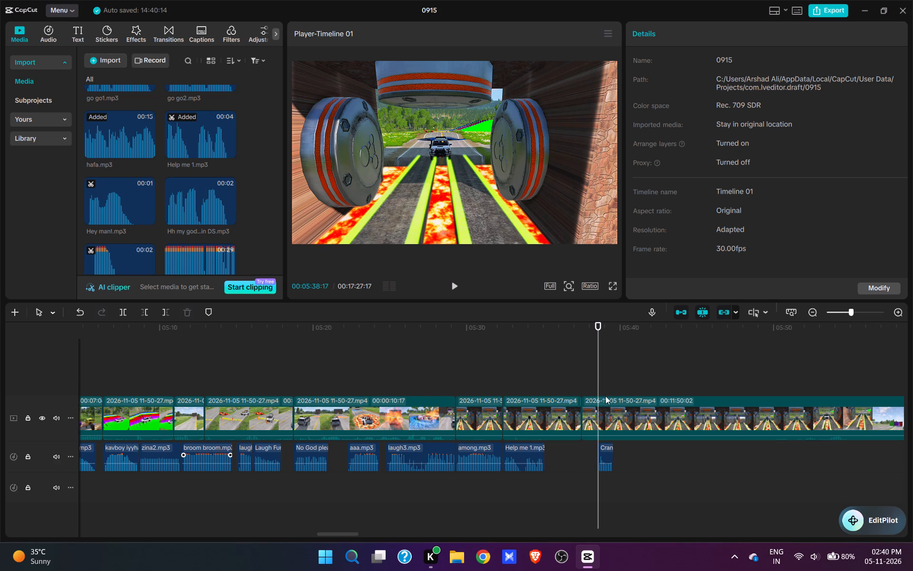
{"action": "left_click", "coordinate": [607, 403]}
{"action": "key", "text": "q"}
{"action": "key", "text": "space"}
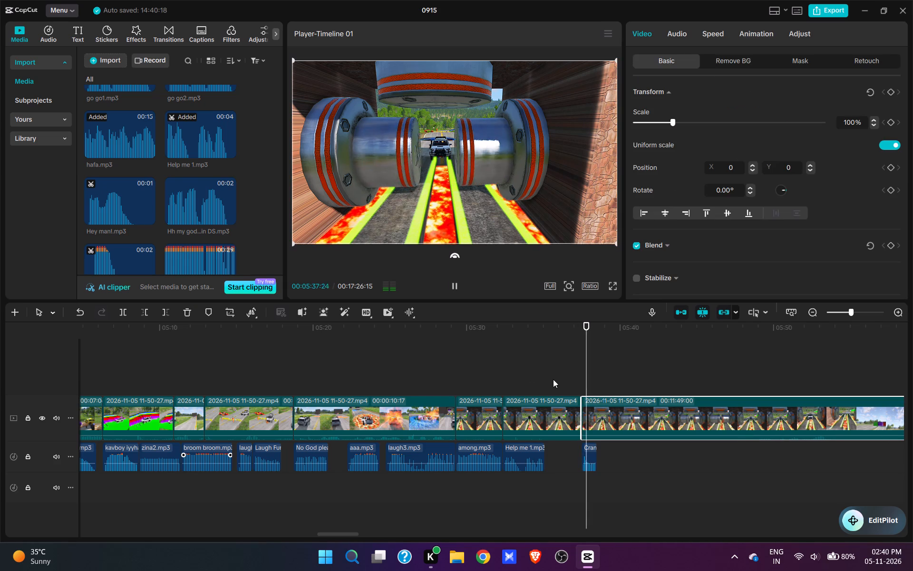
{"action": "left_click", "coordinate": [553, 379]}
{"action": "key", "text": "space"}
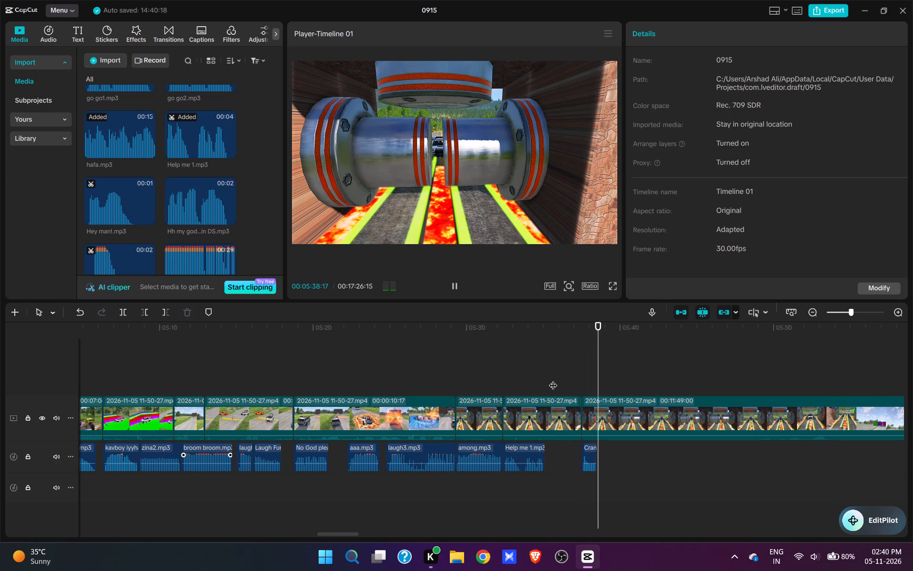
Paste another copy of the Cran… sound at 00:05:40:12, when the rollers meet again, and play the section back.
{"action": "key", "text": "space"}
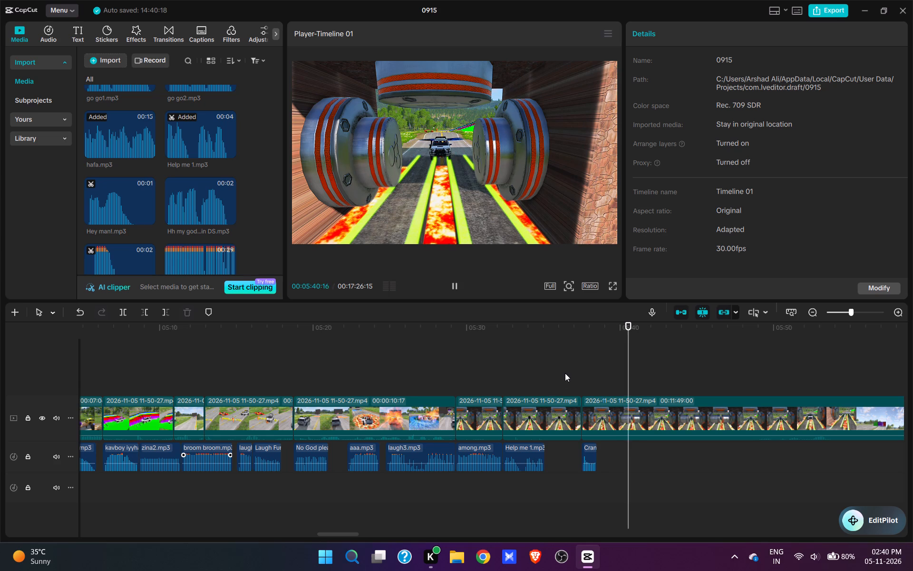
{"action": "left_click", "coordinate": [630, 384]}
{"action": "left_click", "coordinate": [628, 384]}
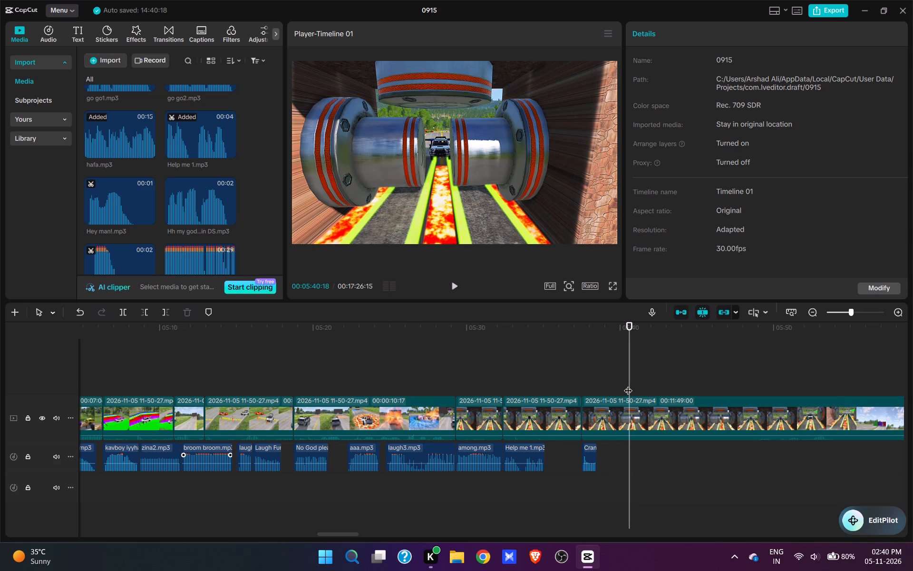
{"action": "left_click", "coordinate": [626, 384]}
{"action": "left_click", "coordinate": [625, 383]}
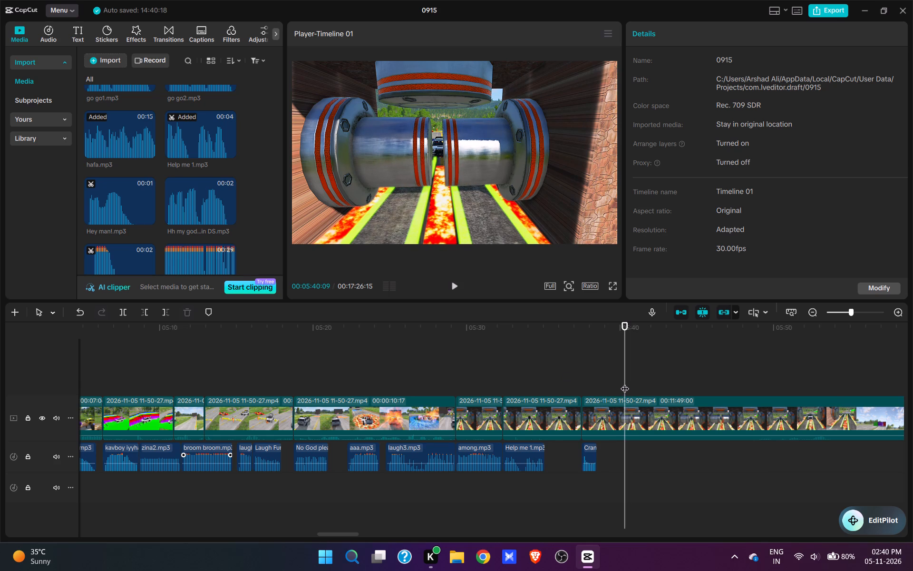
{"action": "key", "text": "space"}
{"action": "key", "text": "space"}
{"action": "left_click", "coordinate": [626, 384]}
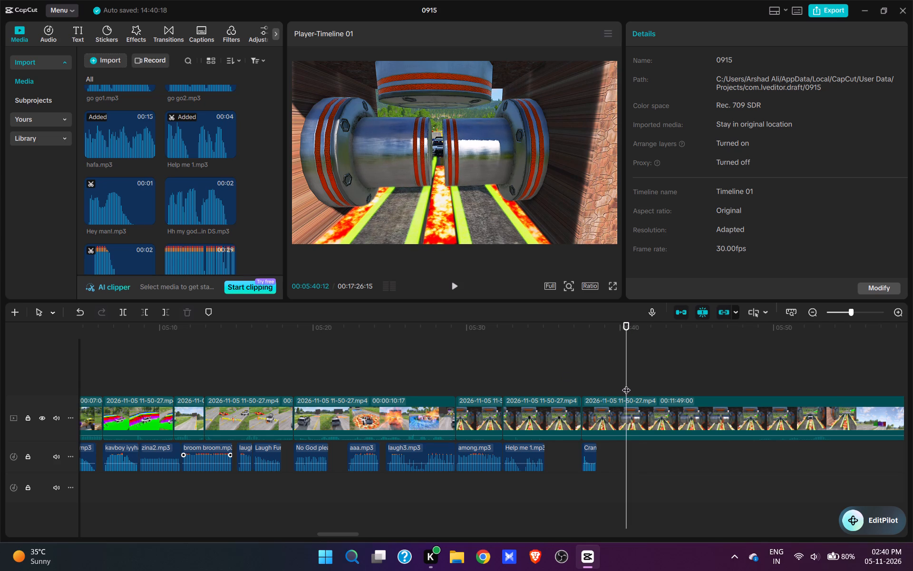
{"action": "key", "text": "ctrl+v"}
{"action": "key", "text": "space"}
{"action": "key", "text": "space"}
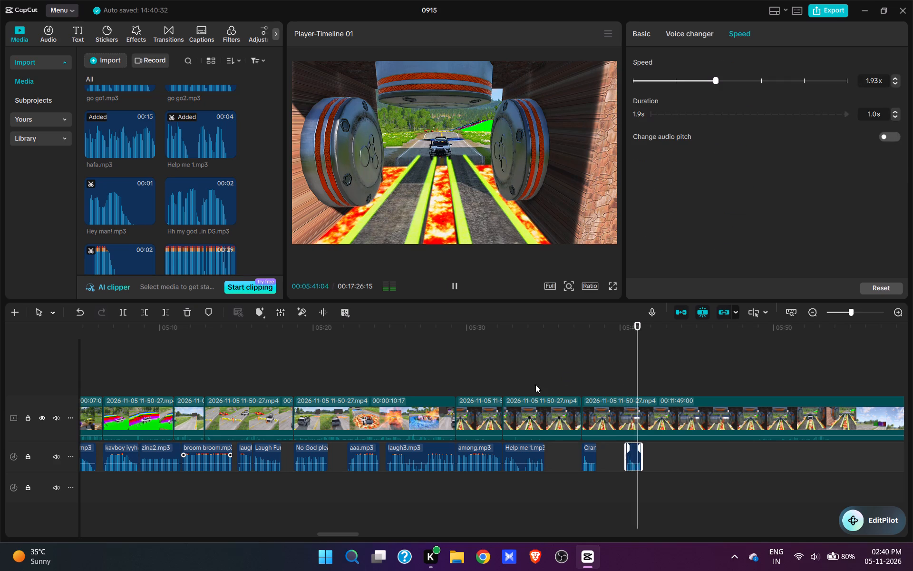
{"action": "left_click", "coordinate": [540, 373]}
{"action": "key", "text": "space"}
{"action": "left_click", "coordinate": [540, 373]}
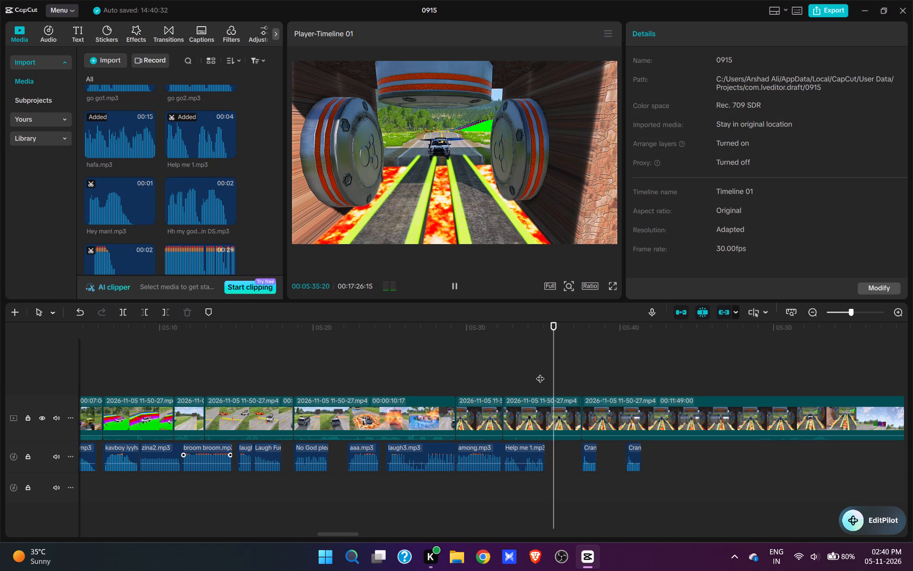
Audition the Sudden Im… and Surpiris.mp3 sounds and browse others for the gap starting at 00:05:35:03, after Help me 1.mp3.
{"action": "left_click_drag", "start_coordinate": [541, 373], "coordinate": [545, 374]}
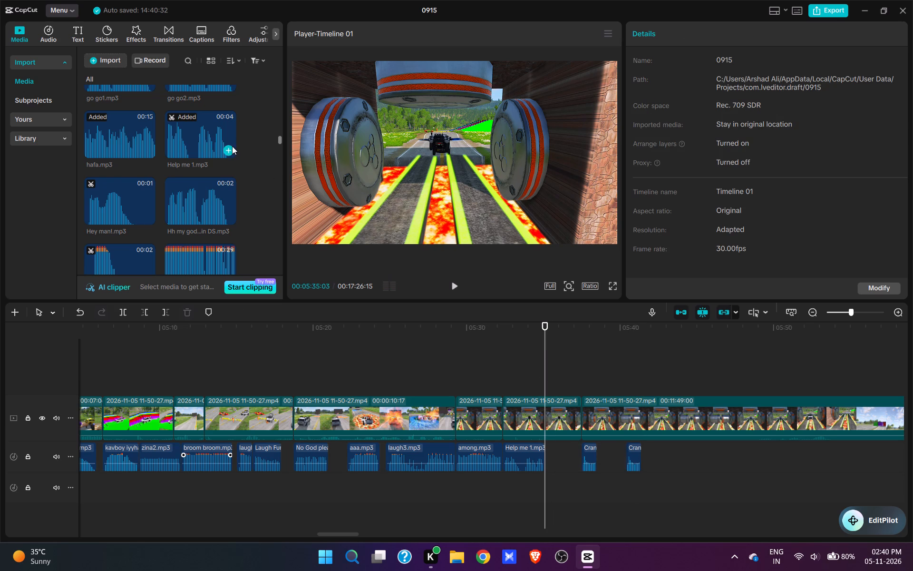
{"action": "scroll", "coordinate": [192, 214], "scroll_direction": "up", "scroll_amount": 20}
{"action": "scroll", "coordinate": [192, 214], "scroll_direction": "up", "scroll_amount": 4}
{"action": "scroll", "coordinate": [202, 162], "scroll_direction": "down", "scroll_amount": 20}
{"action": "scroll", "coordinate": [202, 162], "scroll_direction": "down", "scroll_amount": 3}
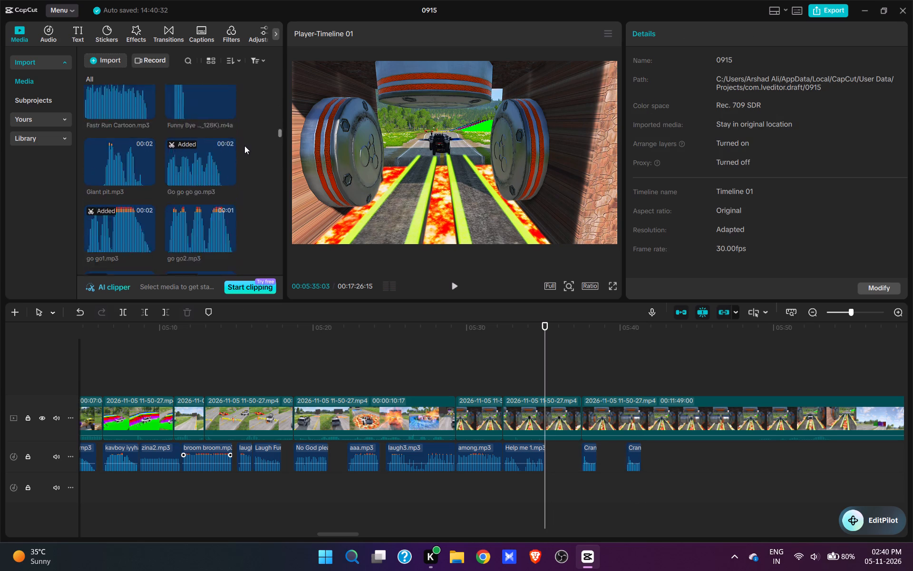
{"action": "scroll", "coordinate": [244, 146], "scroll_direction": "down", "scroll_amount": 3}
{"action": "left_click_drag", "start_coordinate": [280, 151], "coordinate": [275, 235]}
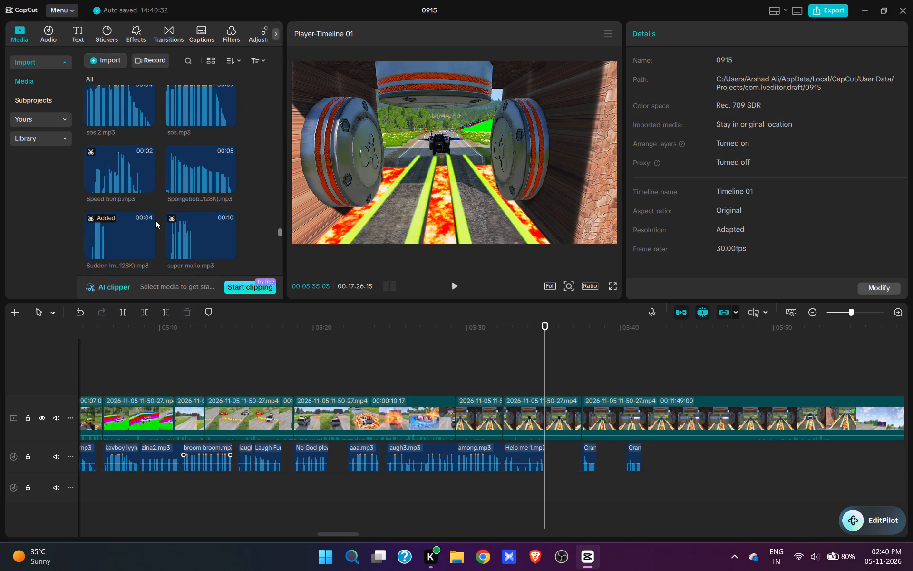
{"action": "left_click", "coordinate": [155, 220]}
{"action": "scroll", "coordinate": [129, 185], "scroll_direction": "down", "scroll_amount": 1}
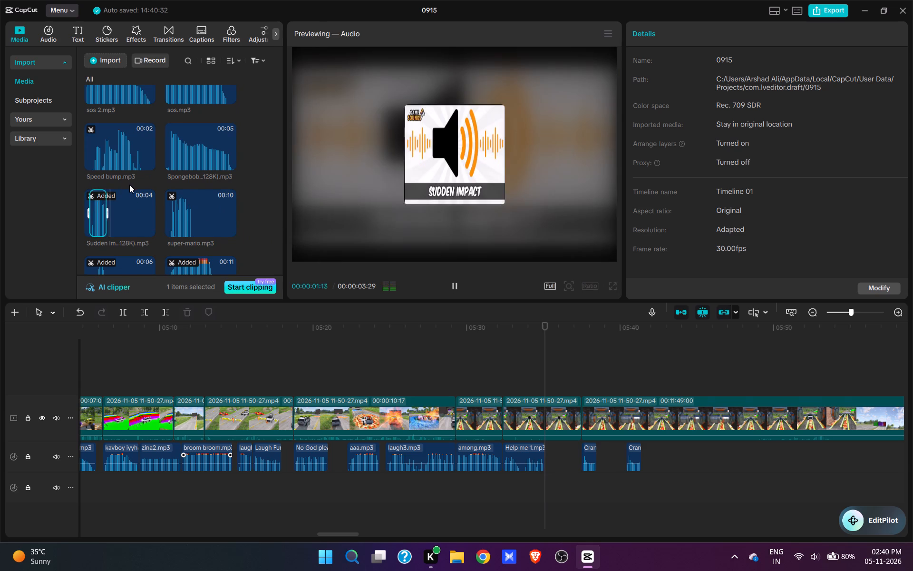
{"action": "left_click", "coordinate": [124, 238]}
{"action": "scroll", "coordinate": [197, 197], "scroll_direction": "down", "scroll_amount": 2}
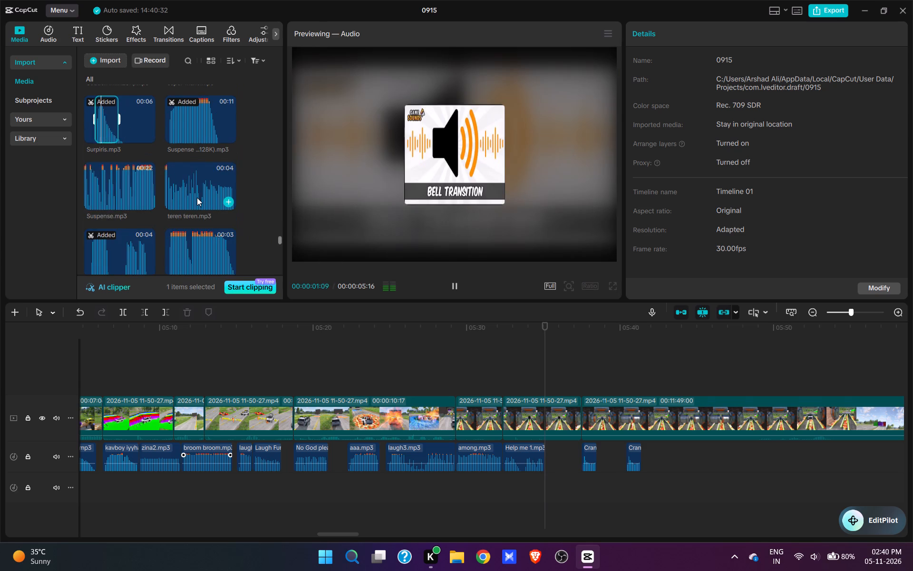
{"action": "scroll", "coordinate": [197, 197], "scroll_direction": "down", "scroll_amount": 2}
{"action": "scroll", "coordinate": [194, 168], "scroll_direction": "up", "scroll_amount": 6}
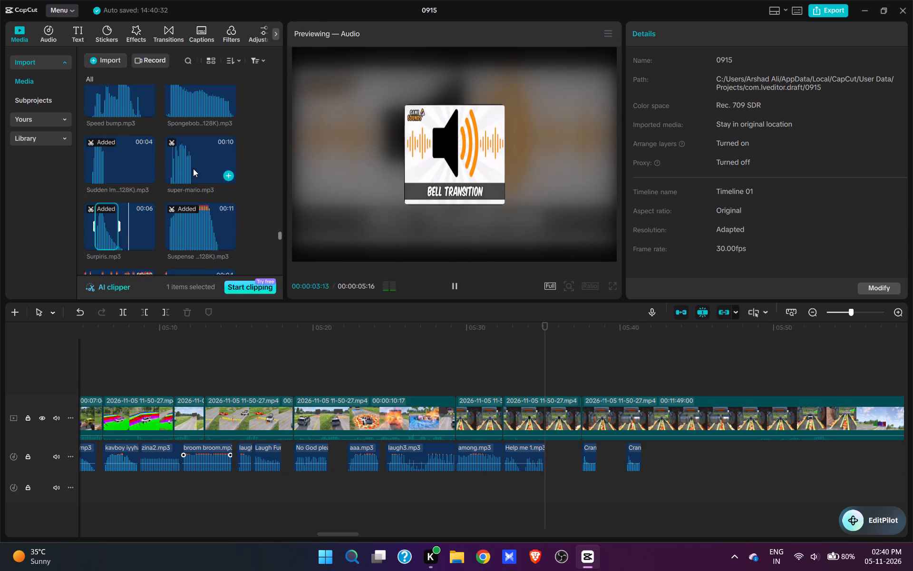
{"action": "scroll", "coordinate": [193, 168], "scroll_direction": "up", "scroll_amount": 3}
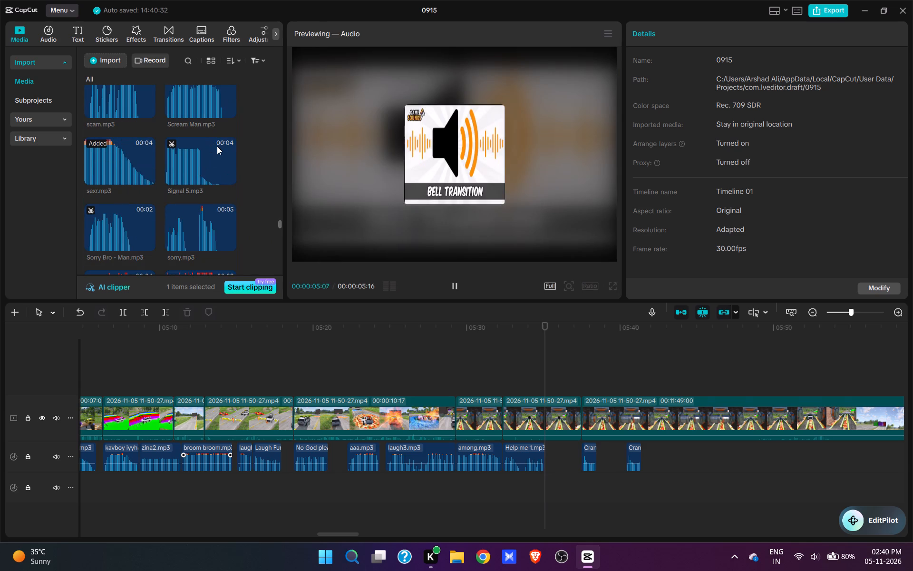
{"action": "scroll", "coordinate": [217, 146], "scroll_direction": "up", "scroll_amount": 2}
{"action": "scroll", "coordinate": [212, 163], "scroll_direction": "down", "scroll_amount": 1}
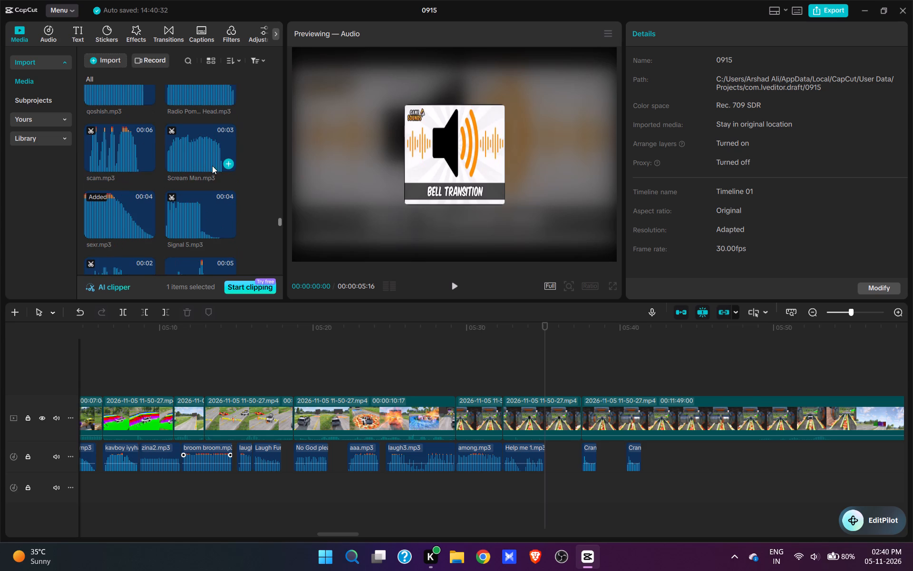
{"action": "scroll", "coordinate": [208, 195], "scroll_direction": "down", "scroll_amount": 2}
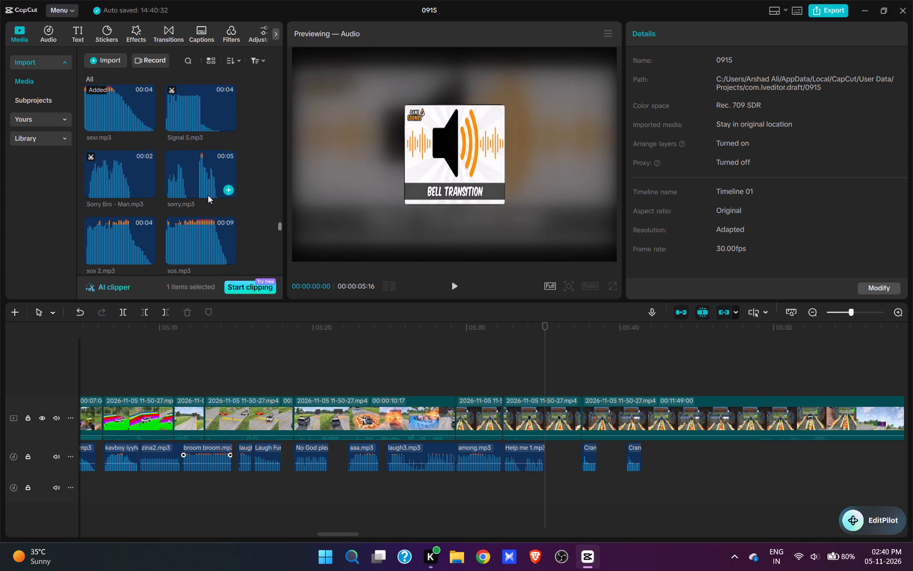
Audition sos.mp3 and sos 2.mp3, and add sos.mp3 at 00:05:35:03, right after Help me 1.mp3.
{"action": "left_click", "coordinate": [196, 244]}
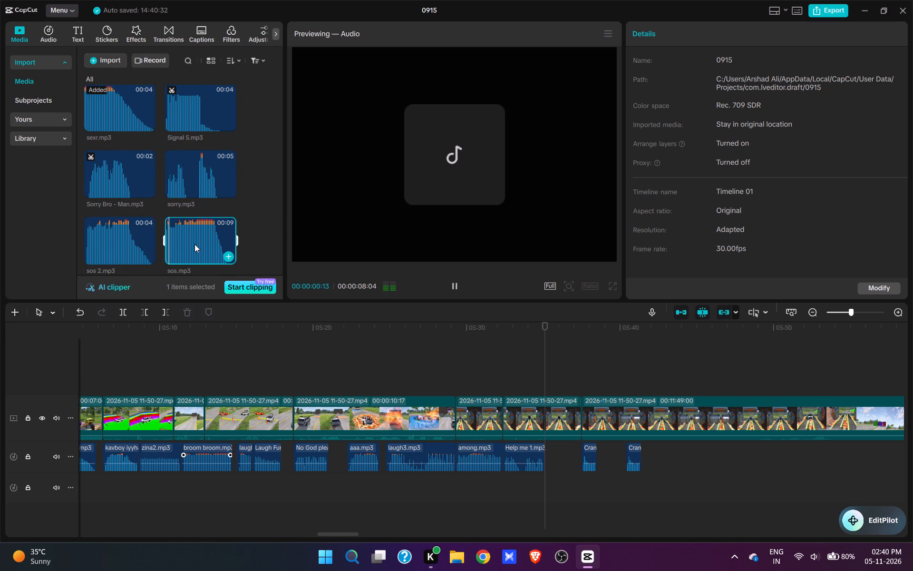
{"action": "left_click", "coordinate": [116, 244]}
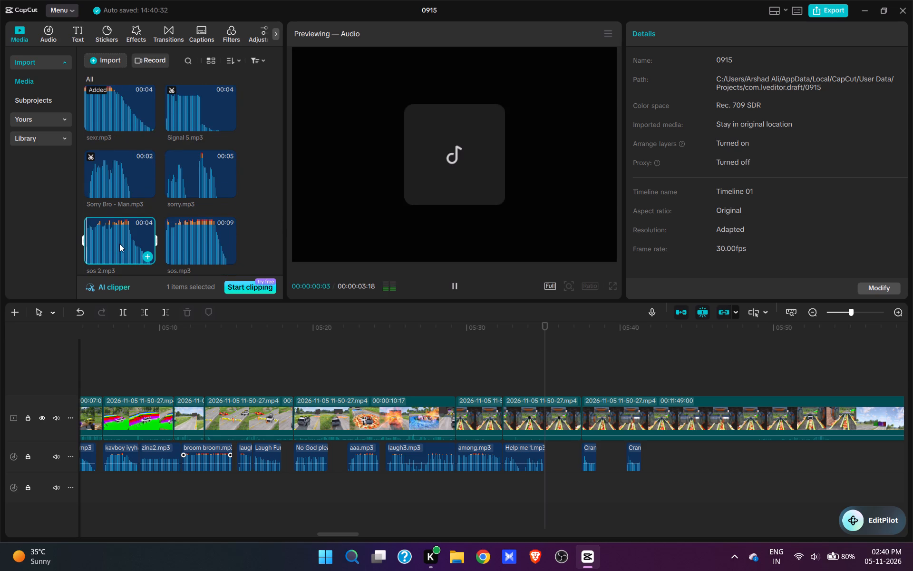
{"action": "left_click", "coordinate": [224, 254]}
{"action": "key", "text": "space"}
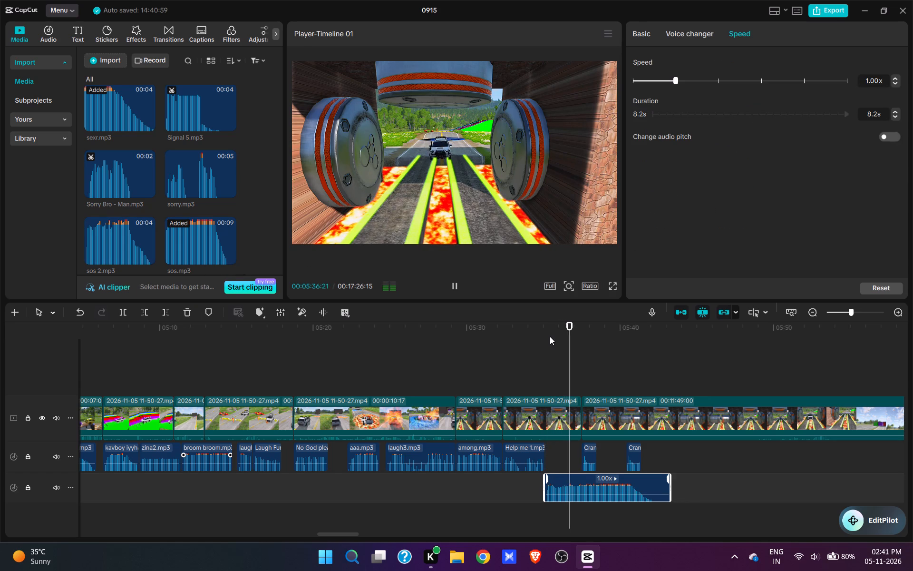
Trim the end of sos.mp3 to the video cut at 00:05:37:16 and play back the closing rollers.
{"action": "key", "text": "space"}
{"action": "left_click", "coordinate": [601, 496]}
{"action": "type", "text": "e"}
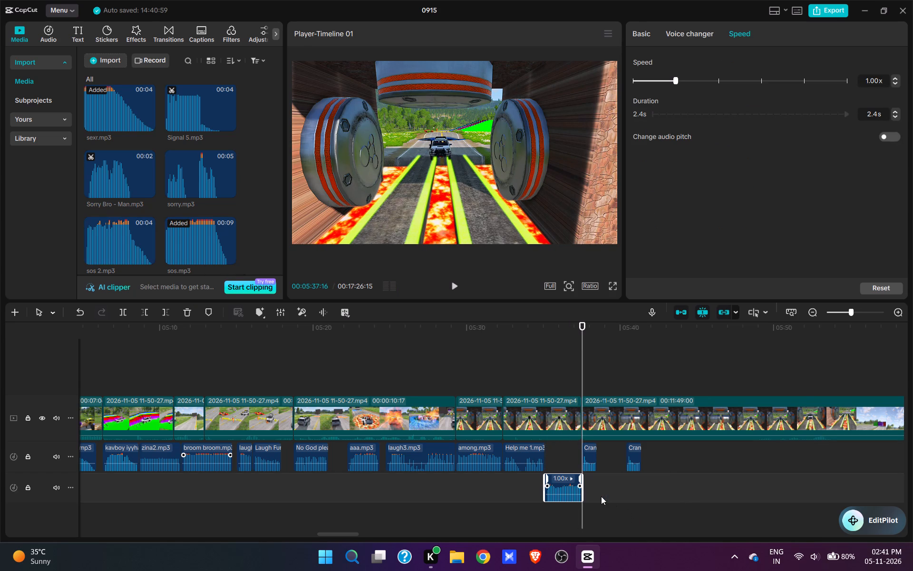
{"action": "key", "text": "space"}
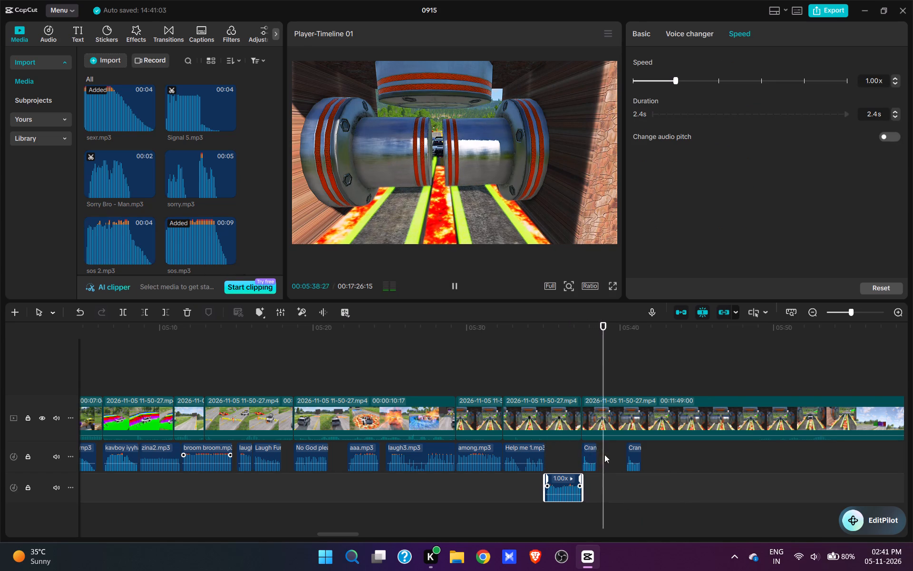
{"action": "key", "text": "space"}
Browse the imported sounds and audition Horn Start.mp3 and Horn4.mp3 for the gap at 00:05:38:15 between the two Cran… sounds.
{"action": "left_click", "coordinate": [597, 370]}
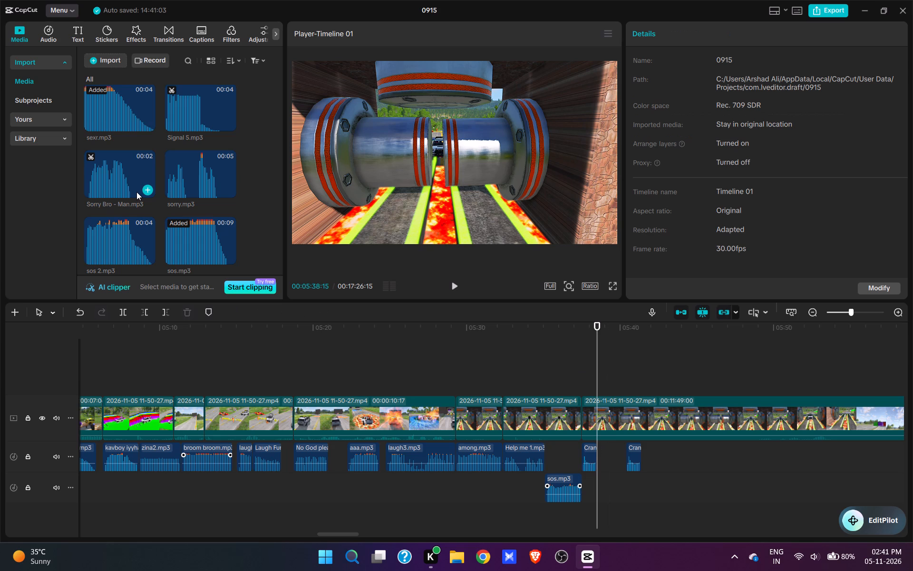
{"action": "scroll", "coordinate": [136, 192], "scroll_direction": "up", "scroll_amount": 14}
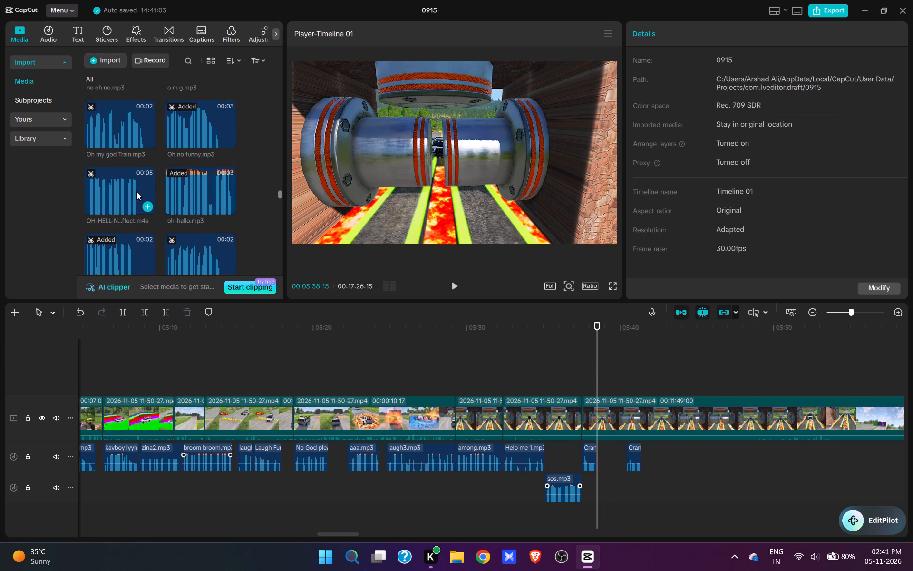
{"action": "scroll", "coordinate": [133, 196], "scroll_direction": "up", "scroll_amount": 7}
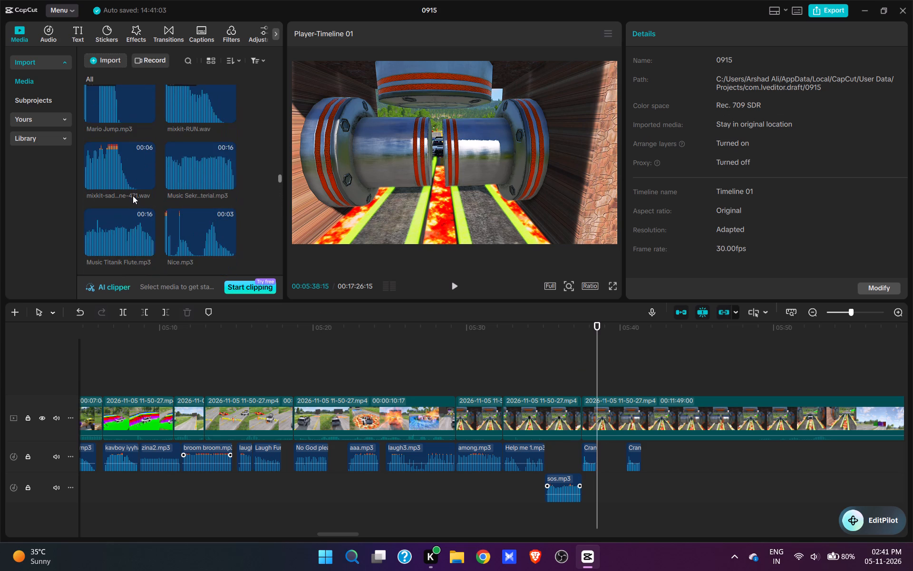
{"action": "scroll", "coordinate": [133, 196], "scroll_direction": "up", "scroll_amount": 4}
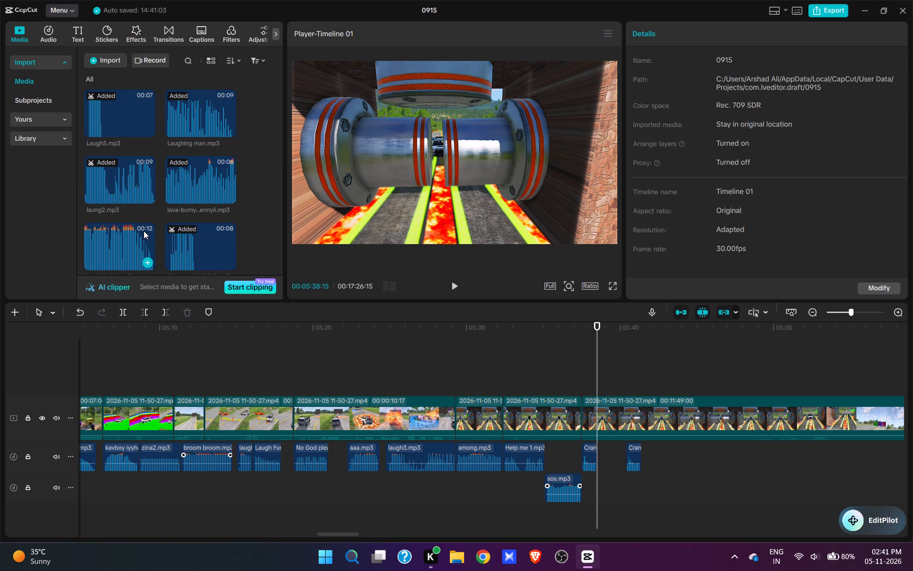
{"action": "scroll", "coordinate": [137, 194], "scroll_direction": "up", "scroll_amount": 11}
{"action": "left_click", "coordinate": [129, 133]}
{"action": "left_click", "coordinate": [124, 170]}
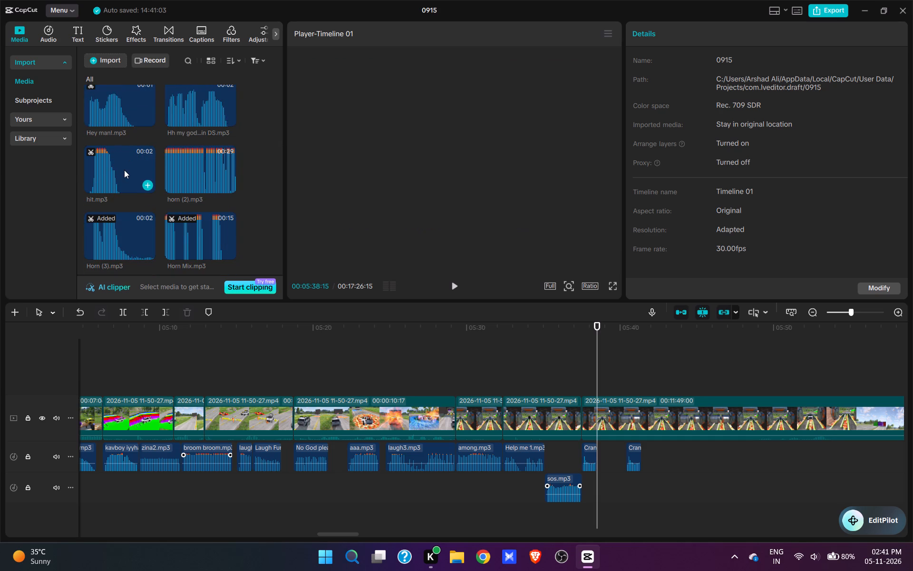
{"action": "scroll", "coordinate": [143, 167], "scroll_direction": "down", "scroll_amount": 3}
{"action": "left_click", "coordinate": [115, 138]}
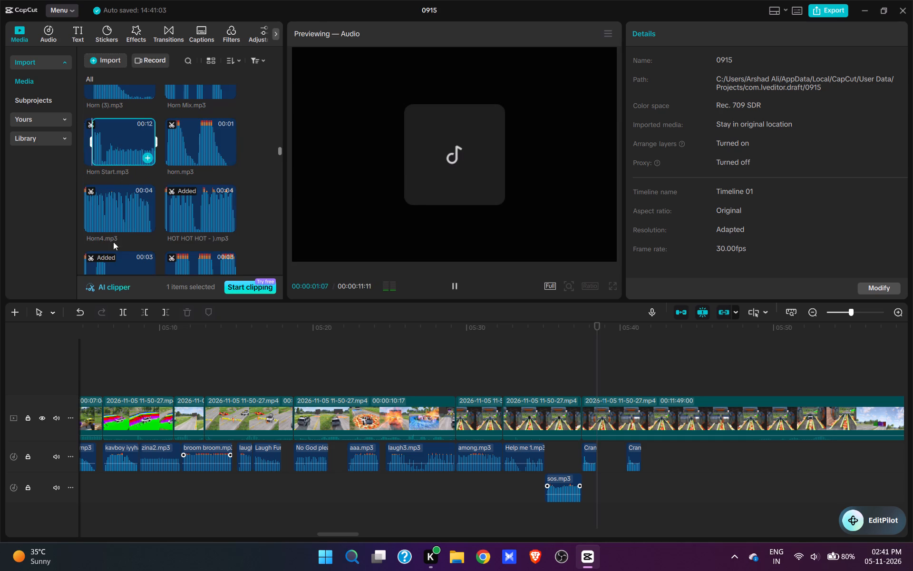
{"action": "left_click", "coordinate": [109, 222]}
Add aughhhh.mp3 at 00:05:38:15, between the two Cran… sounds, and play it back, dismissing the OMEN Gaming Hub notification.
{"action": "scroll", "coordinate": [184, 201], "scroll_direction": "up", "scroll_amount": 4}
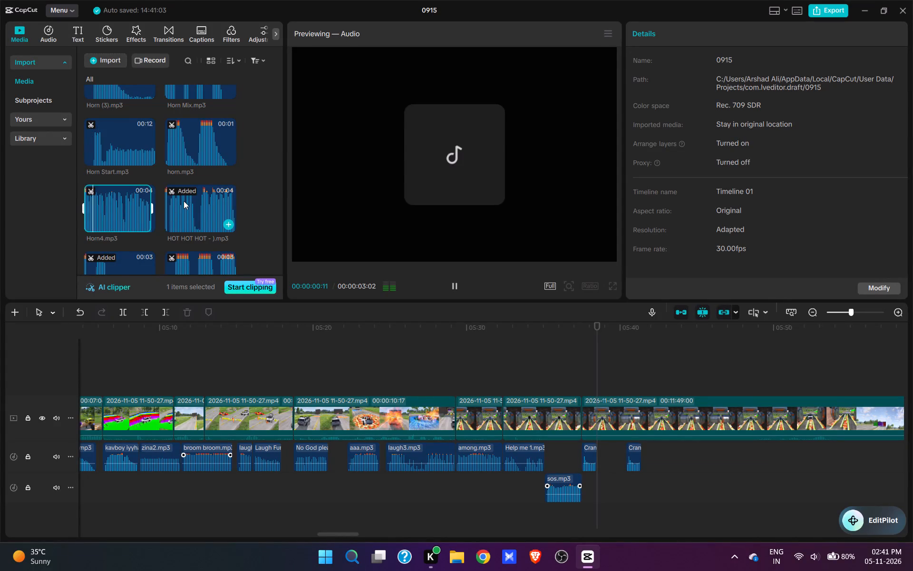
{"action": "scroll", "coordinate": [184, 201], "scroll_direction": "up", "scroll_amount": 17}
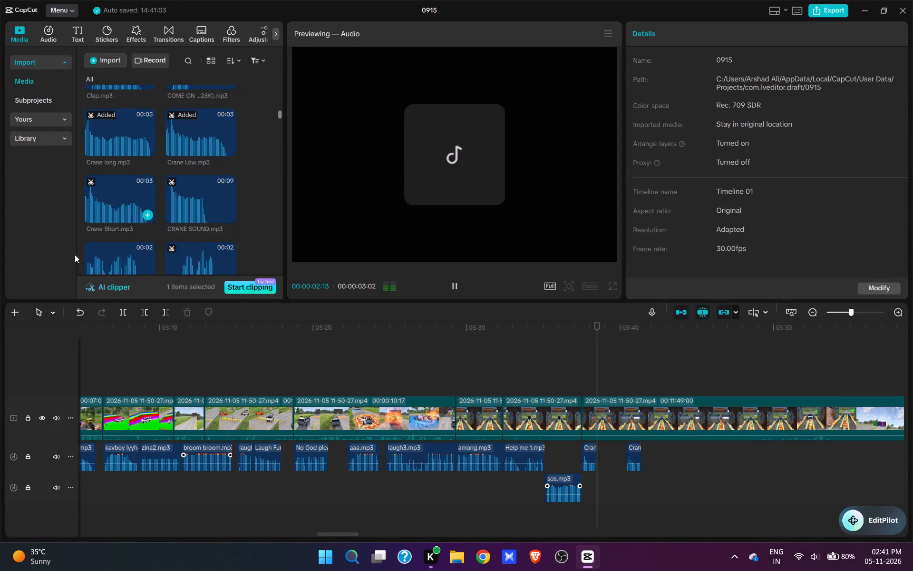
{"action": "scroll", "coordinate": [75, 255], "scroll_direction": "up", "scroll_amount": 6}
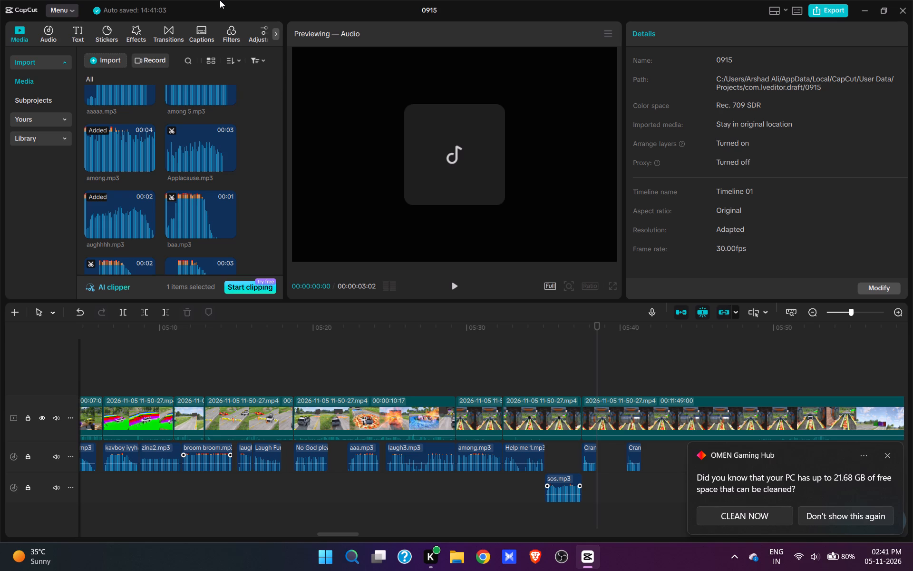
{"action": "left_click", "coordinate": [149, 230]}
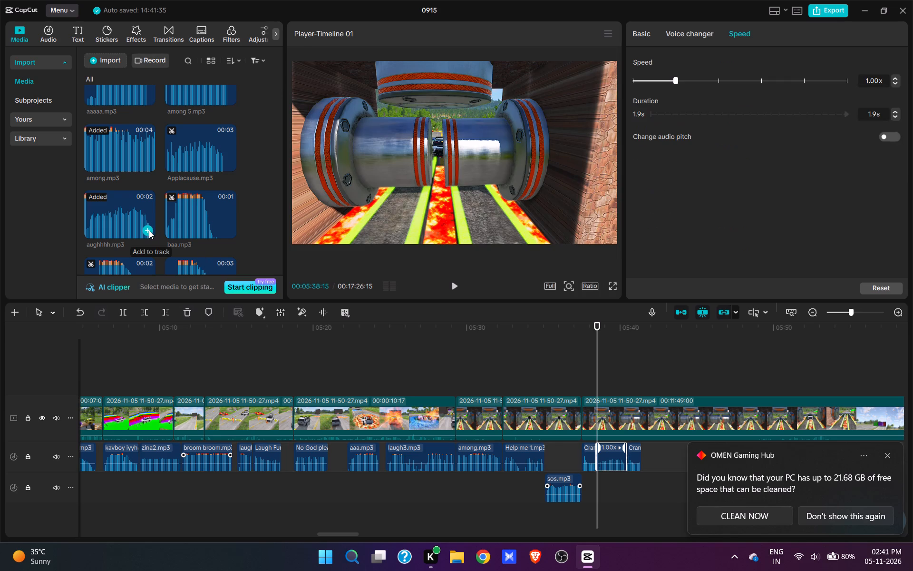
{"action": "key", "text": "space"}
{"action": "left_click", "coordinate": [886, 452]}
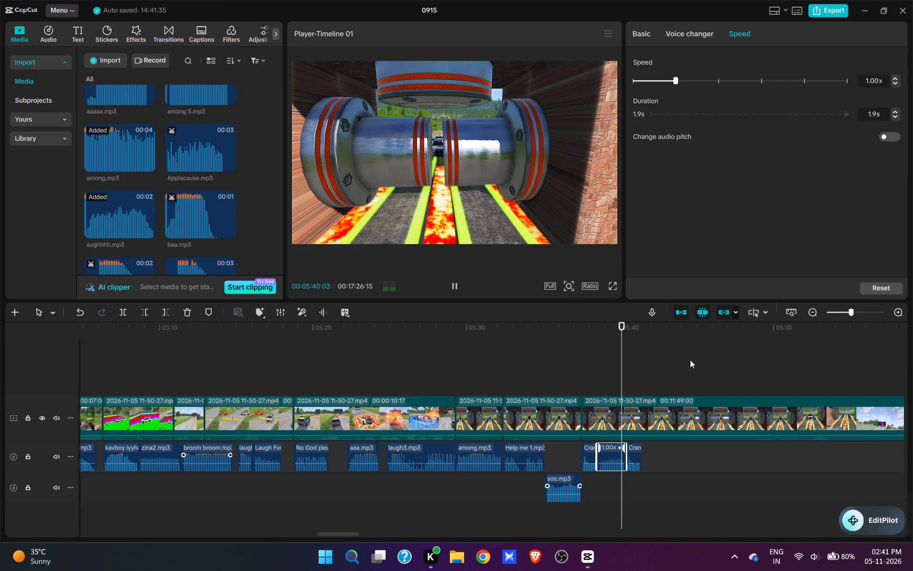
{"action": "key", "text": "space"}
{"action": "key", "text": "space"}
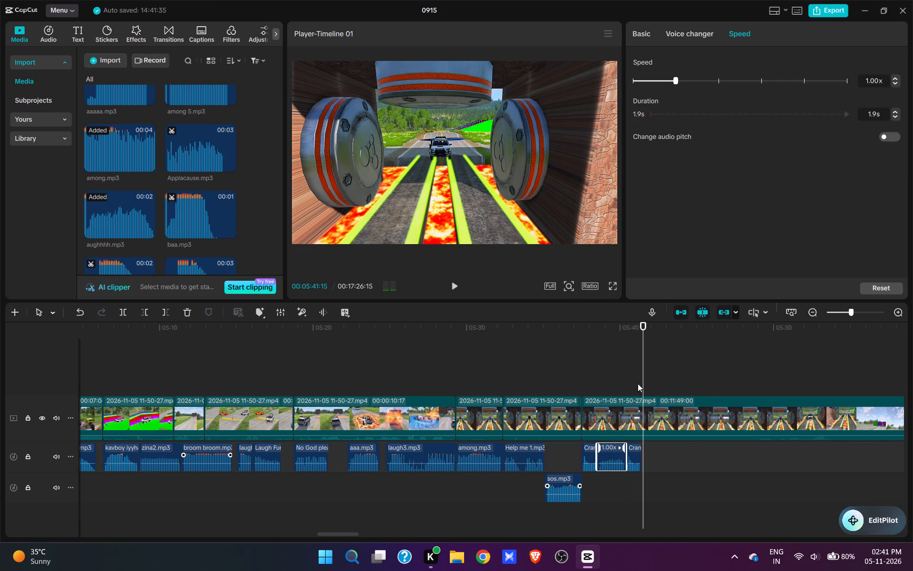
Preview the roller footage further on, around 00:05:47 and 00:05:50.
{"action": "key", "text": "space"}
{"action": "left_click", "coordinate": [731, 385]}
{"action": "key", "text": "space"}
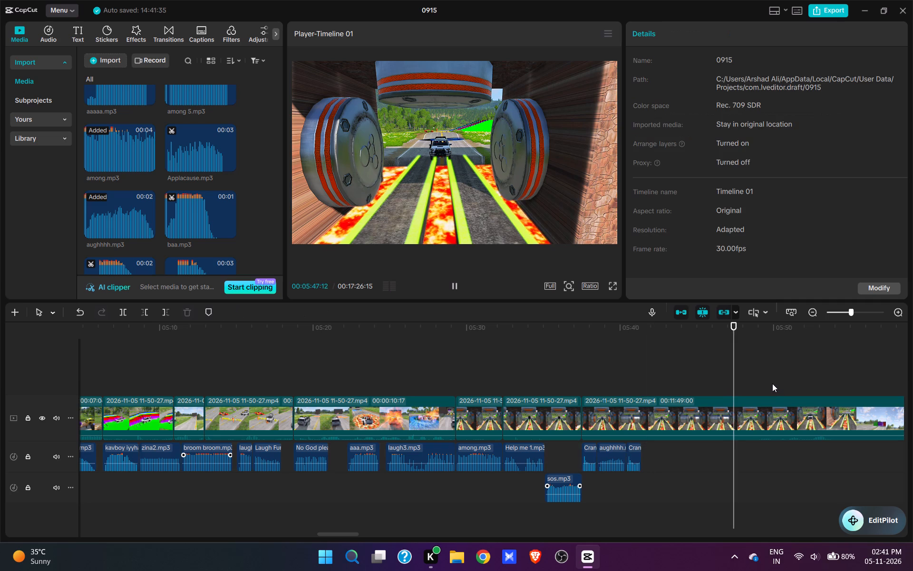
{"action": "left_click", "coordinate": [761, 374]}
{"action": "key", "text": "space"}
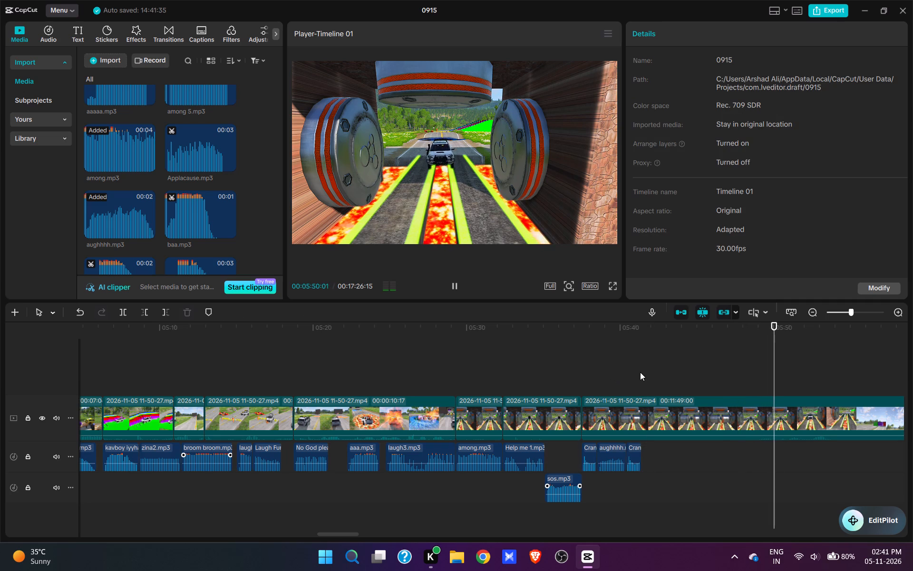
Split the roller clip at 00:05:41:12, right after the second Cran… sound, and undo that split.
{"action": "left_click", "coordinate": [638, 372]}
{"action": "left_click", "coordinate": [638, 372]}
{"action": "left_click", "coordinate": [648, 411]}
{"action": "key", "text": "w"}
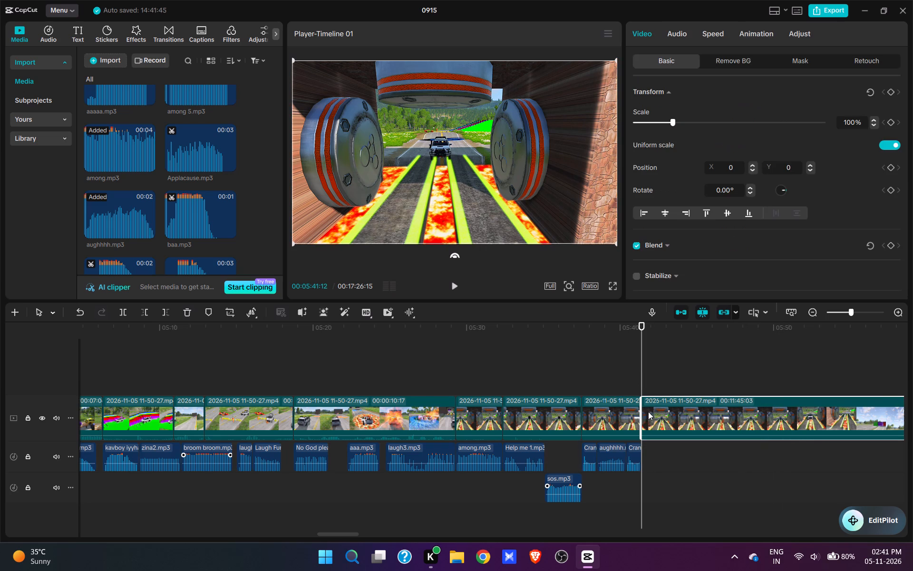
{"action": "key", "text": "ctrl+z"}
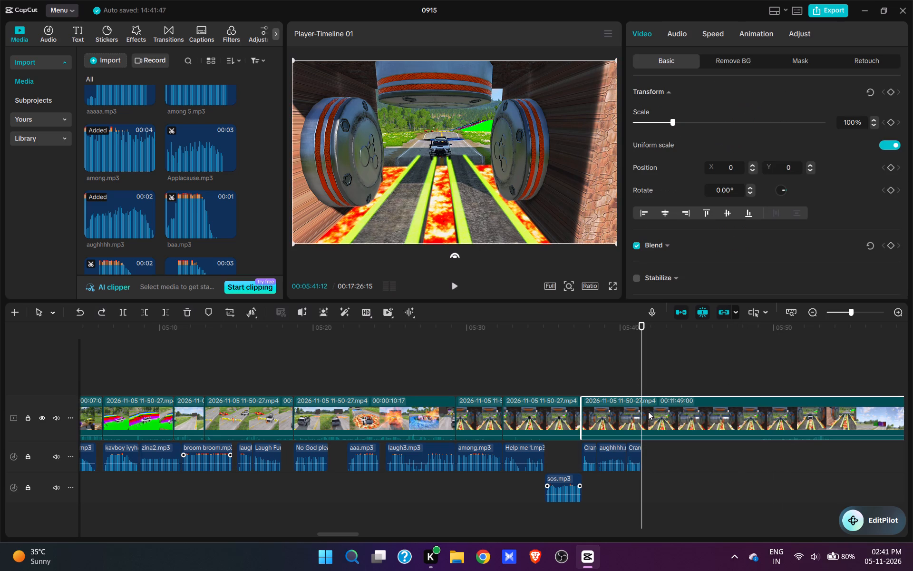
Find go go2.mp3 among the imported sounds, add it at 00:05:41:12 after the second Cran… sound, and play it back.
{"action": "scroll", "coordinate": [204, 159], "scroll_direction": "down", "scroll_amount": 13}
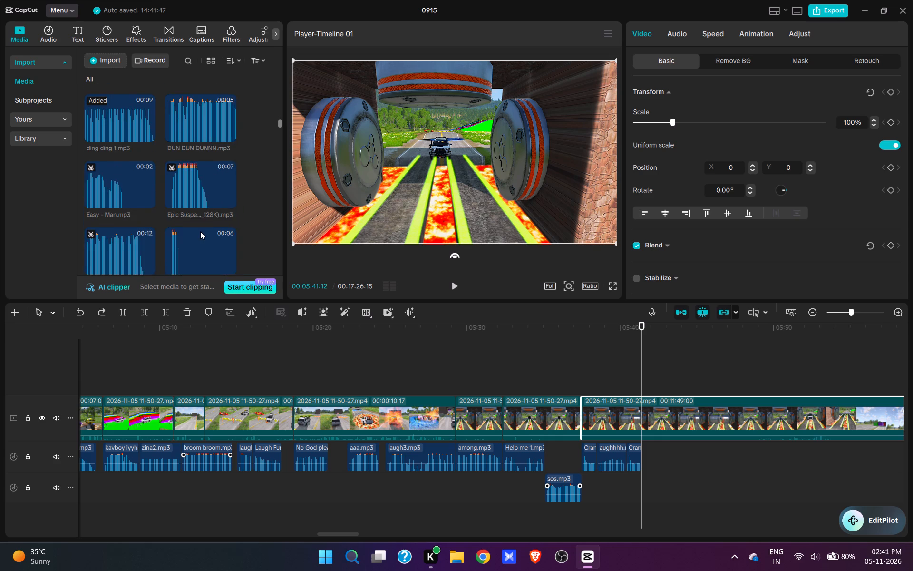
{"action": "scroll", "coordinate": [200, 231], "scroll_direction": "up", "scroll_amount": 16}
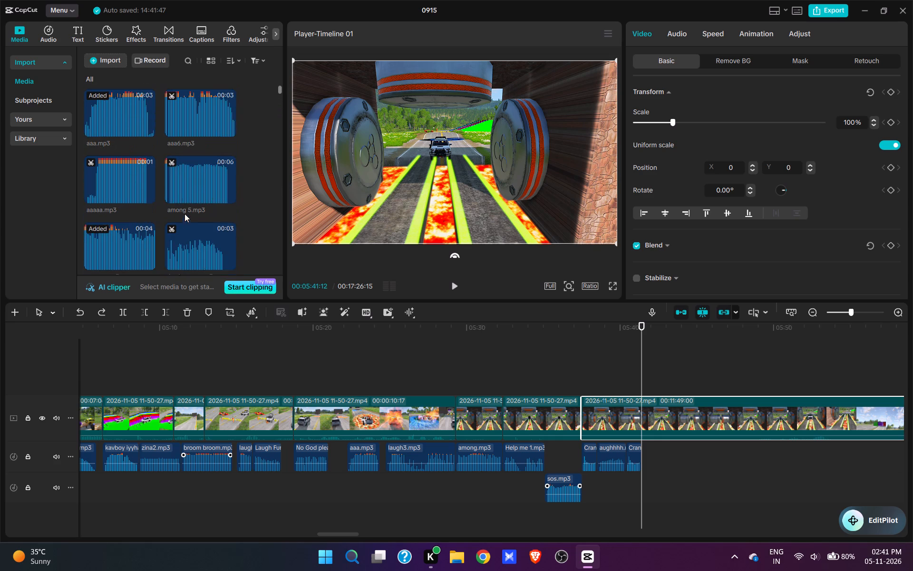
{"action": "scroll", "coordinate": [181, 185], "scroll_direction": "down", "scroll_amount": 17}
{"action": "scroll", "coordinate": [178, 174], "scroll_direction": "down", "scroll_amount": 4}
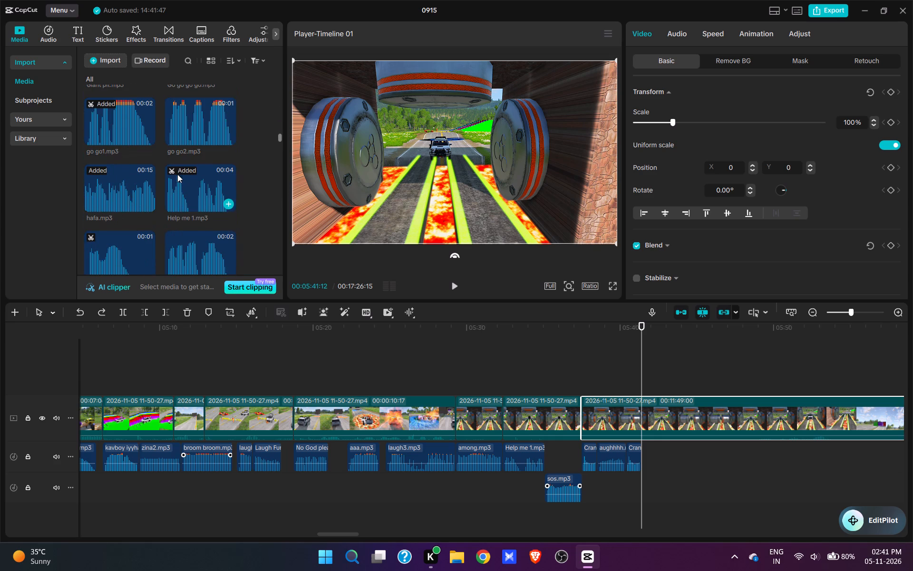
{"action": "scroll", "coordinate": [204, 179], "scroll_direction": "up", "scroll_amount": 2}
{"action": "left_click", "coordinate": [201, 197]}
{"action": "left_click", "coordinate": [197, 180]}
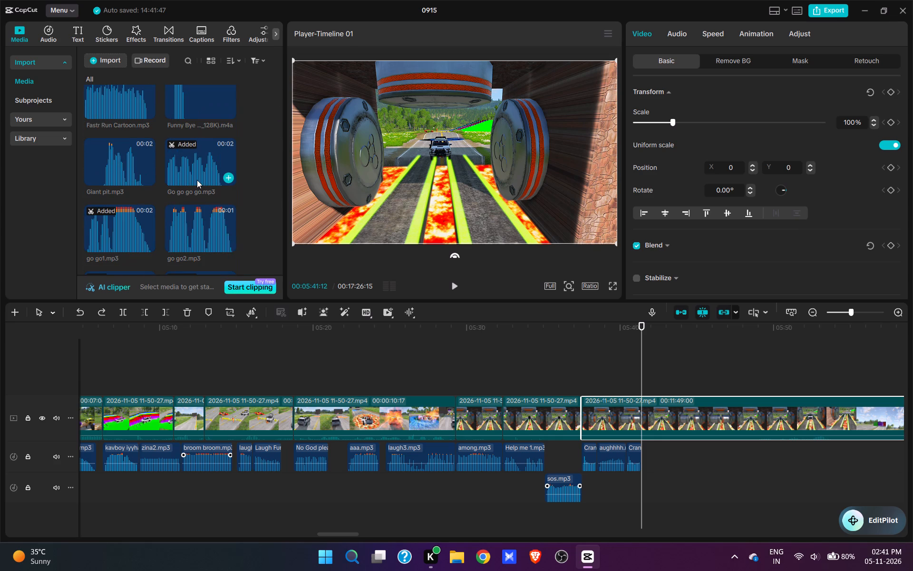
{"action": "left_click", "coordinate": [226, 245]}
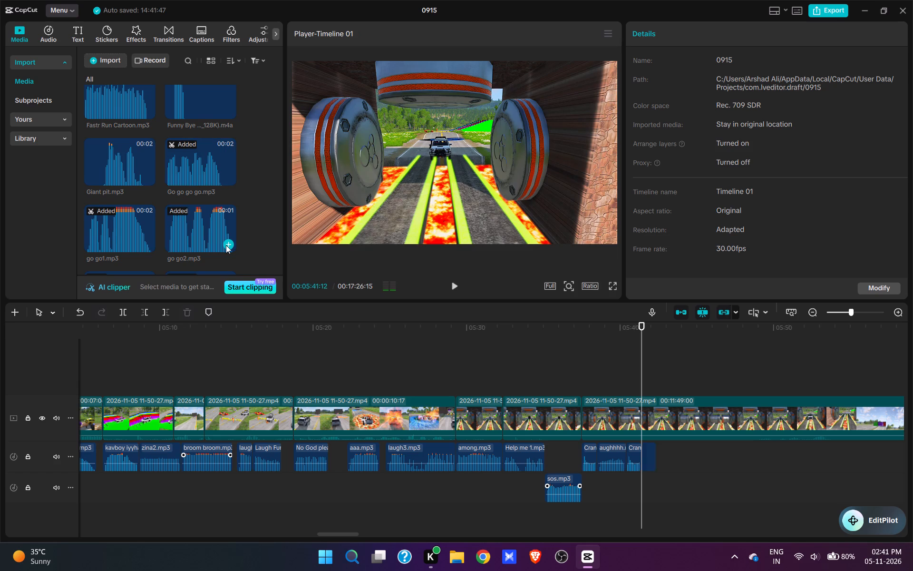
{"action": "key", "text": "space"}
{"action": "key", "text": "space"}
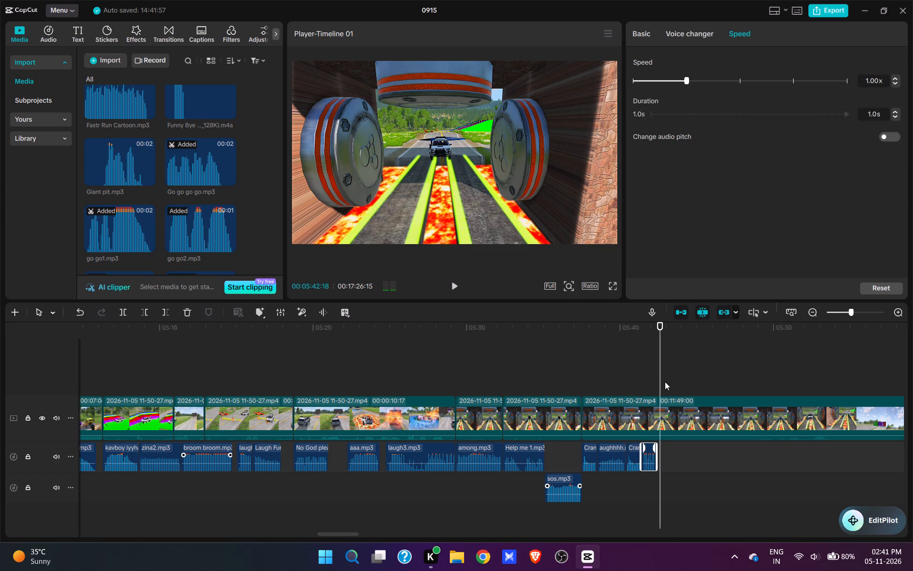
Split the video at 00:05:42:11, where go go2.mp3 ends, cut about 6.5 seconds of waiting footage after it, and play back the join.
{"action": "left_click", "coordinate": [660, 378]}
{"action": "left_click", "coordinate": [663, 425]}
{"action": "key", "text": "w"}
{"action": "left_click", "coordinate": [698, 378]}
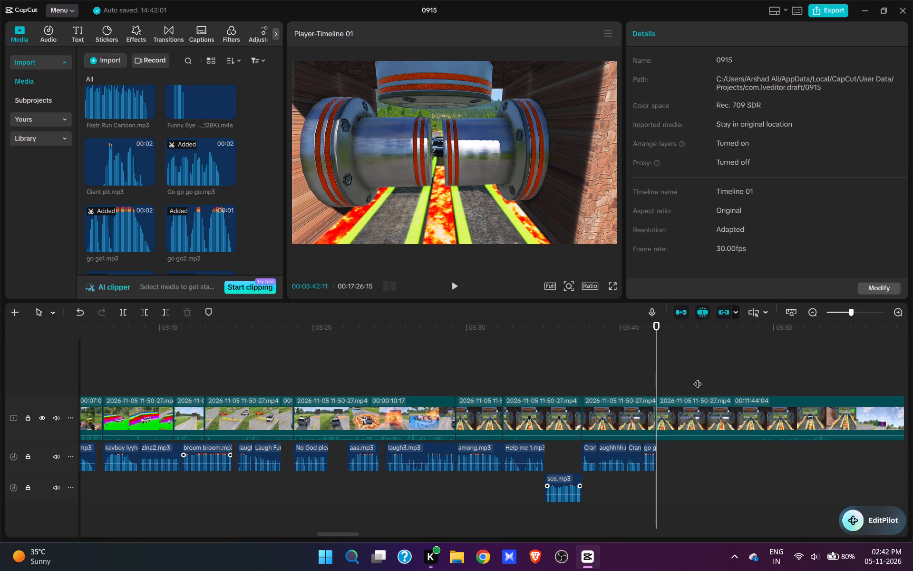
{"action": "key", "text": "space"}
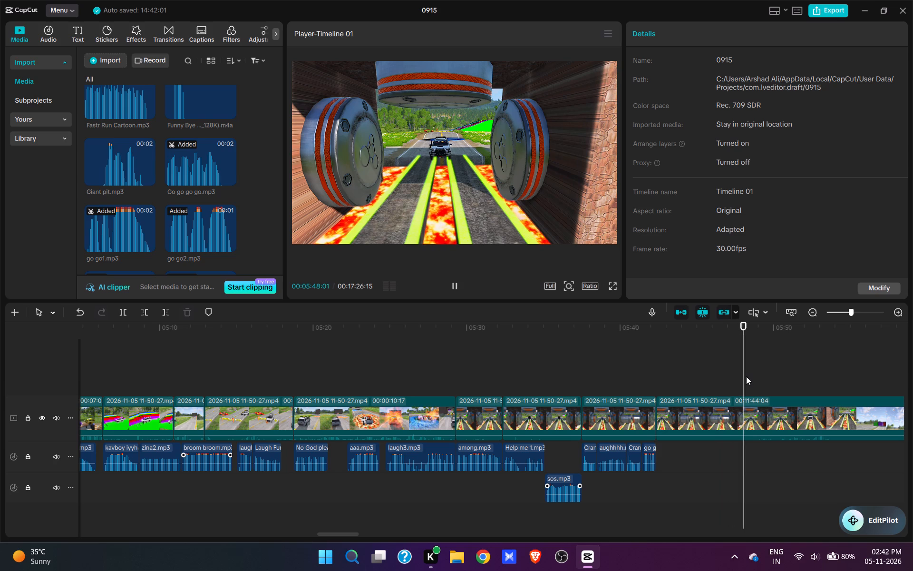
{"action": "key", "text": "space"}
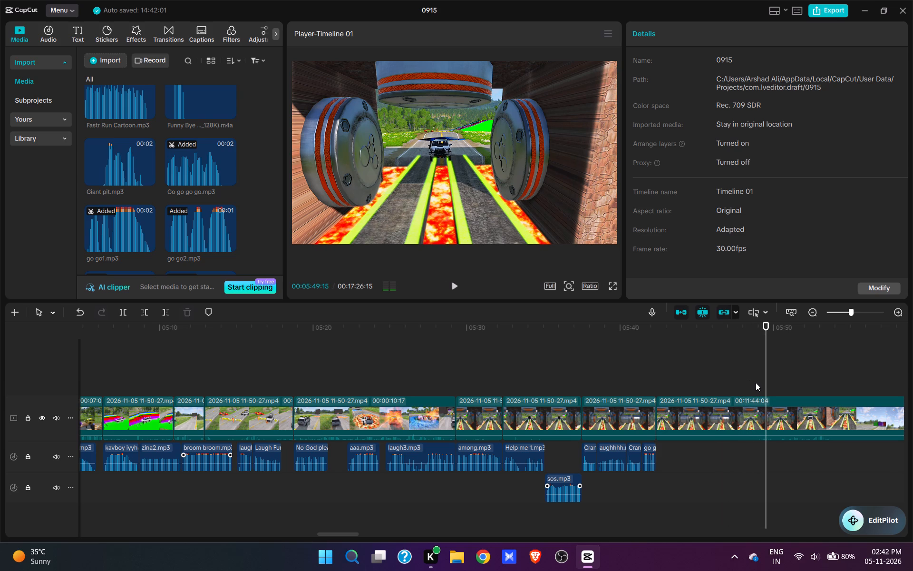
{"action": "left_click", "coordinate": [756, 383]}
{"action": "key", "text": "q"}
{"action": "left_click", "coordinate": [653, 367]}
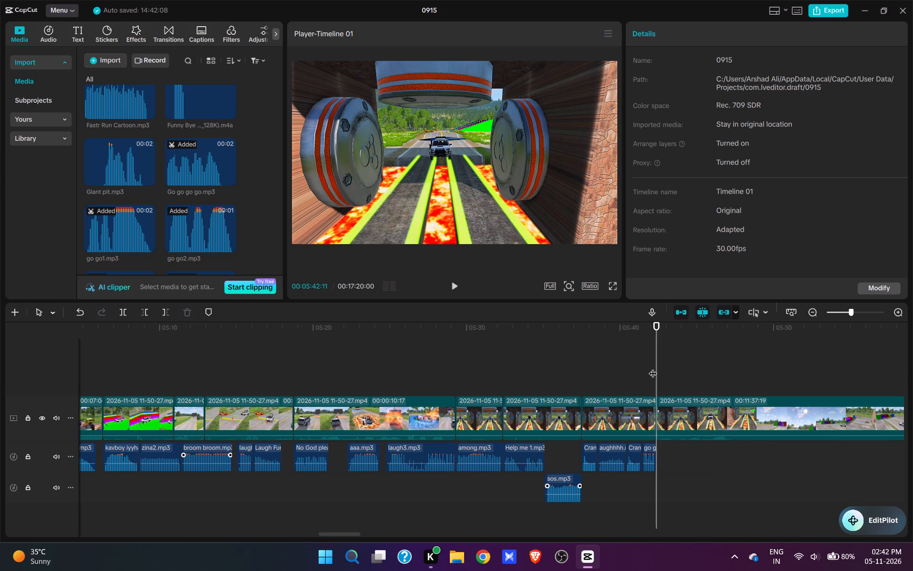
{"action": "left_click", "coordinate": [638, 368]}
{"action": "key", "text": "space"}
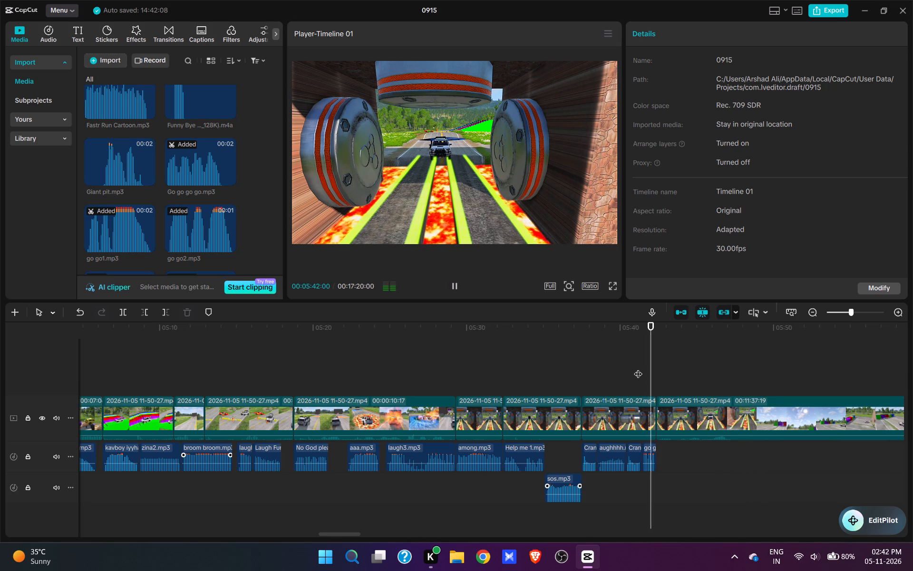
{"action": "key", "text": "space"}
Add kavboy iyyhaa.mp3 at 00:05:42:11, right after go go2.mp3, and play the car's drive through the rollers.
{"action": "left_click", "coordinate": [658, 377]}
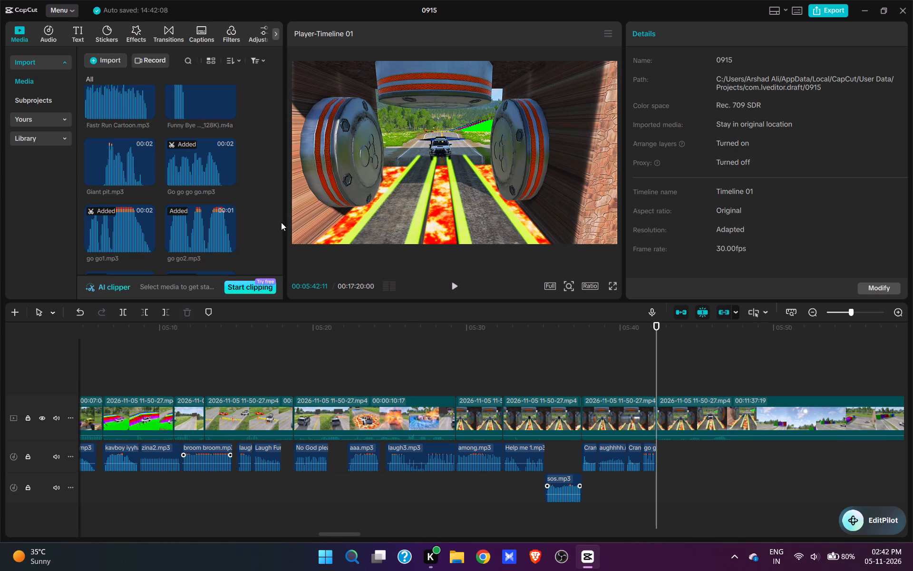
{"action": "scroll", "coordinate": [177, 143], "scroll_direction": "down", "scroll_amount": 6}
{"action": "scroll", "coordinate": [179, 203], "scroll_direction": "down", "scroll_amount": 20}
{"action": "scroll", "coordinate": [179, 203], "scroll_direction": "down", "scroll_amount": 3}
{"action": "scroll", "coordinate": [217, 214], "scroll_direction": "up", "scroll_amount": 18}
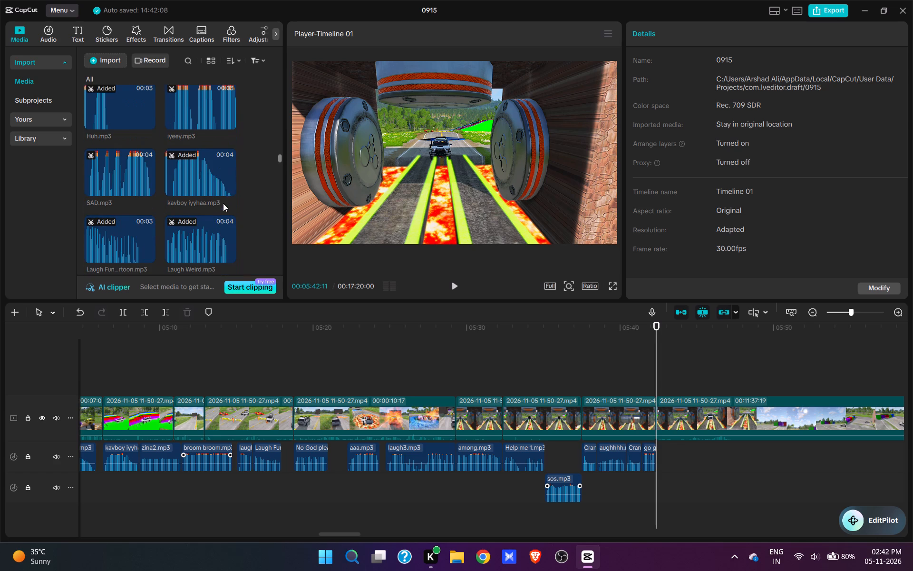
{"action": "left_click", "coordinate": [228, 185]}
{"action": "key", "text": "space"}
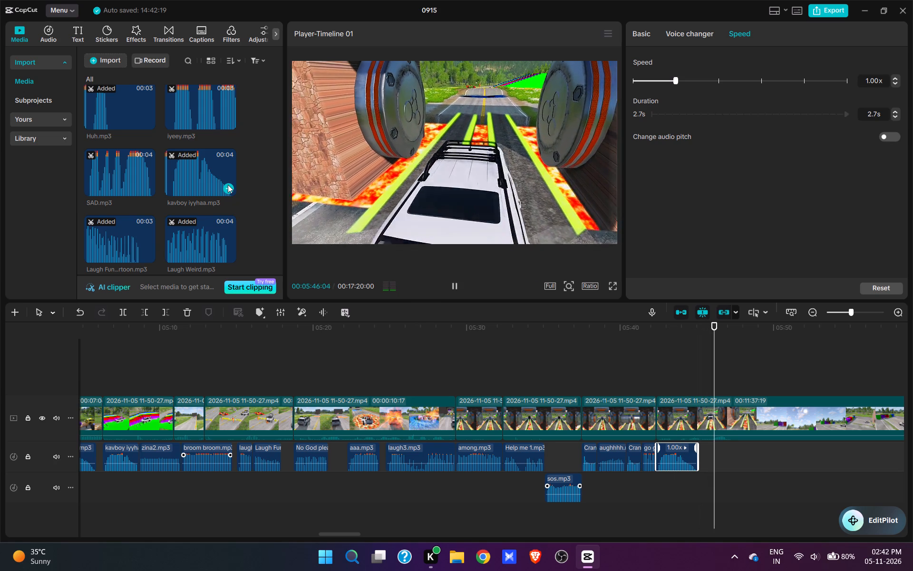
Split the video at 00:05:47:01 and cut about 14 seconds after it, resuming on the white SUV driving away from the rollers.
{"action": "key", "text": "space"}
{"action": "type", "text": "w"}
{"action": "left_click_drag", "start_coordinate": [420, 348], "coordinate": [437, 381]}
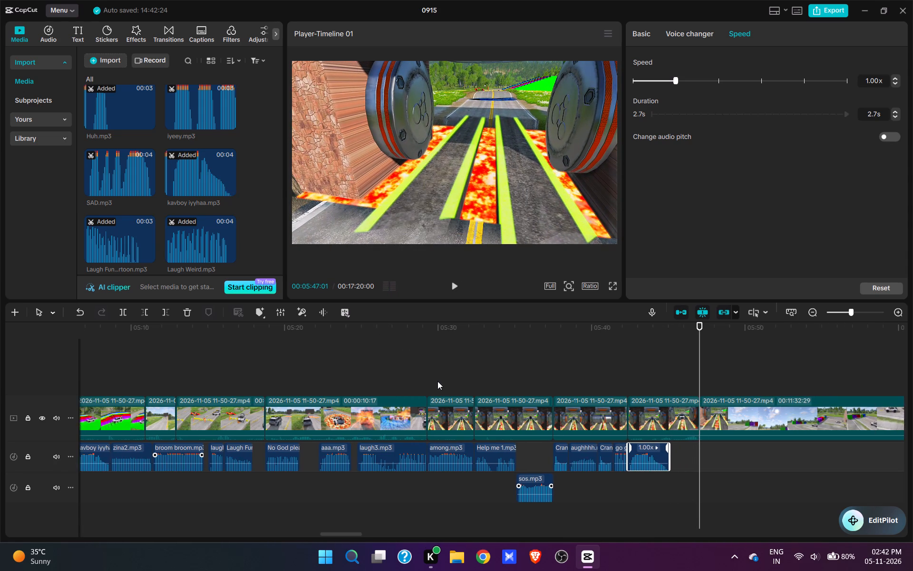
{"action": "left_click_drag", "start_coordinate": [437, 381], "coordinate": [437, 382]}
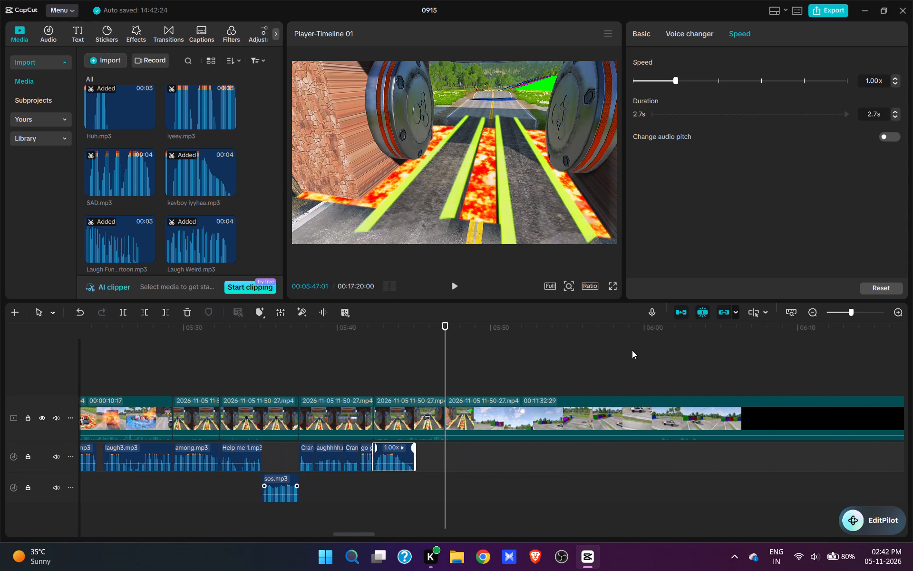
{"action": "left_click", "coordinate": [642, 348]}
{"action": "key", "text": "space"}
{"action": "key", "text": "space"}
{"action": "key", "text": "space"}
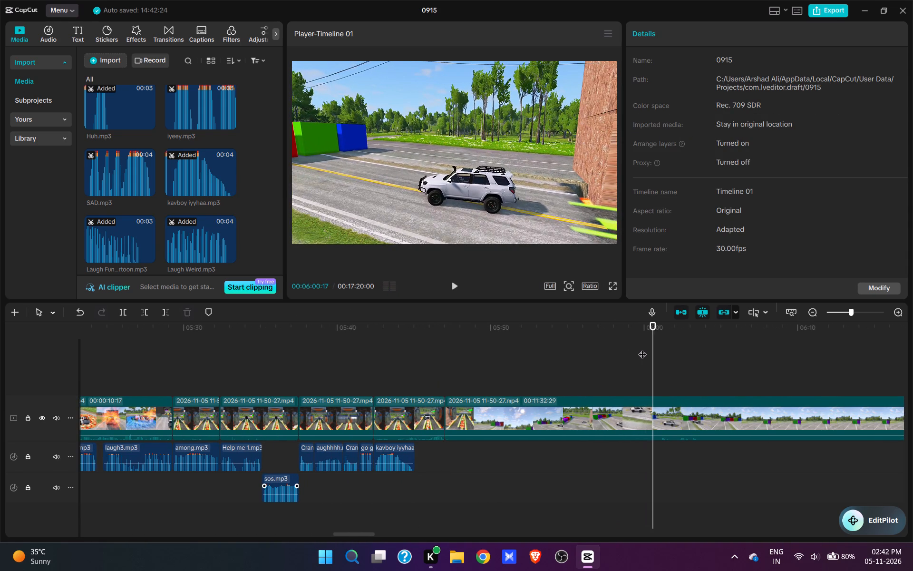
{"action": "key", "text": "space"}
{"action": "type", "text": "q"}
Find zina2.mp3 among the imported sounds, add it at 00:05:47:01, and play back the white SUV driving to the coloured blocks.
{"action": "scroll", "coordinate": [234, 154], "scroll_direction": "down", "scroll_amount": 7}
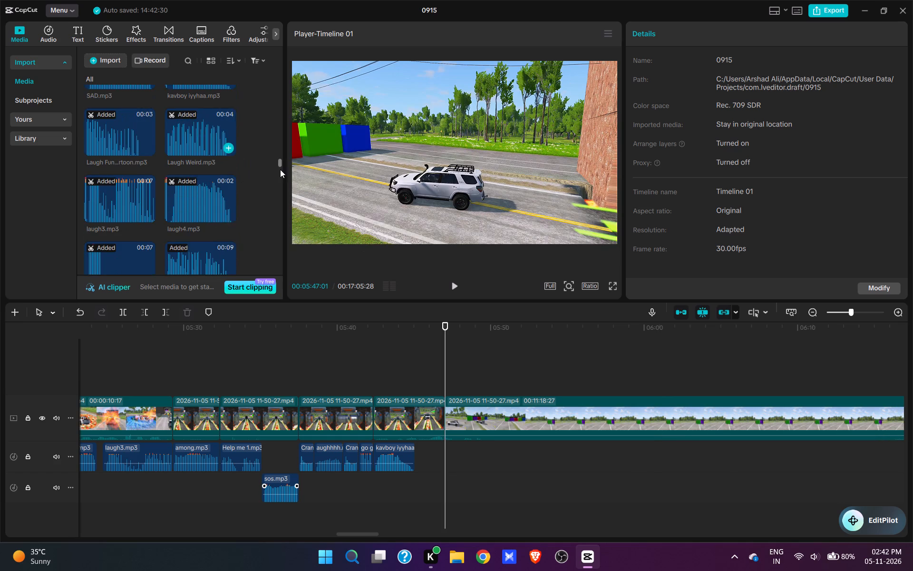
{"action": "left_click_drag", "start_coordinate": [280, 169], "coordinate": [313, 345]}
{"action": "scroll", "coordinate": [246, 226], "scroll_direction": "up", "scroll_amount": 4}
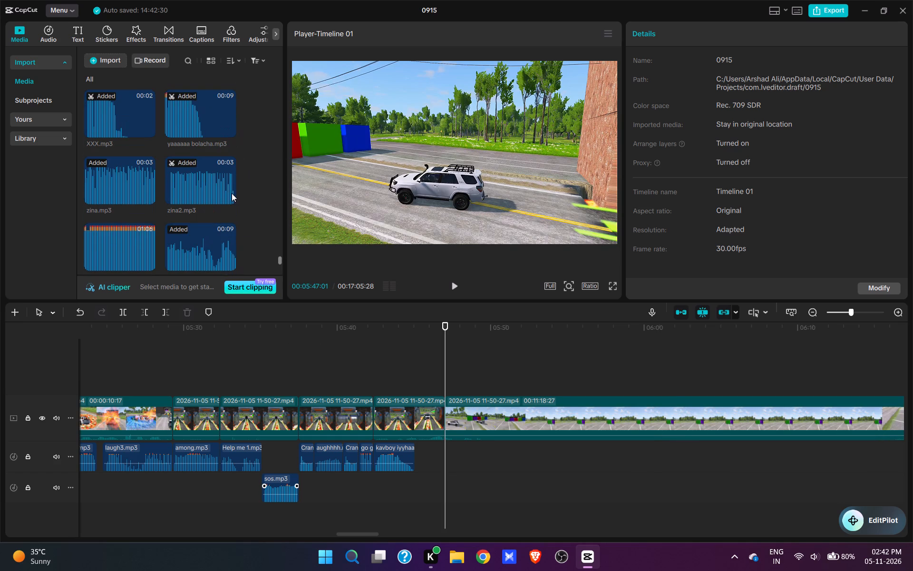
{"action": "left_click", "coordinate": [230, 192]}
{"action": "key", "text": "space"}
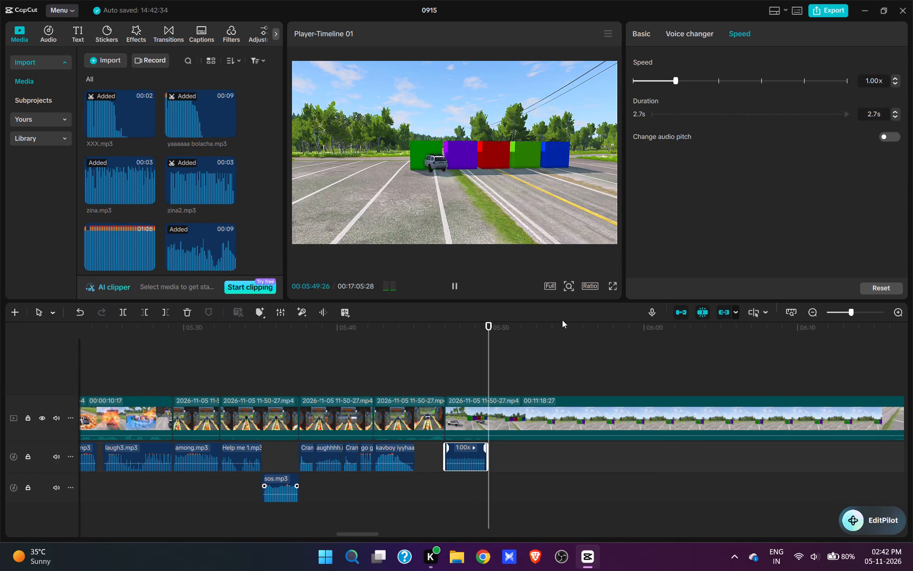
{"action": "key", "text": "space"}
Split the video at 00:05:50:29 and cut about 32.7 seconds after it, resuming just before the green SUV emerges from the green block.
{"action": "type", "text": "w"}
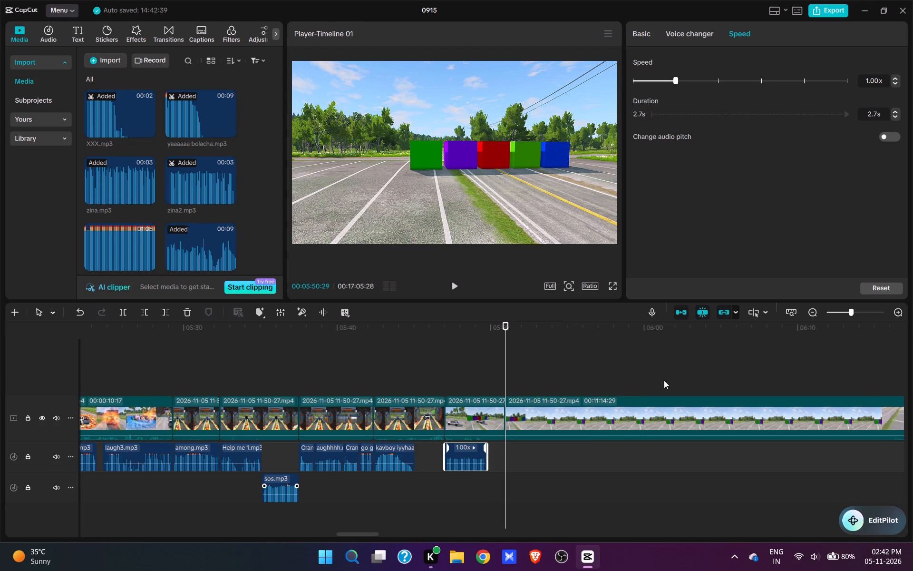
{"action": "left_click", "coordinate": [678, 376]}
{"action": "left_click_drag", "start_coordinate": [686, 377], "coordinate": [415, 408]}
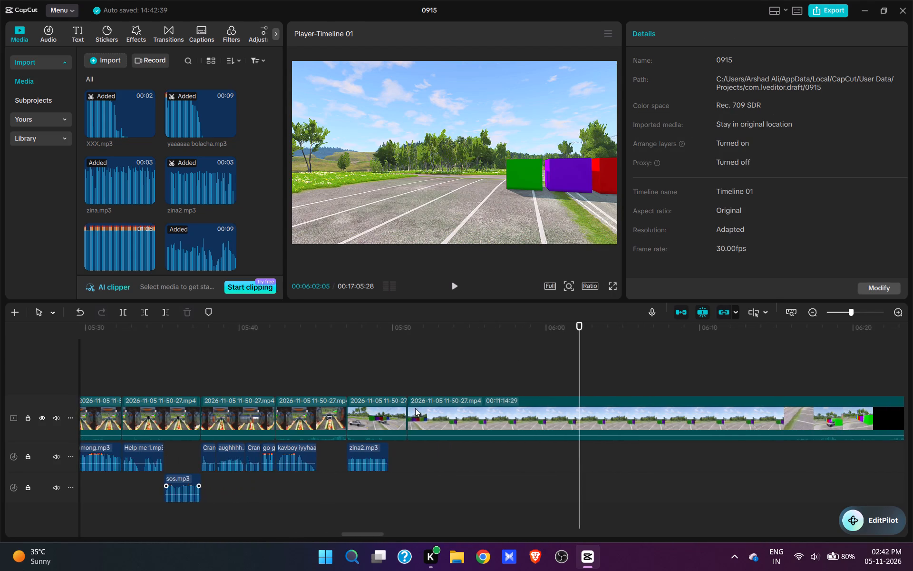
{"action": "left_click_drag", "start_coordinate": [415, 408], "coordinate": [385, 418]}
{"action": "left_click", "coordinate": [615, 370]}
{"action": "key", "text": "space"}
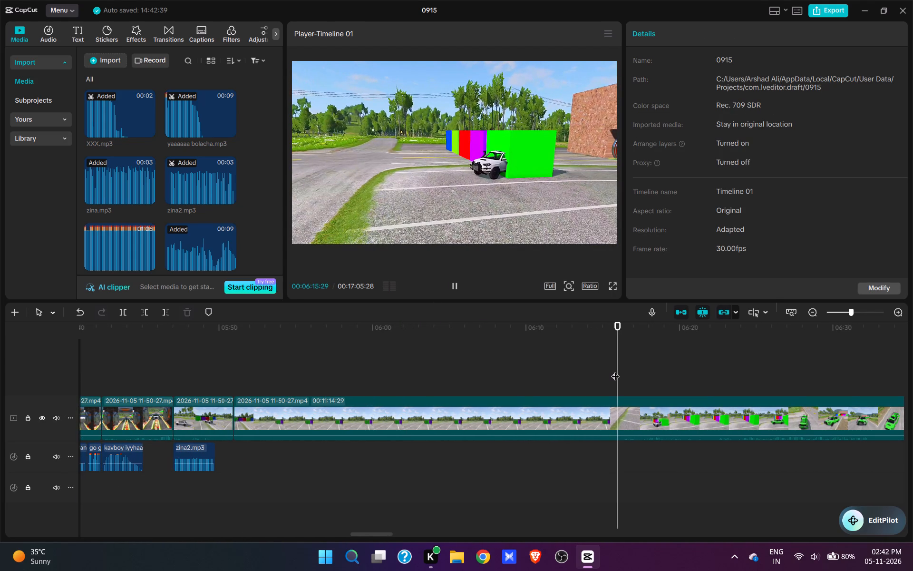
{"action": "left_click", "coordinate": [686, 362]}
{"action": "key", "text": "space"}
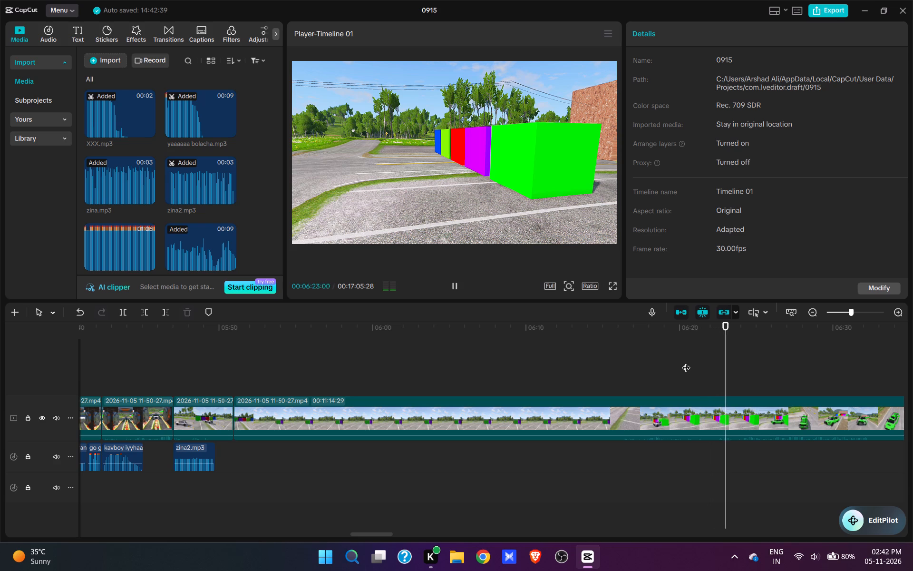
{"action": "key", "text": "space"}
{"action": "left_click", "coordinate": [735, 381]}
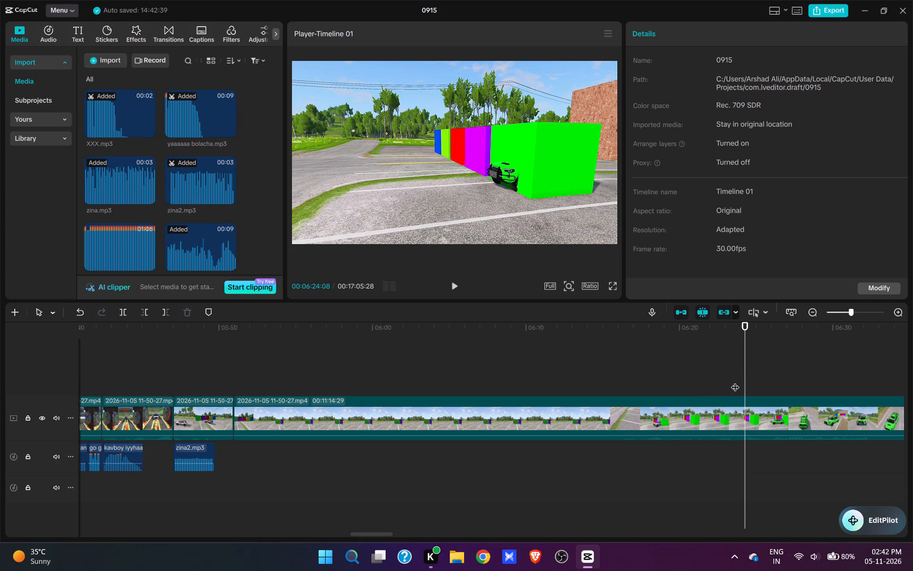
{"action": "key", "text": "q"}
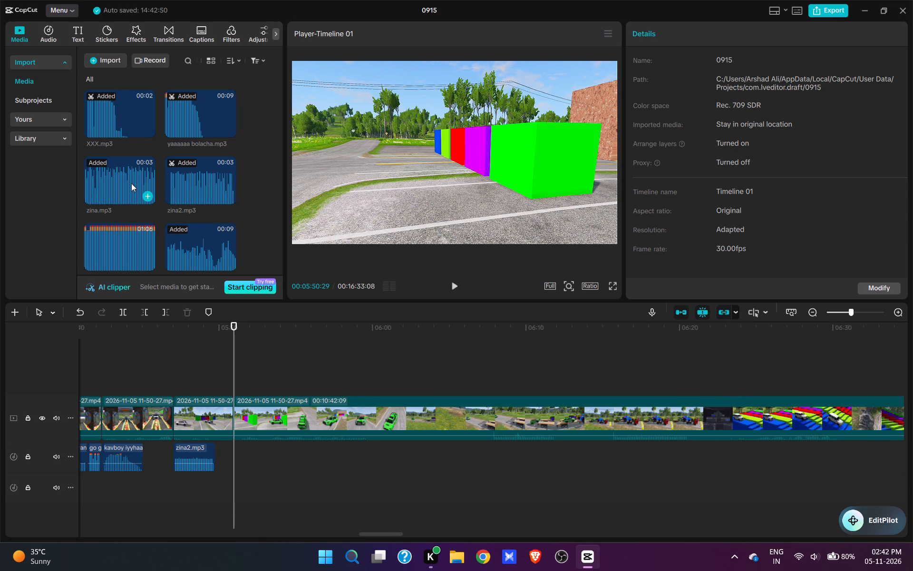
Find Surpiris.mp3 among the imported sounds, add it at 00:05:50:29, and play back the green SUV's reveal.
{"action": "scroll", "coordinate": [139, 181], "scroll_direction": "up", "scroll_amount": 2}
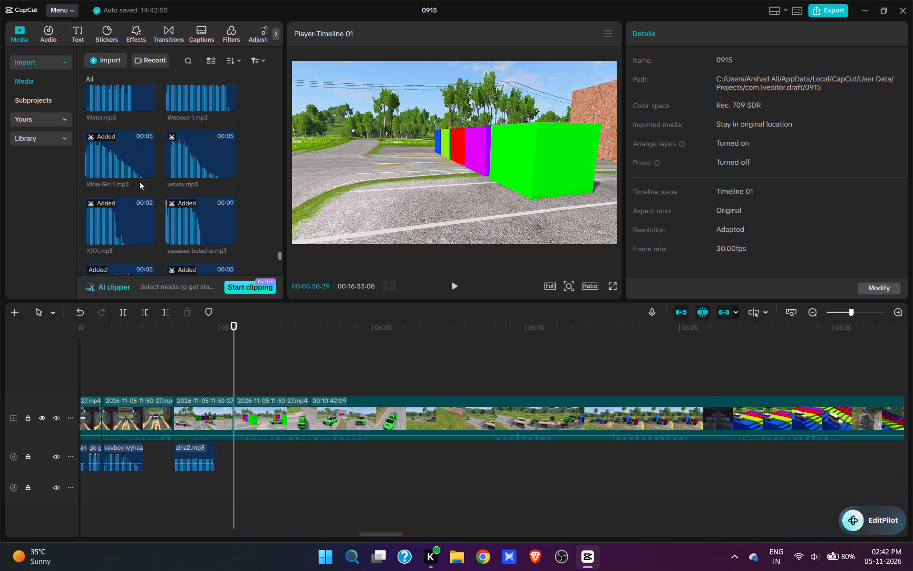
{"action": "scroll", "coordinate": [139, 181], "scroll_direction": "up", "scroll_amount": 10}
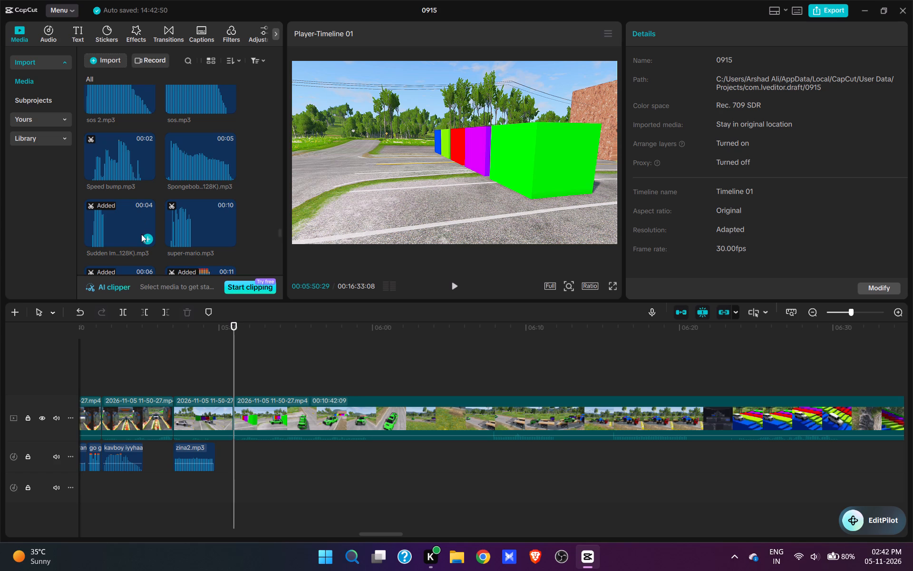
{"action": "scroll", "coordinate": [136, 231], "scroll_direction": "down", "scroll_amount": 1}
{"action": "left_click", "coordinate": [147, 253]}
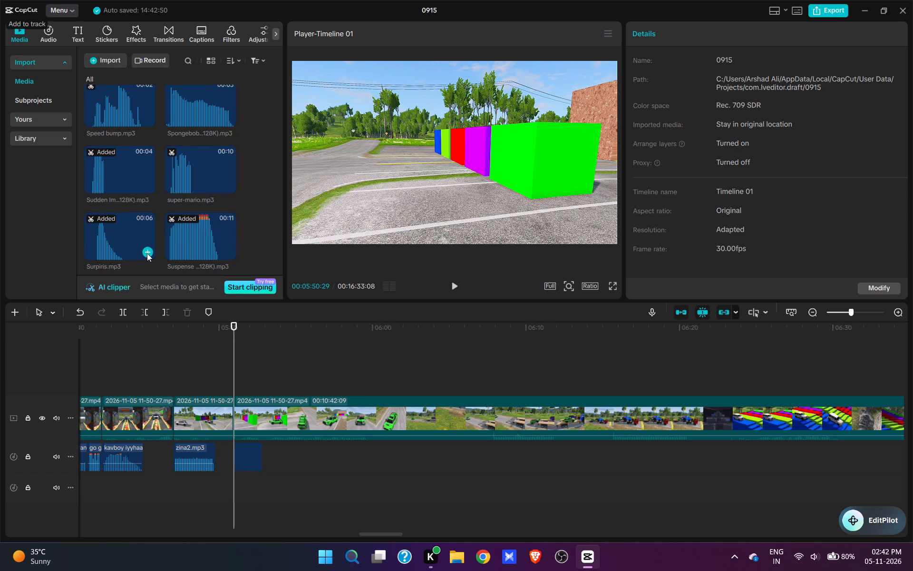
{"action": "key", "text": "space"}
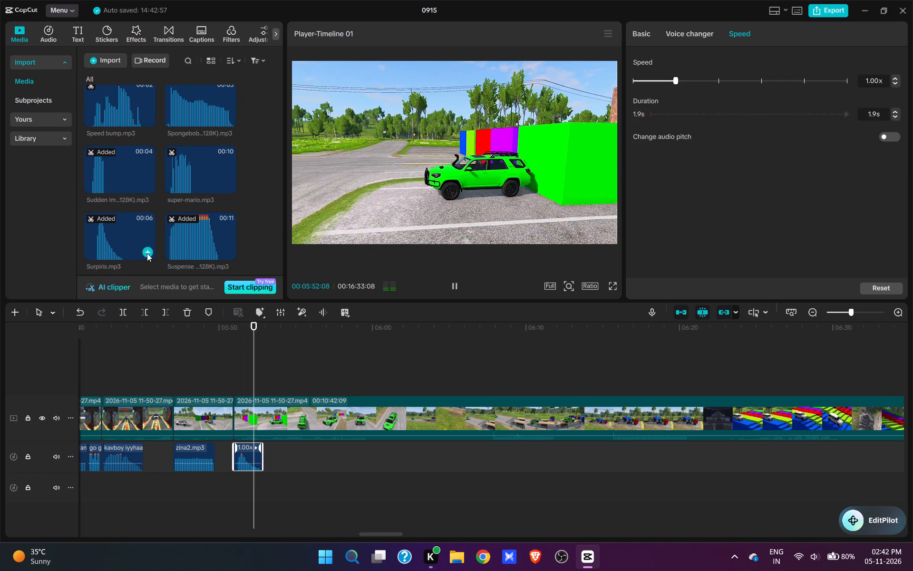
{"action": "key", "text": "space"}
{"action": "key", "text": "space"}
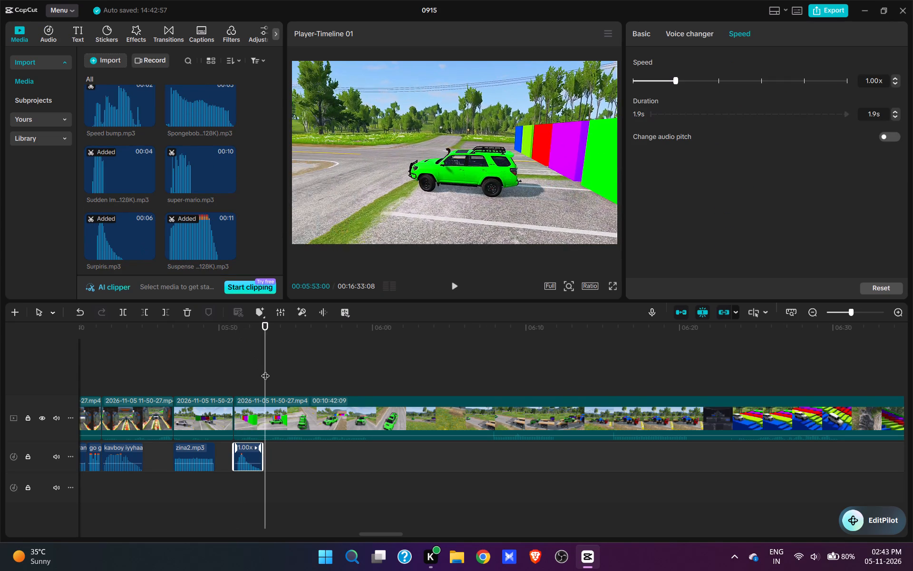
Review the green SUV driving off, add broom broom.mp3 at 00:05:54:09, and play it back over the road scene.
{"action": "left_click", "coordinate": [265, 370]}
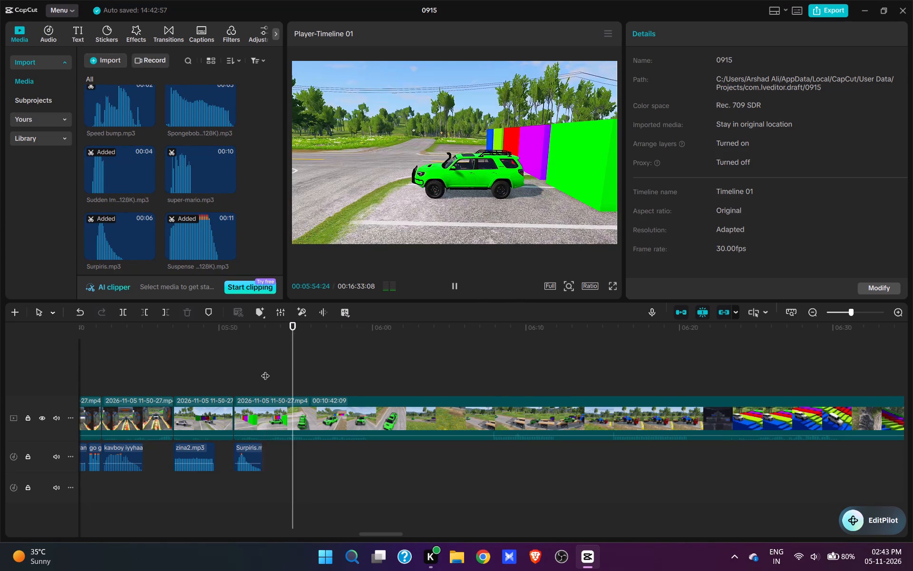
{"action": "key", "text": "space"}
{"action": "key", "text": "space"}
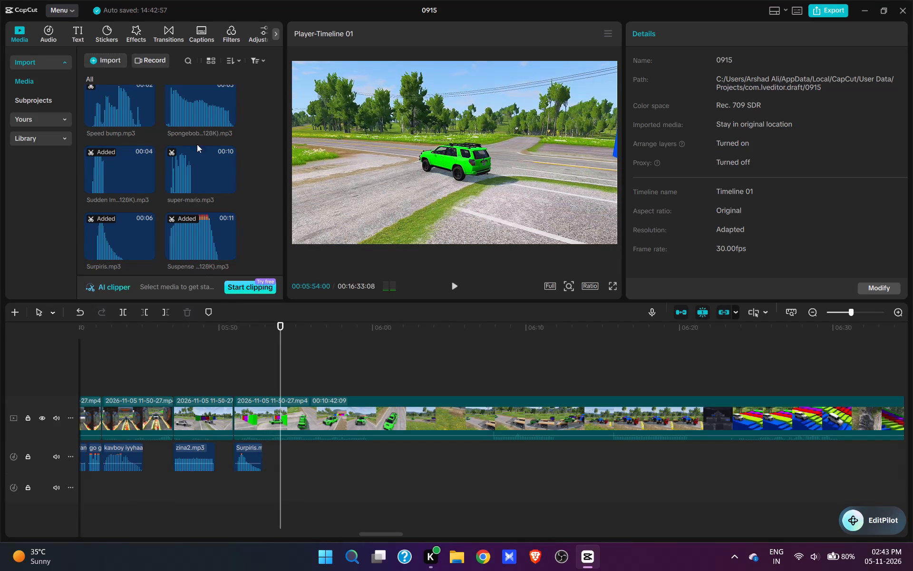
{"action": "key", "text": "space"}
{"action": "key", "text": "space"}
{"action": "scroll", "coordinate": [189, 169], "scroll_direction": "down", "scroll_amount": 8}
{"action": "scroll", "coordinate": [161, 198], "scroll_direction": "down", "scroll_amount": 7}
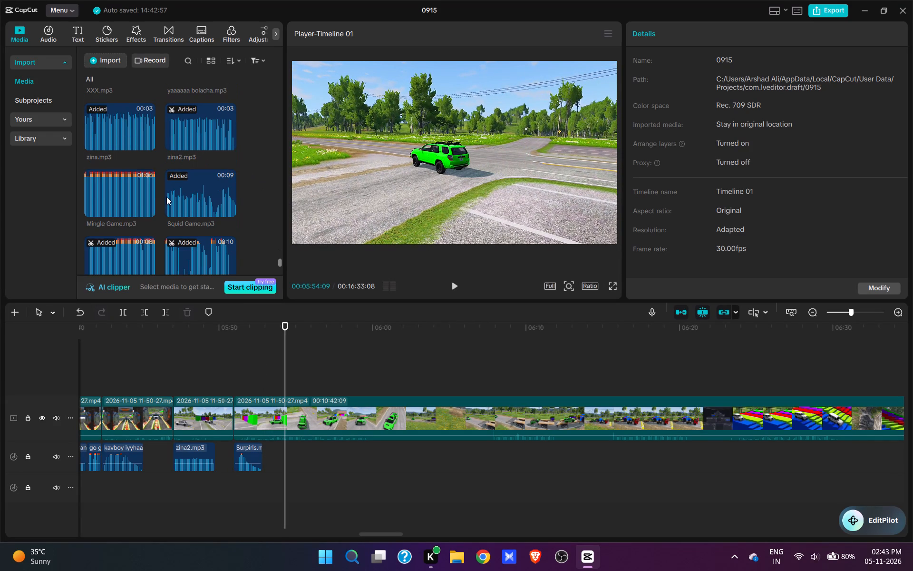
{"action": "scroll", "coordinate": [166, 197], "scroll_direction": "down", "scroll_amount": 16}
{"action": "left_click", "coordinate": [146, 113]}
{"action": "key", "text": "space"}
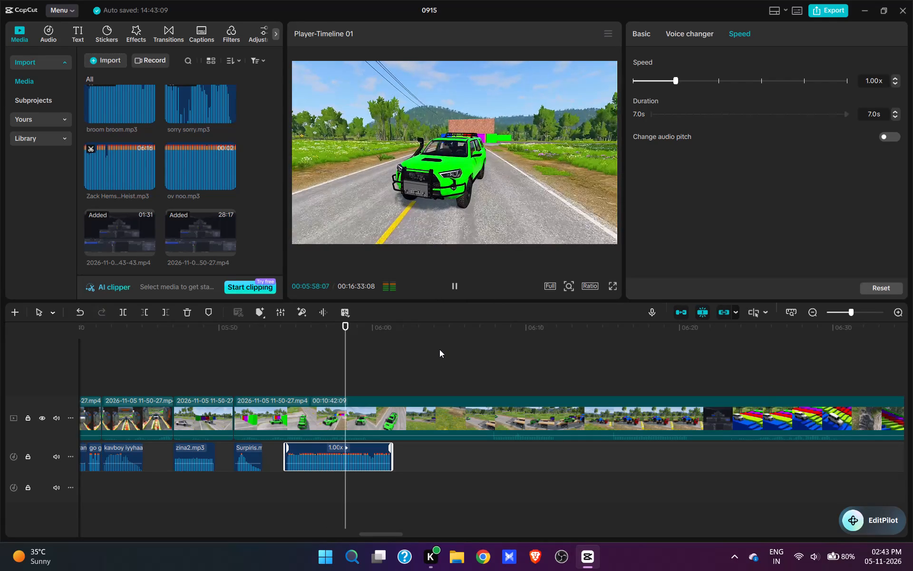
{"action": "key", "text": "space"}
Split the video at 00:05:59:13 and cut about 8.5 seconds after it, resuming on the green SUV approaching the trailer ramps.
{"action": "left_click", "coordinate": [402, 413]}
{"action": "key", "text": "w"}
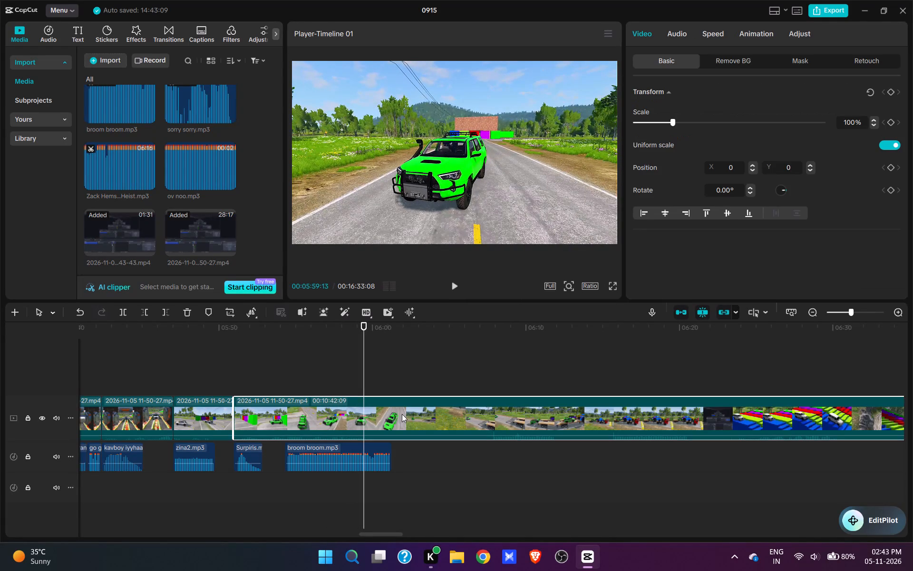
{"action": "left_click_drag", "start_coordinate": [405, 415], "coordinate": [474, 444]}
{"action": "left_click", "coordinate": [415, 380]}
{"action": "key", "text": "space"}
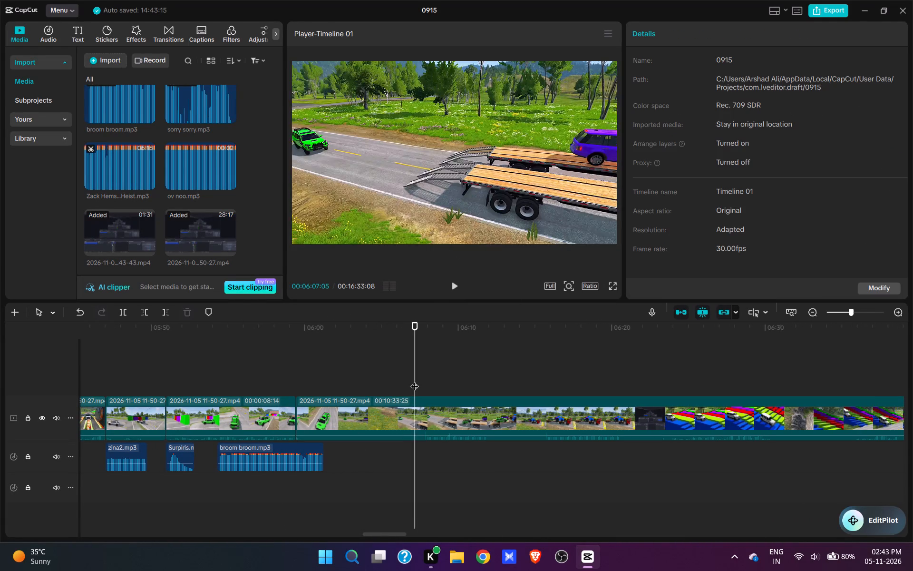
{"action": "key", "text": "space"}
{"action": "type", "text": "q"}
{"action": "key", "text": "space"}
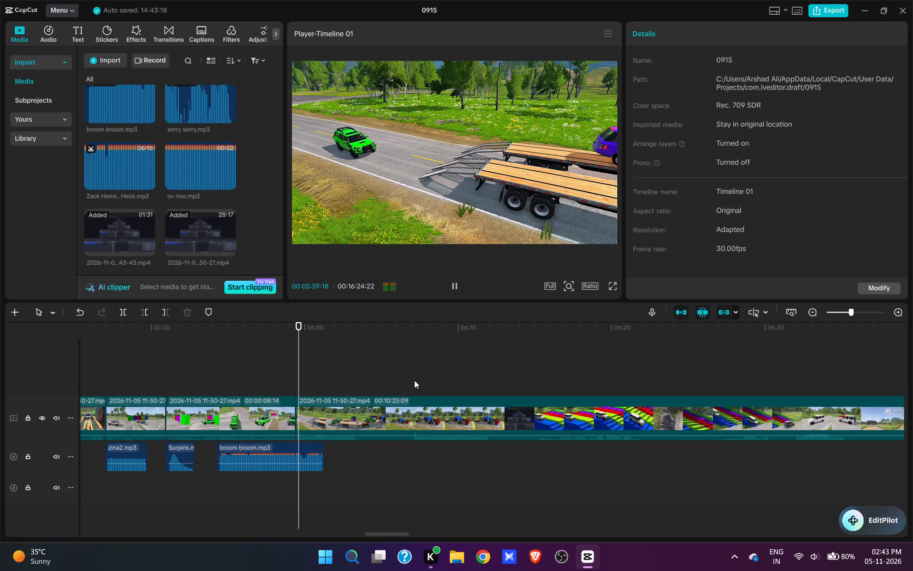
Play up to the green SUV reaching the trailer ramps and trim the end of broom broom.mp3 to 00:06:00:26.
{"action": "key", "text": "space"}
{"action": "key", "text": "space"}
{"action": "key", "text": "space"}
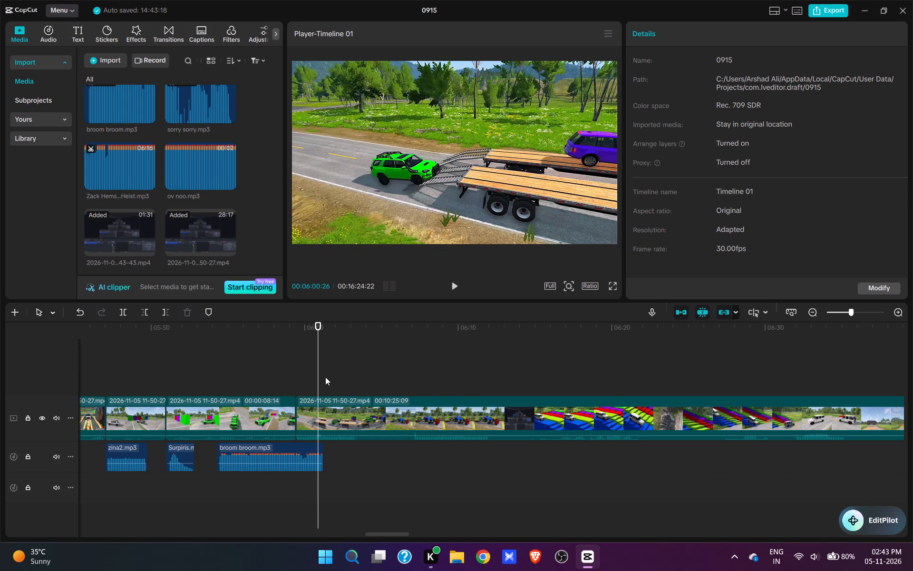
{"action": "left_click", "coordinate": [314, 460]}
{"action": "key", "text": "e"}
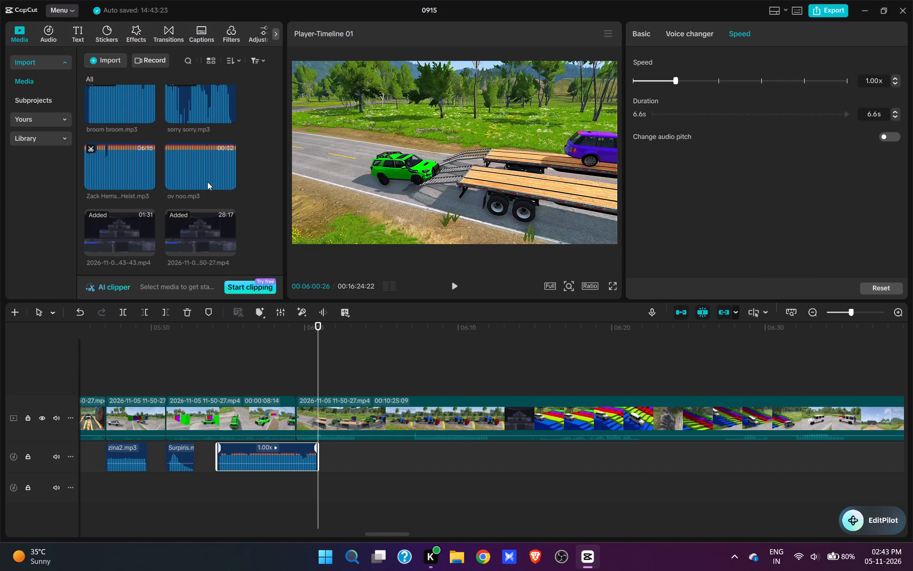
Add yaaaaaa bolacha.mp3 at 00:06:00:26, right after broom broom.mp3, and play back the SUV driving onto the trailer.
{"action": "scroll", "coordinate": [211, 191], "scroll_direction": "down", "scroll_amount": 6}
{"action": "scroll", "coordinate": [213, 197], "scroll_direction": "up", "scroll_amount": 4}
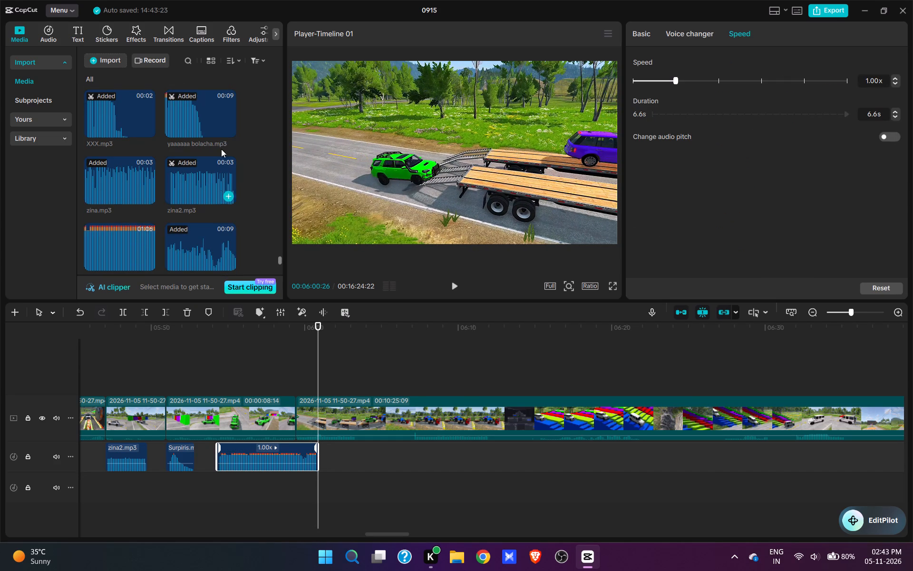
{"action": "left_click", "coordinate": [226, 131]}
{"action": "key", "text": "space"}
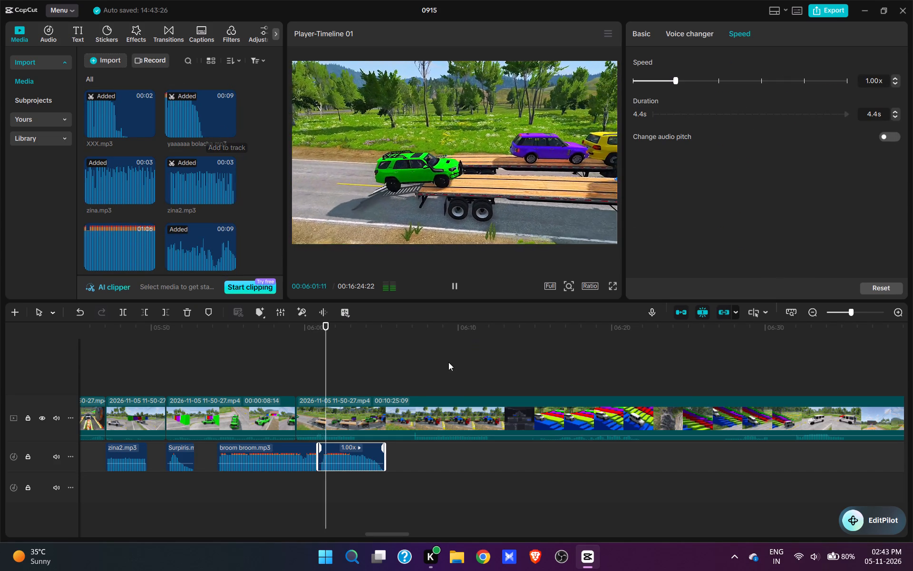
{"action": "key", "text": "space"}
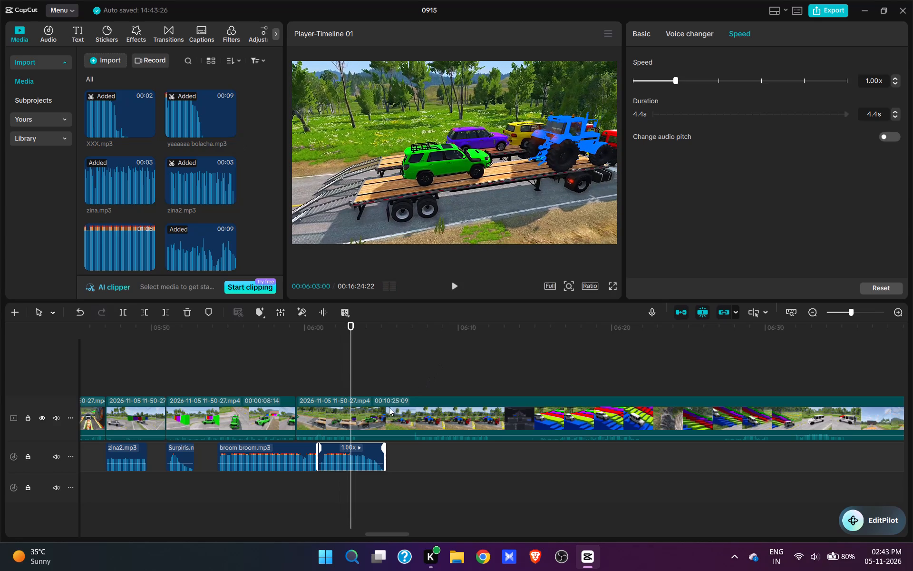
Split the video at 00:06:03:00, with the green SUV on the trailer behind the blue tractor.
{"action": "left_click", "coordinate": [362, 413]}
{"action": "key", "text": "w"}
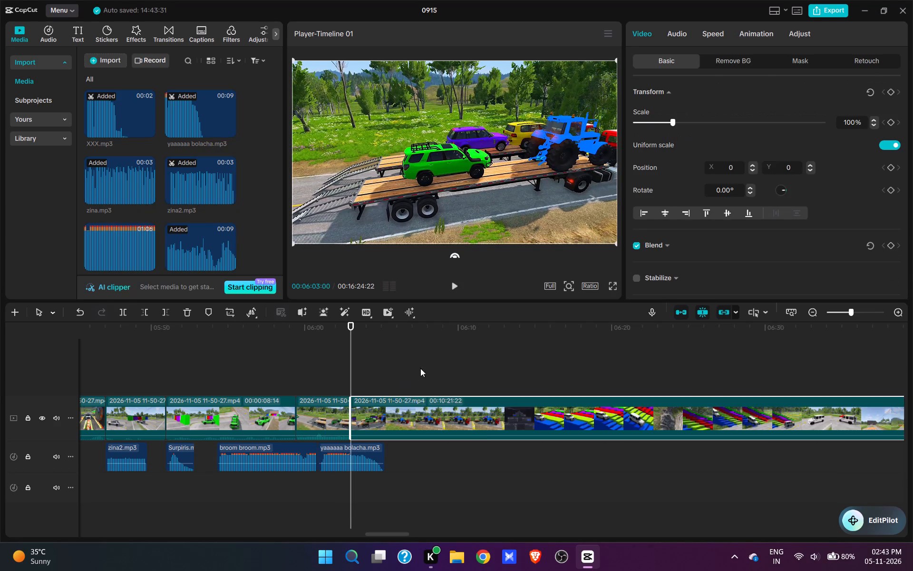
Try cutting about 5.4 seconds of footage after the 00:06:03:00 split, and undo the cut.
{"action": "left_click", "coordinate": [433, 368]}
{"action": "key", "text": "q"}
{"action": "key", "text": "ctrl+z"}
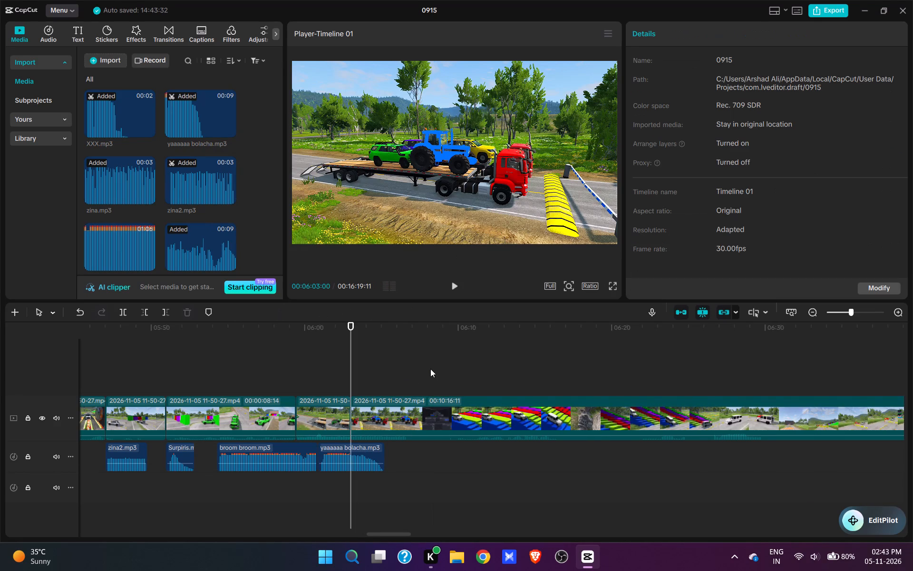
Cut about 4.2 seconds after the 00:06:03:00 split, resuming on the side view of the loaded trailer, and play back the join.
{"action": "left_click", "coordinate": [401, 378]}
{"action": "key", "text": "space"}
{"action": "key", "text": "space"}
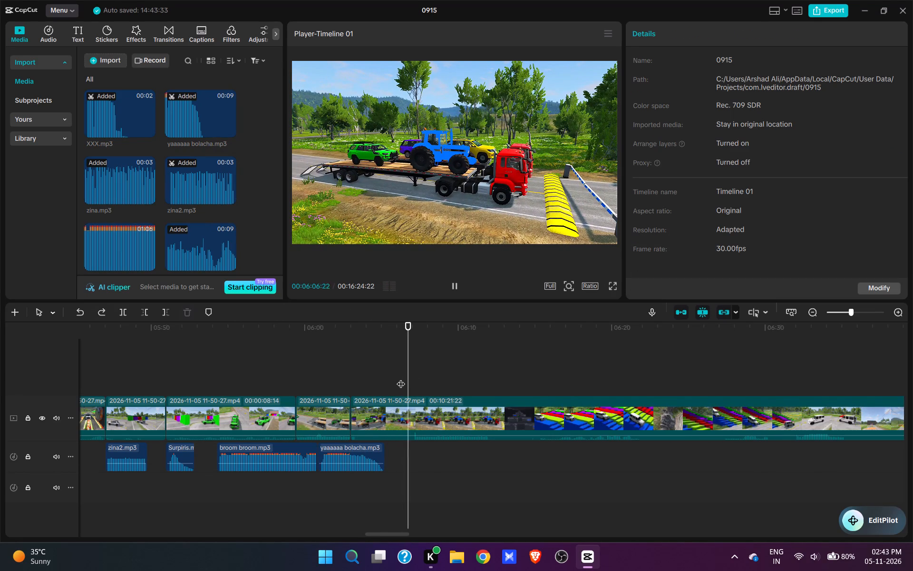
{"action": "key", "text": "space"}
{"action": "key", "text": "space"}
{"action": "type", "text": "q"}
{"action": "left_click", "coordinate": [345, 382]}
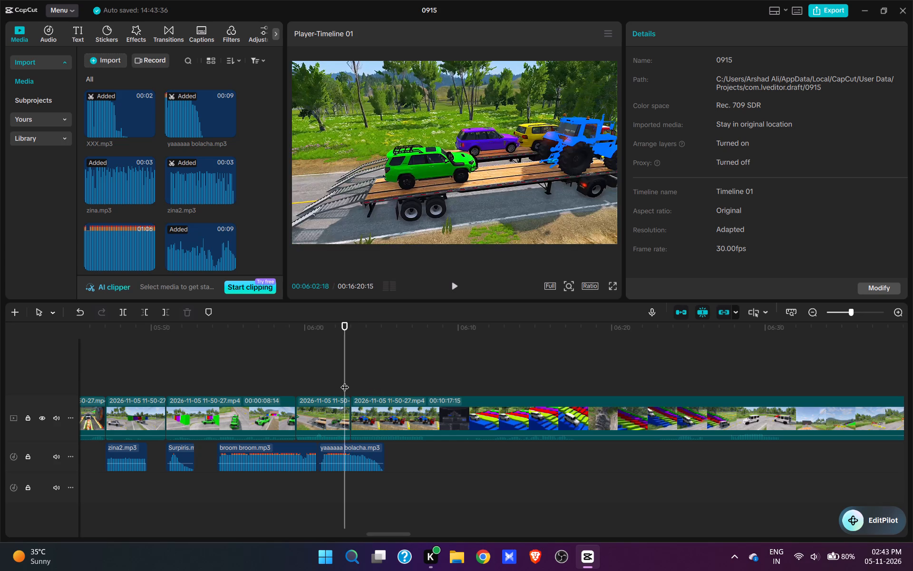
{"action": "key", "text": "space"}
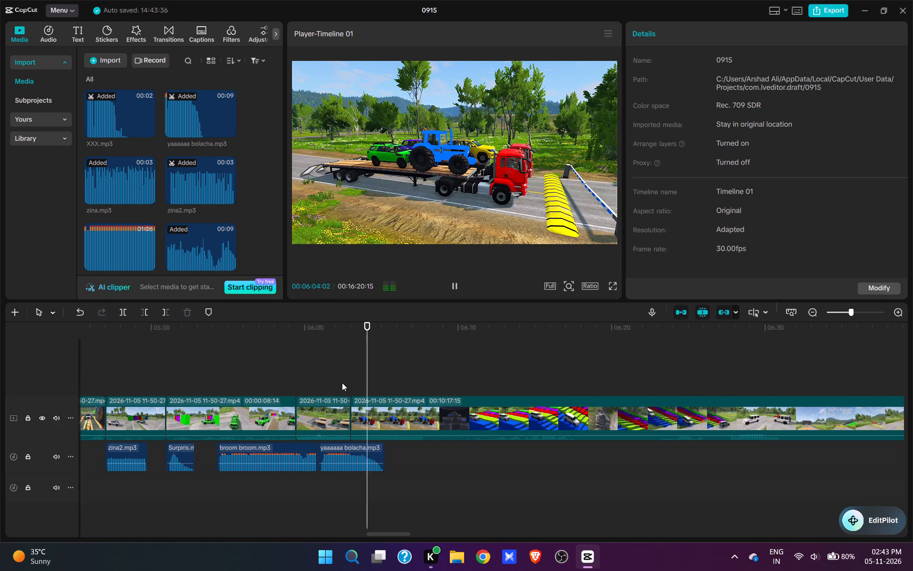
{"action": "key", "text": "space"}
{"action": "key", "text": "space"}
{"action": "key", "text": "space"}
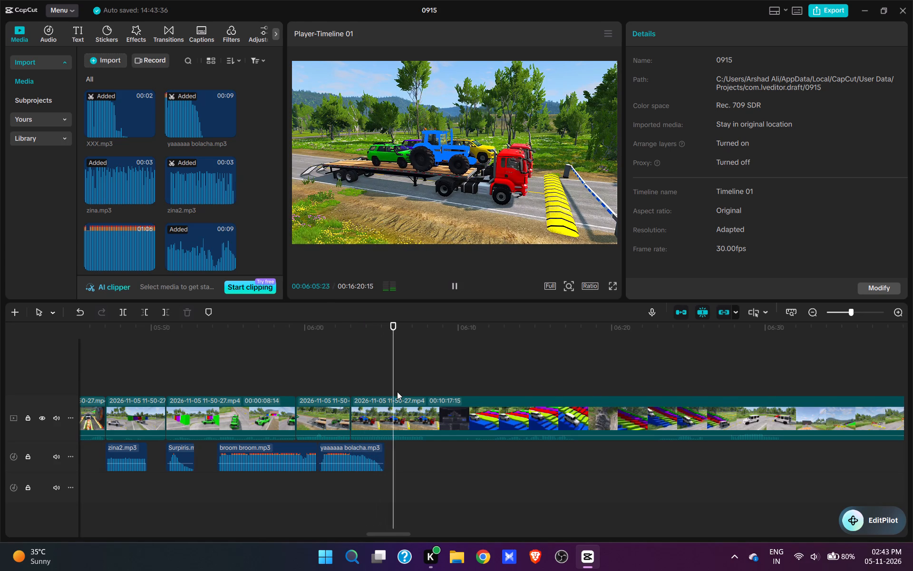
Split the video at 00:06:06:03 and cut about 5.3 seconds after it, resuming on the white SUV atop the coloured stairs.
{"action": "type", "text": "w"}
{"action": "left_click", "coordinate": [458, 380]}
{"action": "key", "text": "space"}
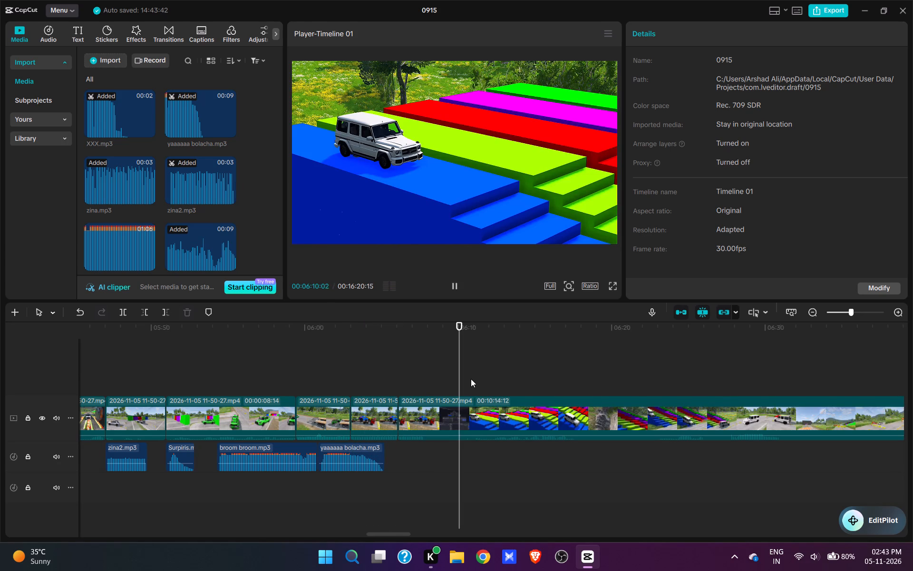
{"action": "key", "text": "space"}
{"action": "key", "text": "space"}
{"action": "key", "text": "space"}
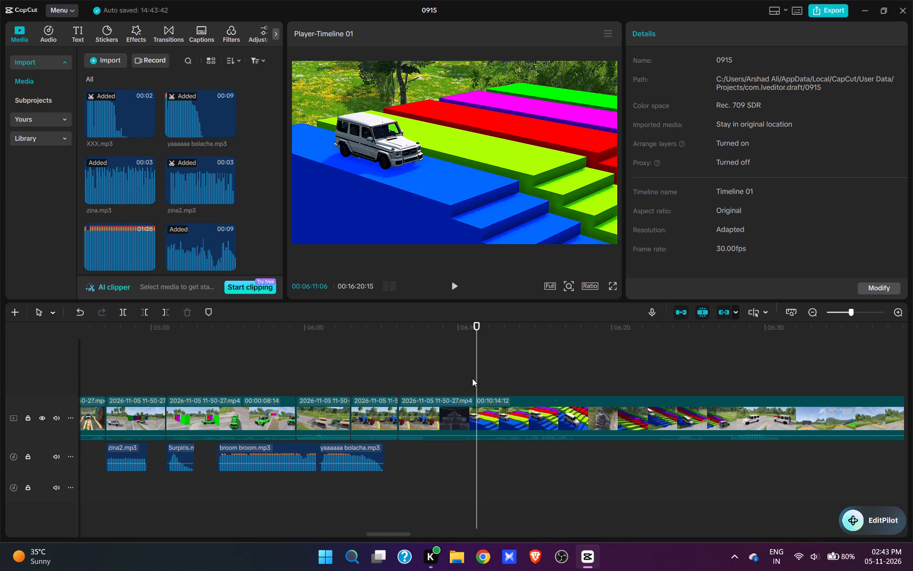
{"action": "left_click_drag", "start_coordinate": [472, 378], "coordinate": [429, 440]}
{"action": "left_click", "coordinate": [356, 347]}
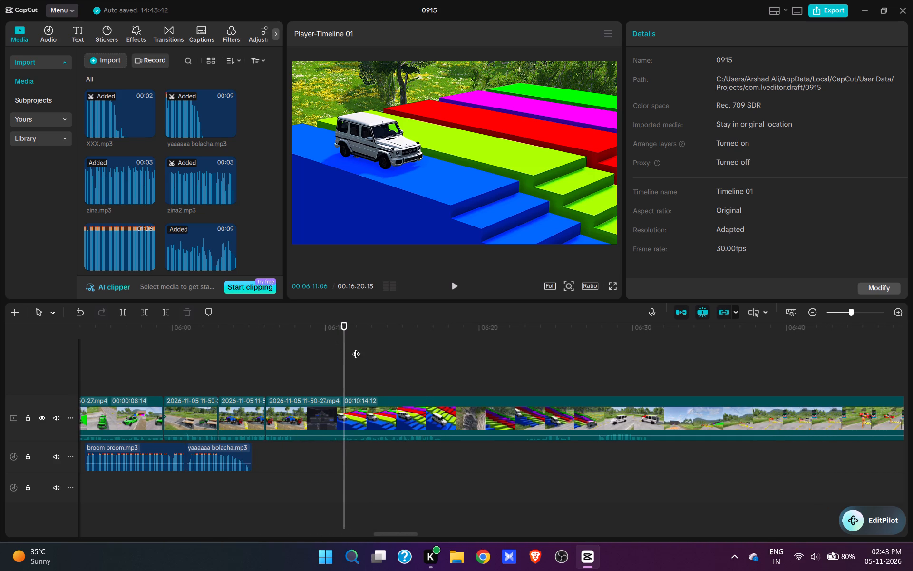
{"action": "key", "text": "space"}
{"action": "left_click", "coordinate": [347, 350]}
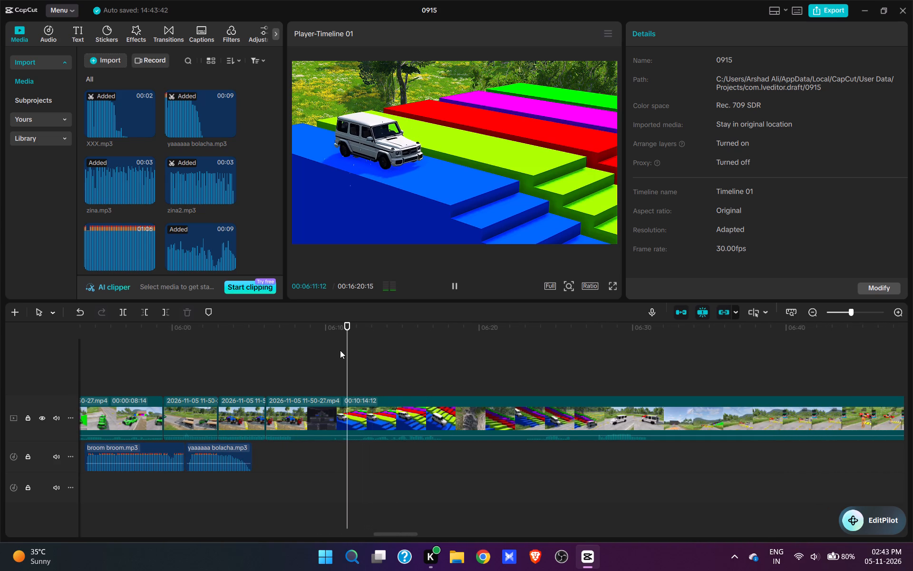
{"action": "key", "text": "q"}
Add Okeey lets go.mp3 at 00:06:06:03, where the stairs scene starts, and play it back.
{"action": "scroll", "coordinate": [209, 135], "scroll_direction": "down", "scroll_amount": 7}
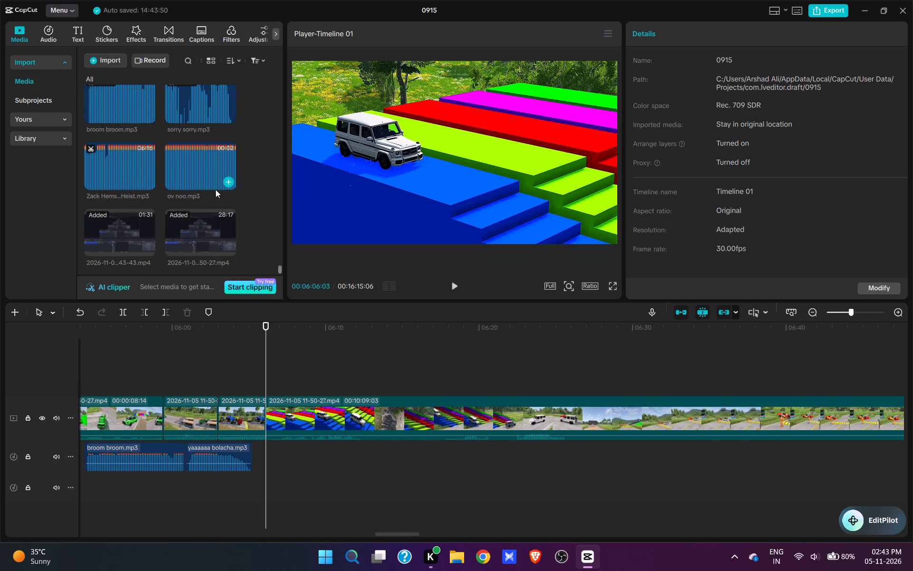
{"action": "scroll", "coordinate": [213, 199], "scroll_direction": "up", "scroll_amount": 17}
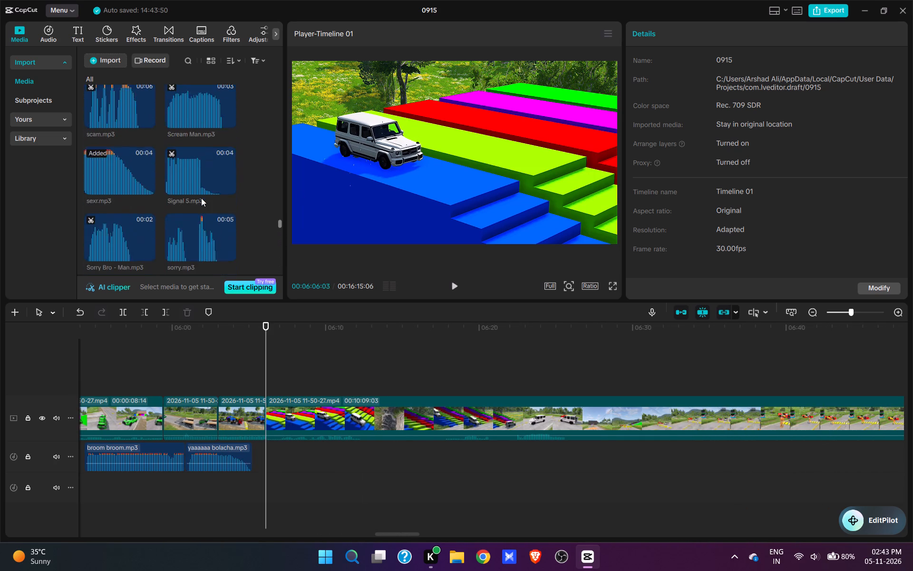
{"action": "scroll", "coordinate": [201, 198], "scroll_direction": "up", "scroll_amount": 11}
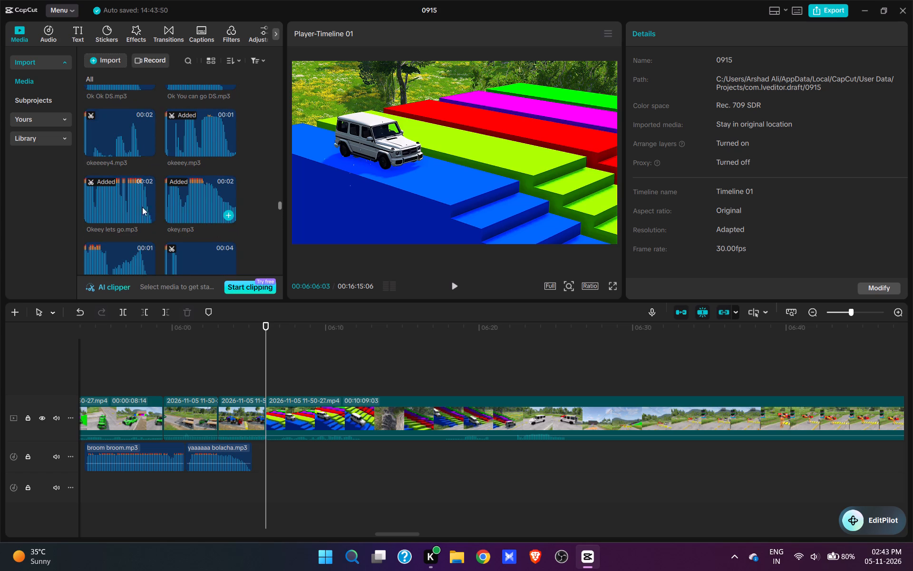
{"action": "left_click", "coordinate": [126, 213]}
{"action": "left_click", "coordinate": [144, 215]}
{"action": "key", "text": "space"}
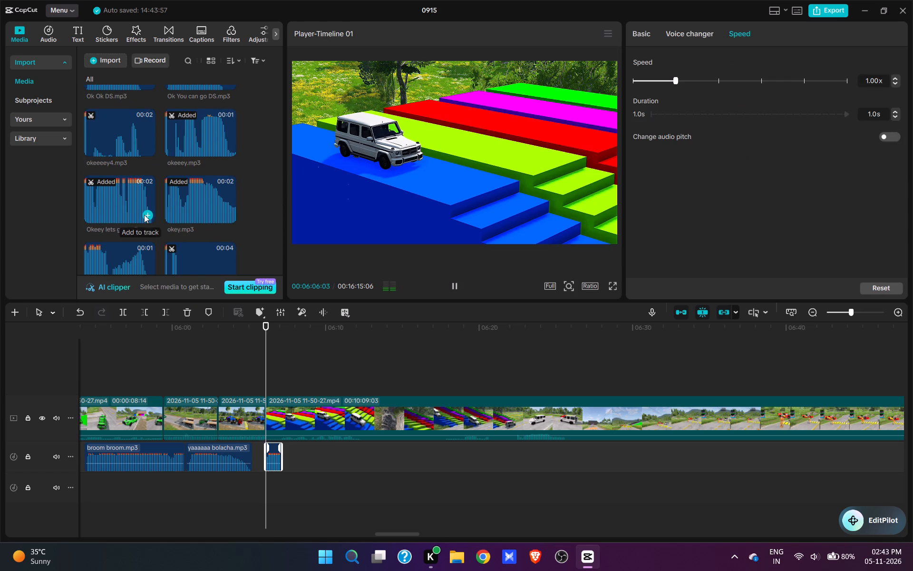
{"action": "key", "text": "space"}
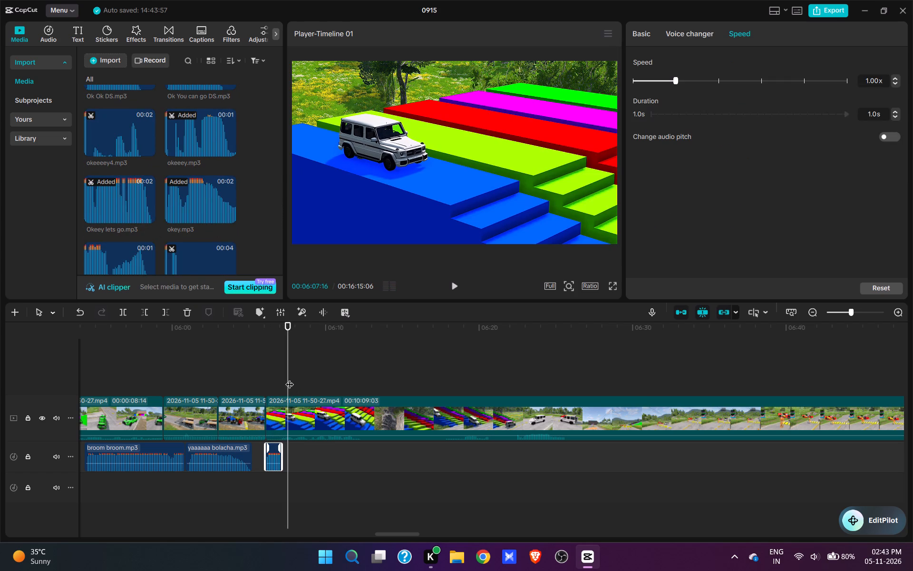
Audition the okay-type voice clips, add okey.mp3 at 00:06:07:04 right after Okeey lets go.mp3, and play it back.
{"action": "left_click_drag", "start_coordinate": [289, 377], "coordinate": [283, 374]}
{"action": "scroll", "coordinate": [153, 177], "scroll_direction": "down", "scroll_amount": 2}
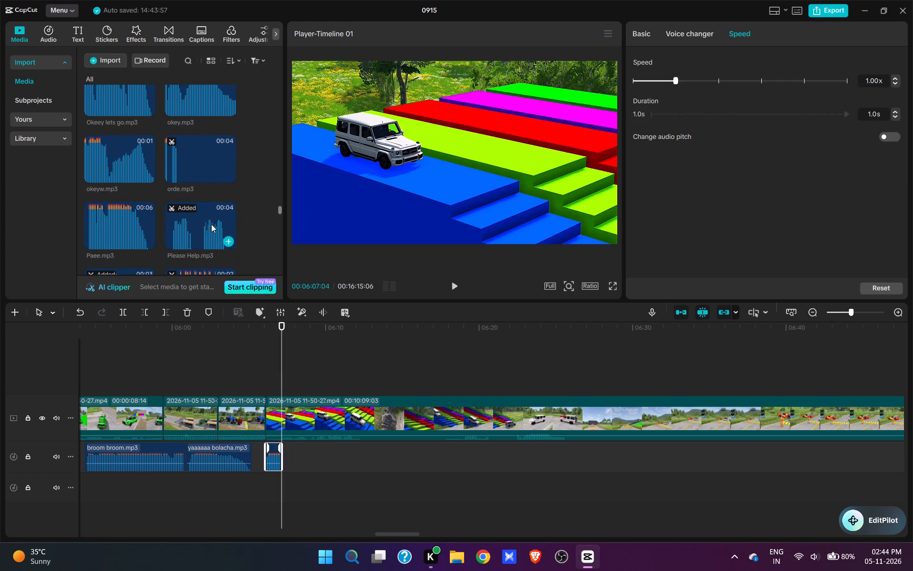
{"action": "scroll", "coordinate": [211, 224], "scroll_direction": "down", "scroll_amount": 1}
{"action": "scroll", "coordinate": [211, 224], "scroll_direction": "up", "scroll_amount": 4}
{"action": "left_click", "coordinate": [205, 199]}
{"action": "scroll", "coordinate": [205, 199], "scroll_direction": "up", "scroll_amount": 1}
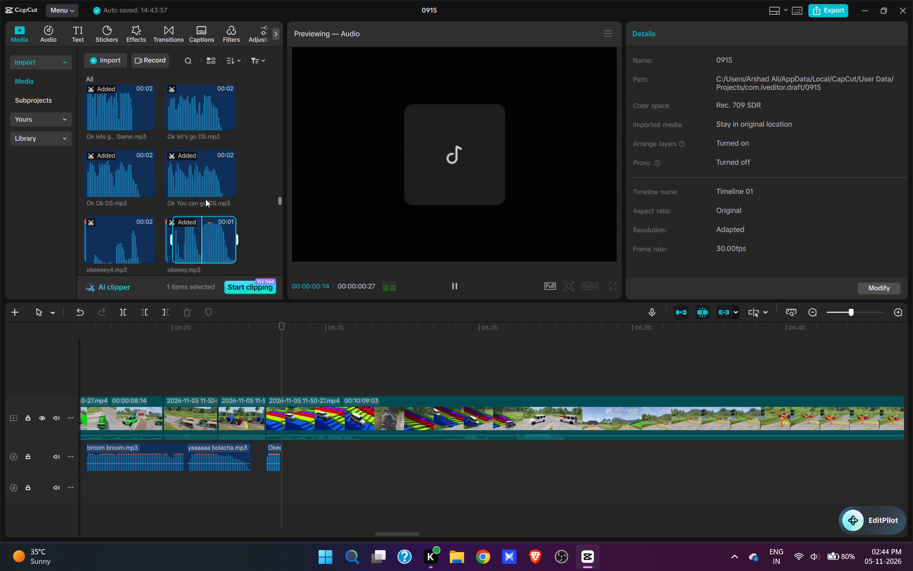
{"action": "left_click", "coordinate": [201, 184]}
{"action": "scroll", "coordinate": [202, 187], "scroll_direction": "down", "scroll_amount": 1}
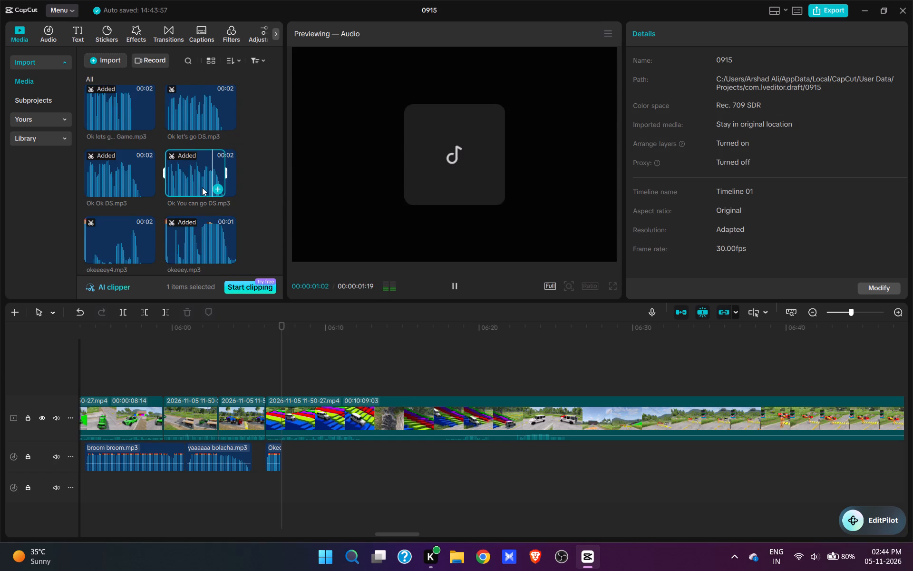
{"action": "scroll", "coordinate": [202, 187], "scroll_direction": "down", "scroll_amount": 3}
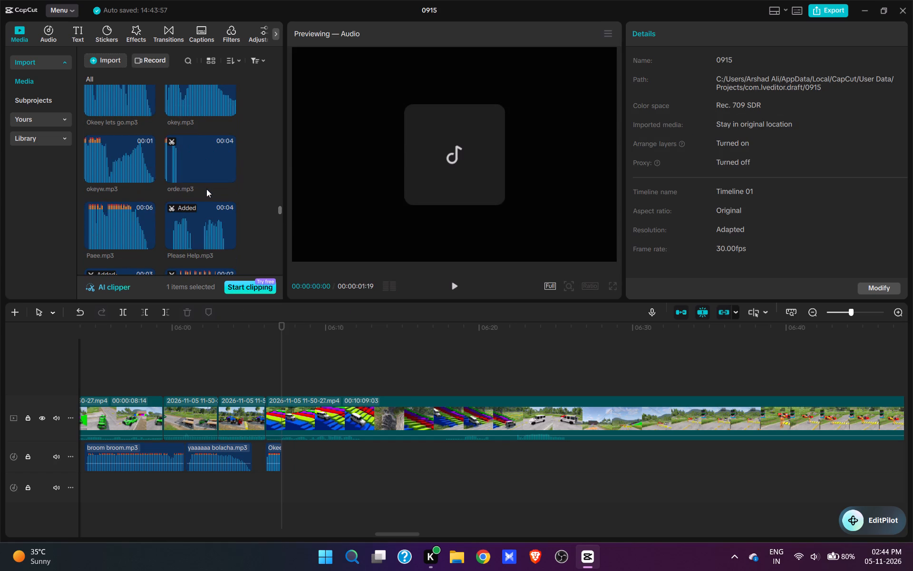
{"action": "scroll", "coordinate": [206, 189], "scroll_direction": "up", "scroll_amount": 2}
{"action": "left_click", "coordinate": [205, 179]}
{"action": "left_click", "coordinate": [227, 216]}
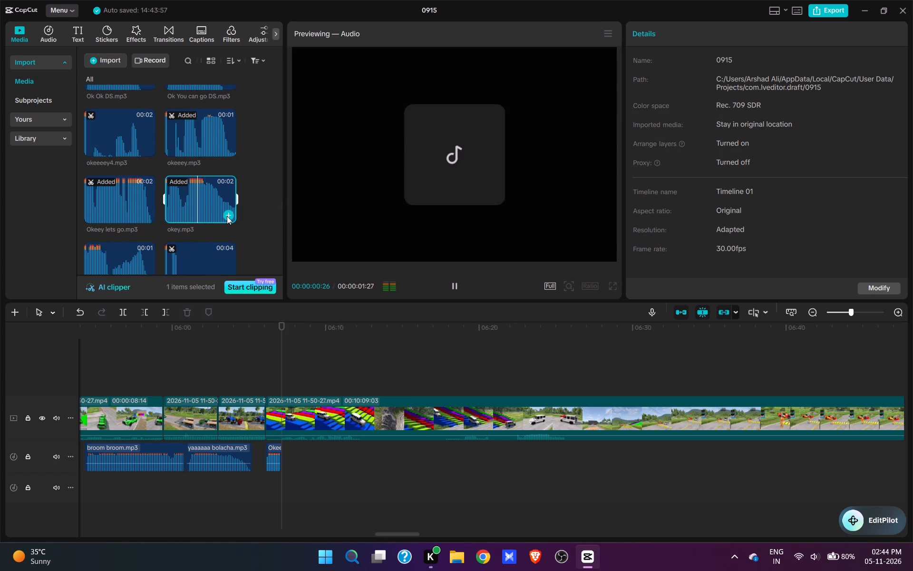
{"action": "key", "text": "space"}
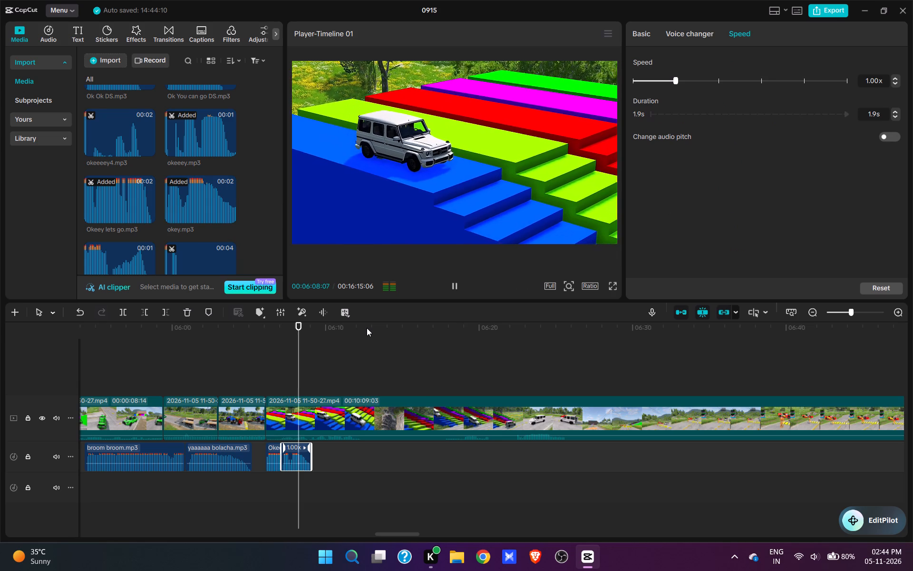
{"action": "key", "text": "space"}
Preview ov noo.mp3, the Zack Hems...Heist.mp3 track and Weeeee 1.mp3 as candidate sounds for the SUV's stair descent.
{"action": "left_click", "coordinate": [309, 379]}
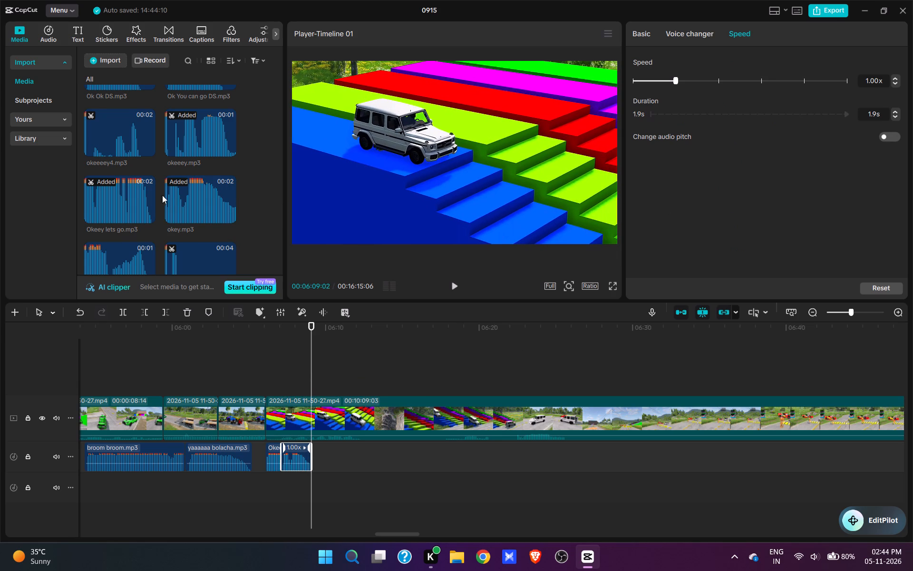
{"action": "scroll", "coordinate": [167, 191], "scroll_direction": "down", "scroll_amount": 20}
{"action": "scroll", "coordinate": [167, 191], "scroll_direction": "down", "scroll_amount": 13}
{"action": "scroll", "coordinate": [172, 207], "scroll_direction": "up", "scroll_amount": 1}
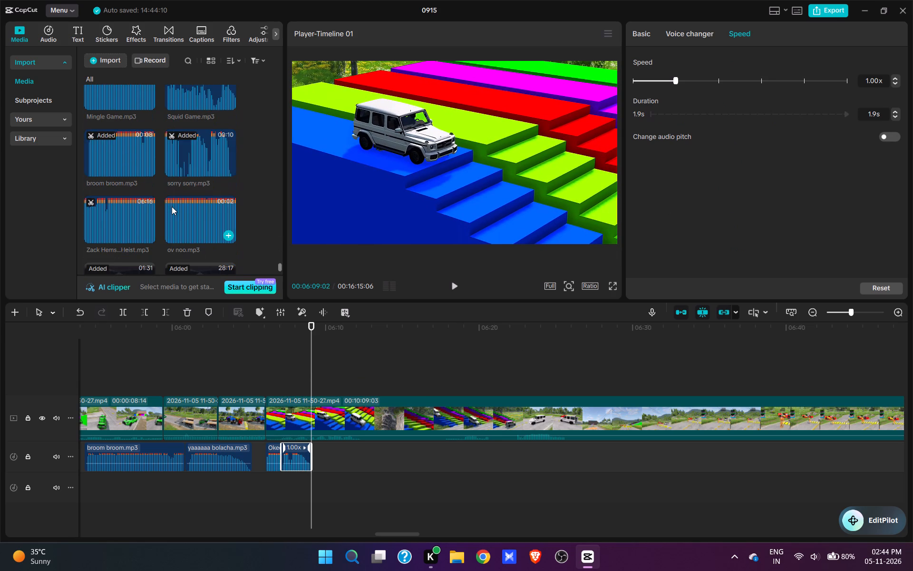
{"action": "scroll", "coordinate": [172, 207], "scroll_direction": "down", "scroll_amount": 11}
{"action": "scroll", "coordinate": [172, 207], "scroll_direction": "up", "scroll_amount": 1}
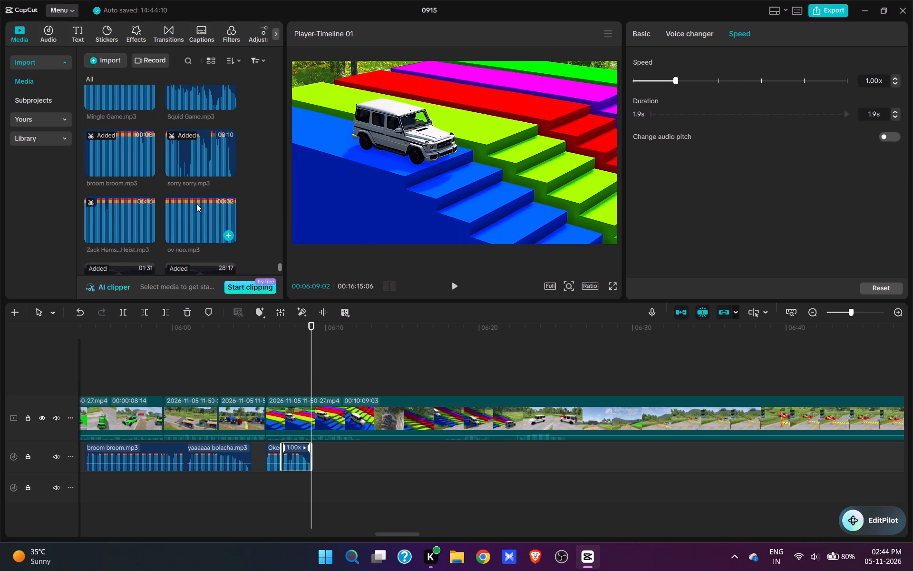
{"action": "left_click", "coordinate": [196, 208]}
{"action": "left_click", "coordinate": [137, 220]}
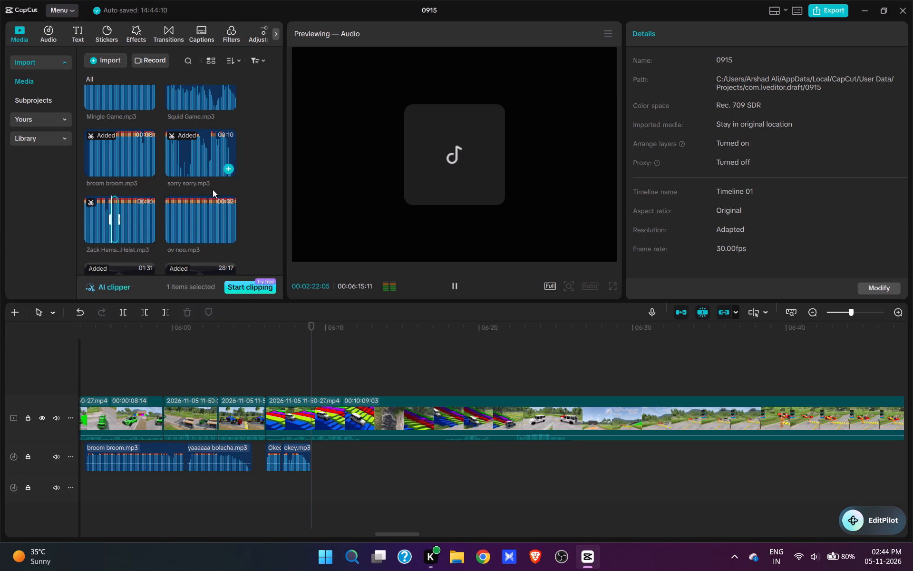
{"action": "scroll", "coordinate": [213, 189], "scroll_direction": "up", "scroll_amount": 6}
{"action": "left_click", "coordinate": [184, 142]}
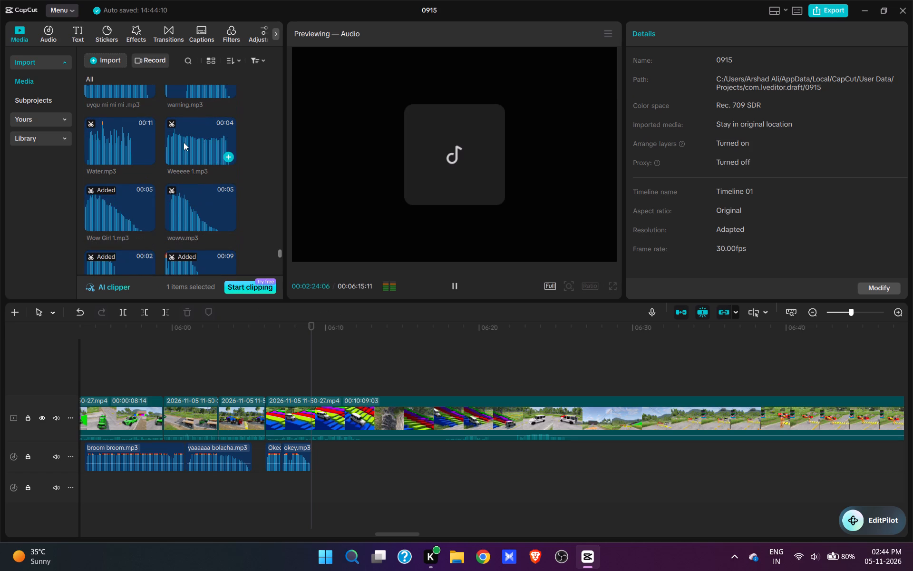
{"action": "scroll", "coordinate": [206, 197], "scroll_direction": "up", "scroll_amount": 3}
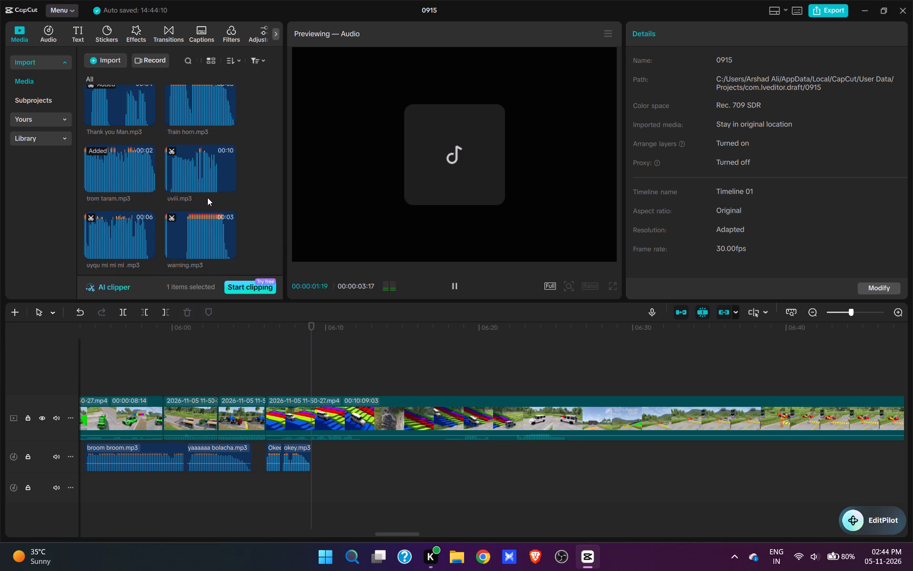
{"action": "scroll", "coordinate": [207, 197], "scroll_direction": "down", "scroll_amount": 20}
{"action": "scroll", "coordinate": [207, 197], "scroll_direction": "down", "scroll_amount": 4}
{"action": "scroll", "coordinate": [208, 191], "scroll_direction": "up", "scroll_amount": 1}
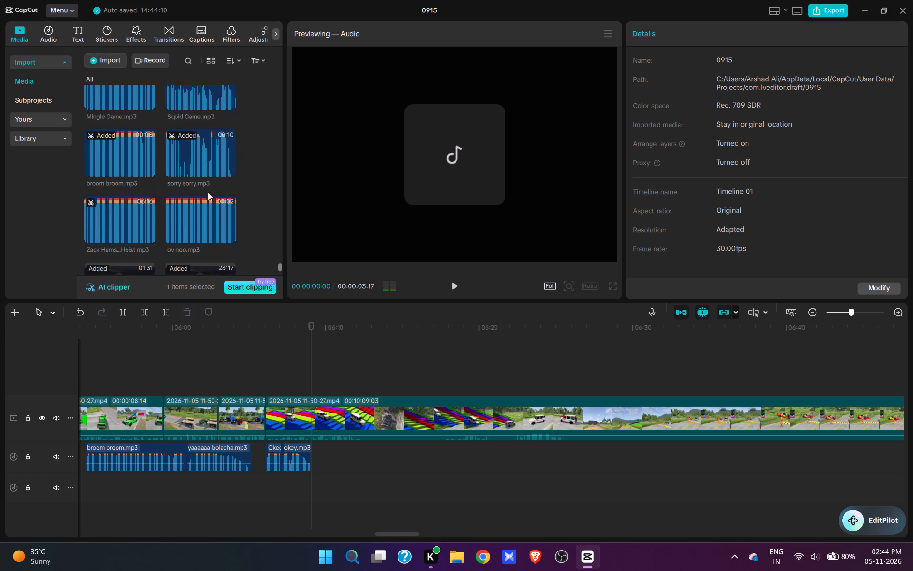
Add zina2.mp3 at 00:06:09:02, right after okey.mp3, and play back the SUV descending the stairs.
{"action": "scroll", "coordinate": [208, 192], "scroll_direction": "up", "scroll_amount": 2}
{"action": "left_click", "coordinate": [227, 144]}
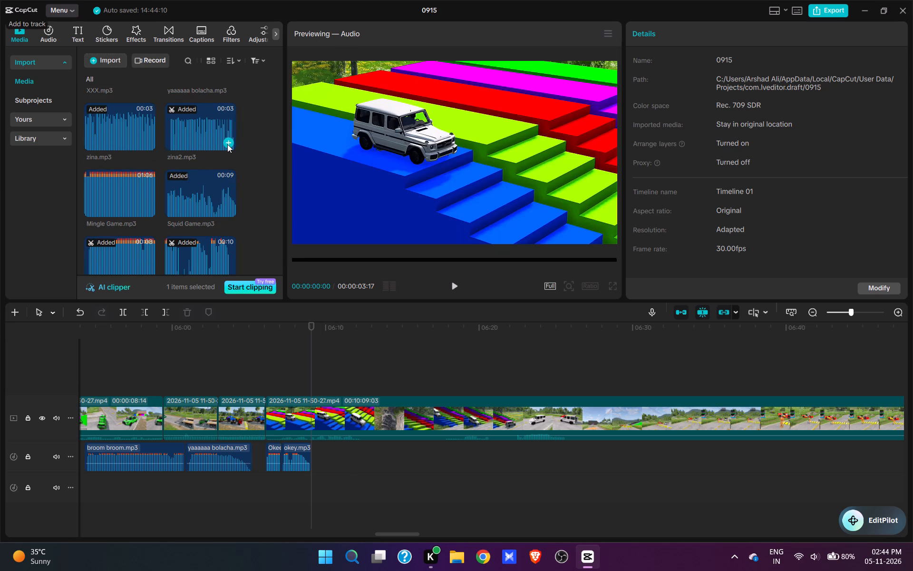
{"action": "key", "text": "space"}
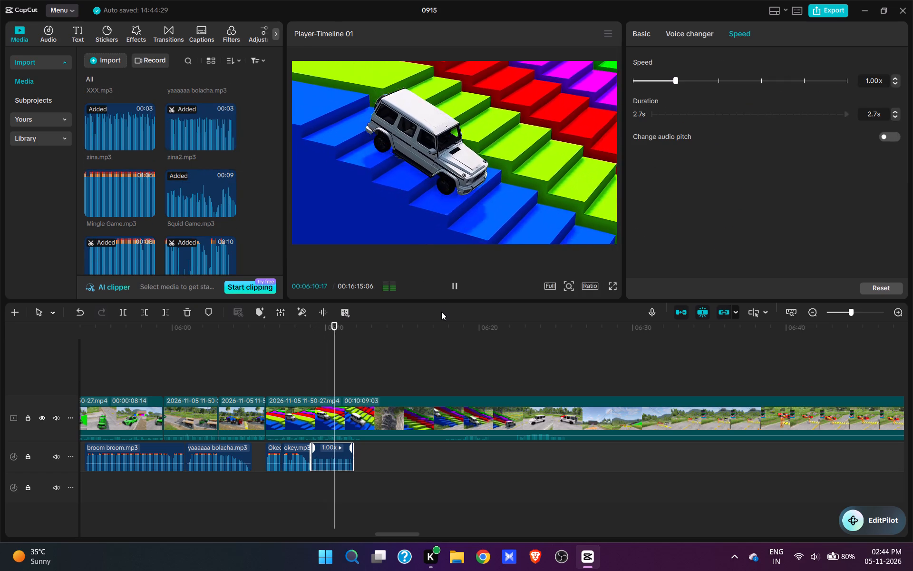
{"action": "key", "text": "space"}
Split the video at 00:06:12:04 and cut about 5.7 seconds after it, resuming on the wide view of the lower stairs.
{"action": "type", "text": "w"}
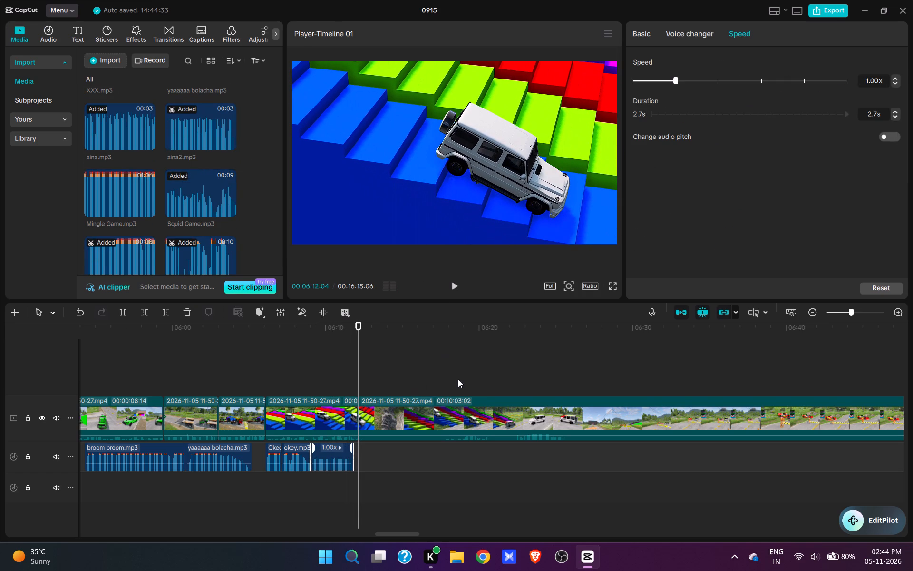
{"action": "left_click", "coordinate": [457, 377]}
{"action": "left_click", "coordinate": [446, 377]}
{"action": "type", "text": "q"}
{"action": "key", "text": "space"}
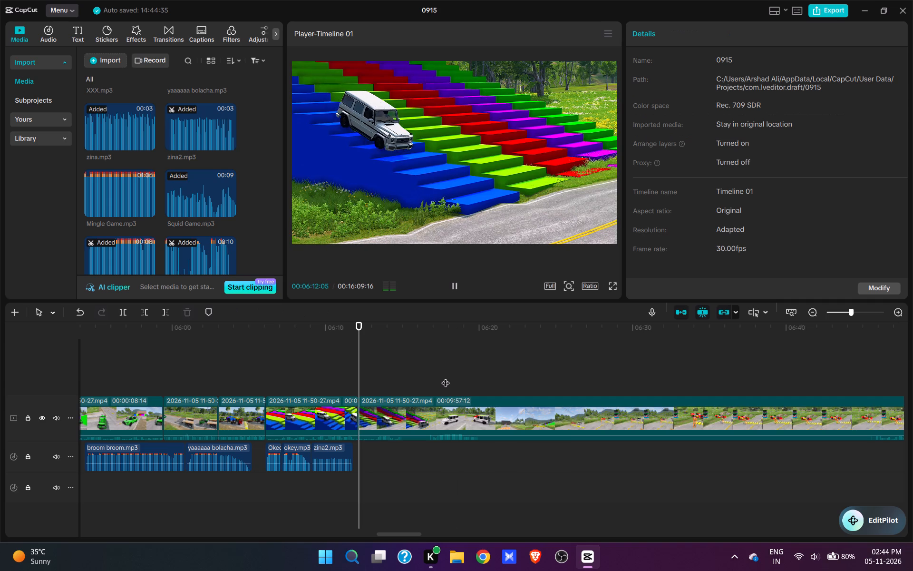
{"action": "key", "text": "space"}
Add zina.mp3 at 00:06:12:04, at the start of the wide stairs view, and play back the SUV reaching the road.
{"action": "left_click", "coordinate": [355, 379]}
{"action": "left_click", "coordinate": [356, 379]}
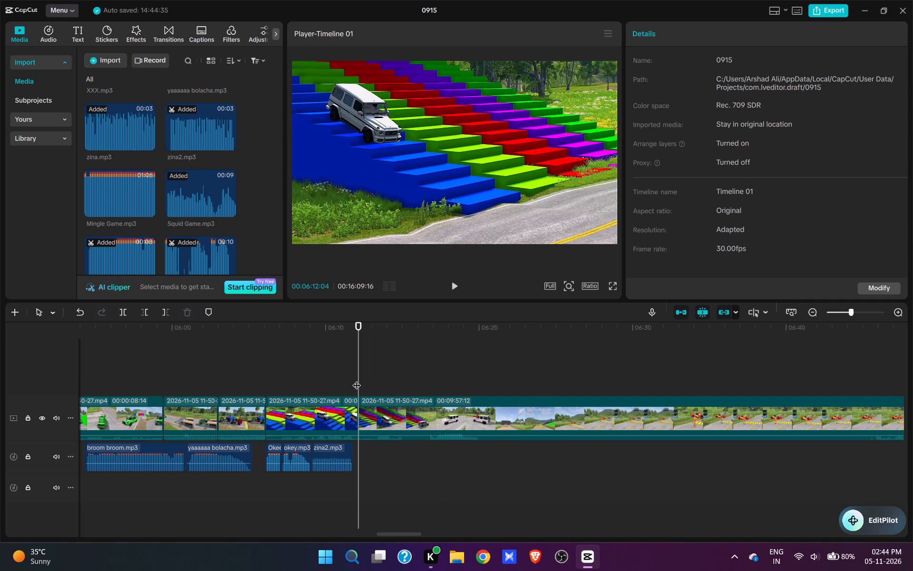
{"action": "left_click", "coordinate": [151, 137]}
{"action": "key", "text": "space"}
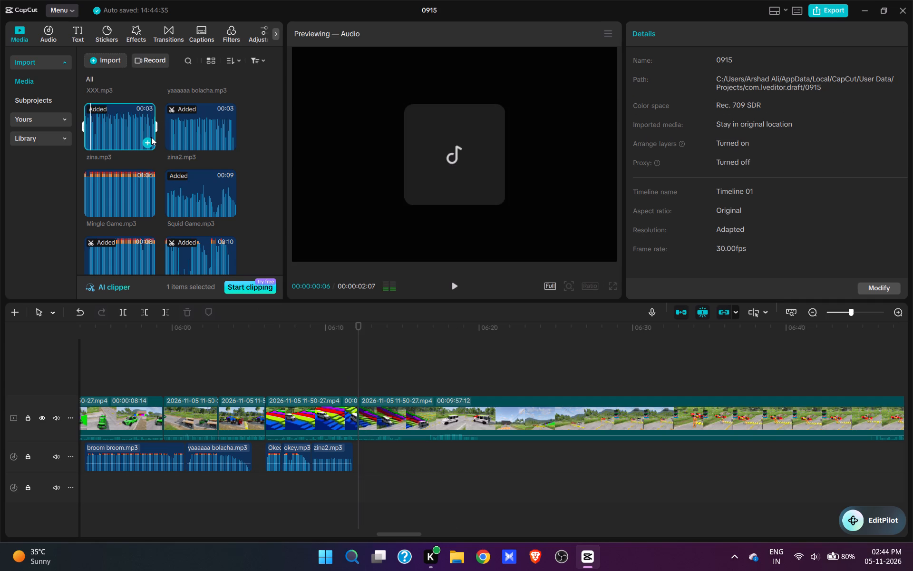
{"action": "left_click", "coordinate": [149, 145]}
{"action": "key", "text": "space"}
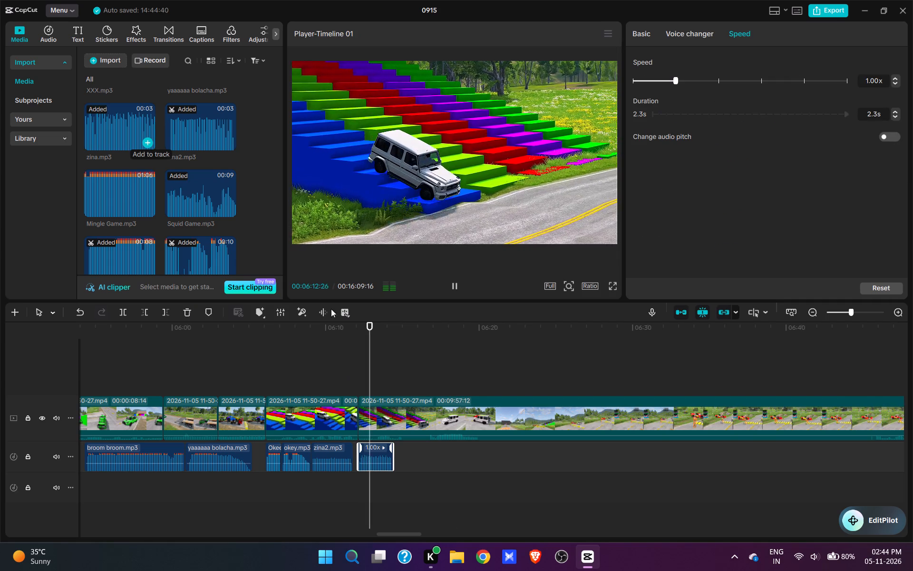
{"action": "key", "text": "space"}
{"action": "key", "text": "space"}
{"action": "key", "text": "space"}
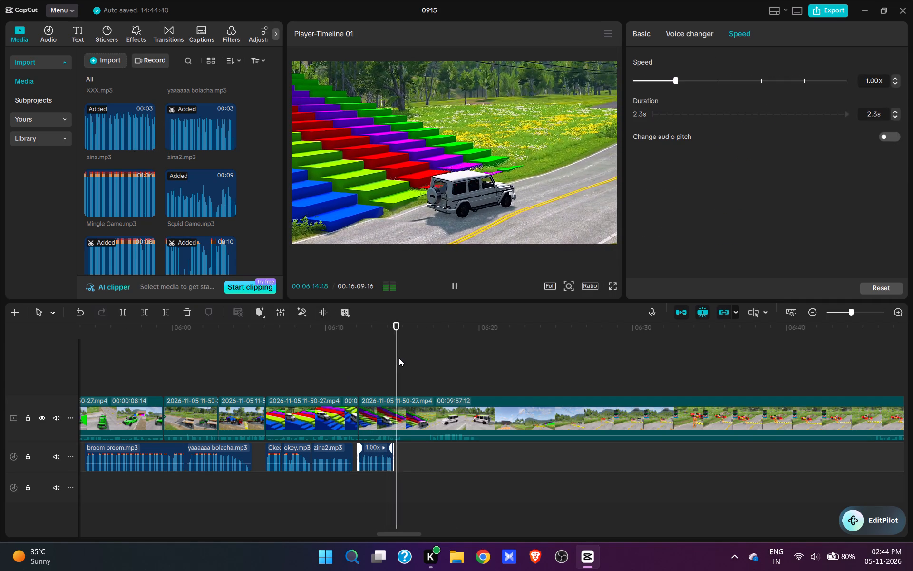
Split the video at 00:06:14:26 and cut 2 seconds after it, resuming on the front view of the white SUV on the road.
{"action": "type", "text": "w"}
{"action": "left_click", "coordinate": [419, 379]}
{"action": "key", "text": "space"}
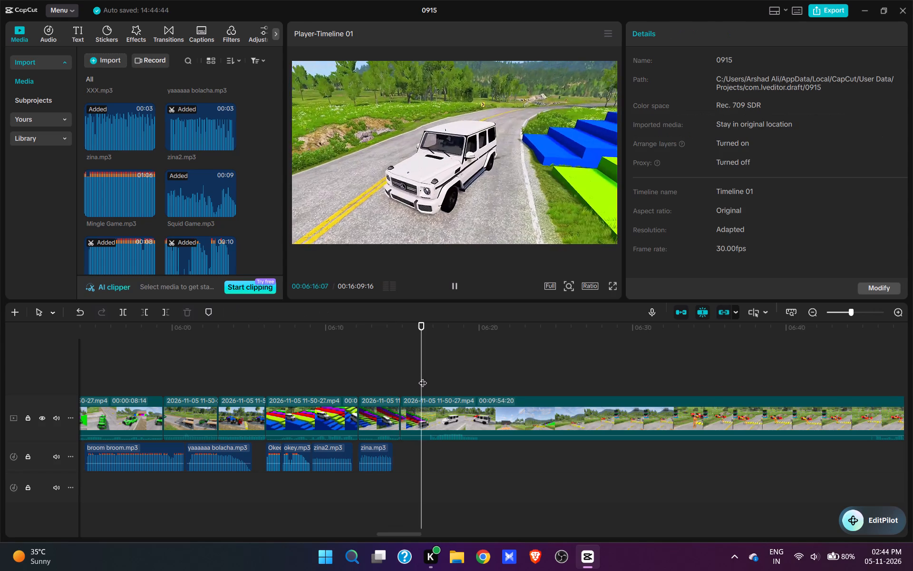
{"action": "key", "text": "space"}
{"action": "type", "text": "q"}
Add broom broom.mp3 at 00:06:14:26, where the SUV drives along the road, and play it back.
{"action": "scroll", "coordinate": [122, 180], "scroll_direction": "down", "scroll_amount": 8}
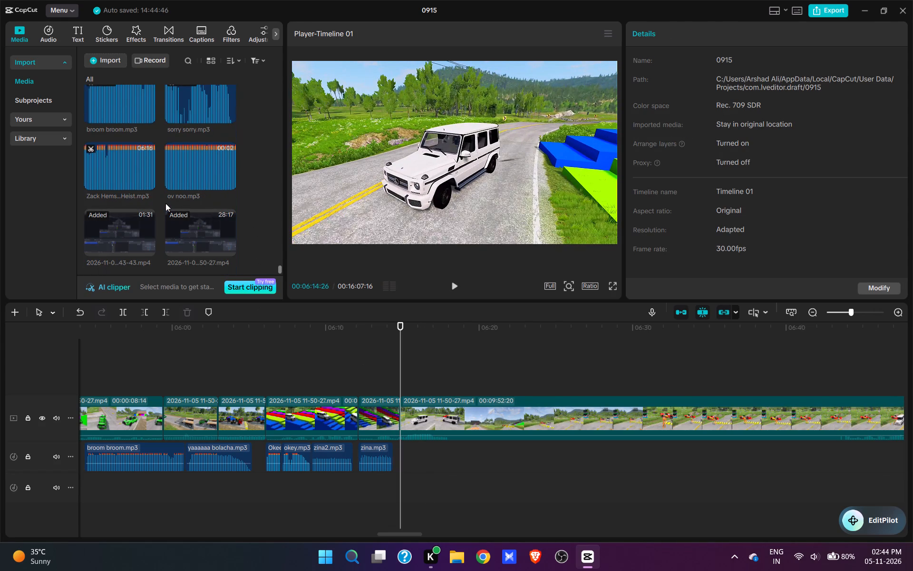
{"action": "left_click", "coordinate": [146, 118]}
{"action": "key", "text": "space"}
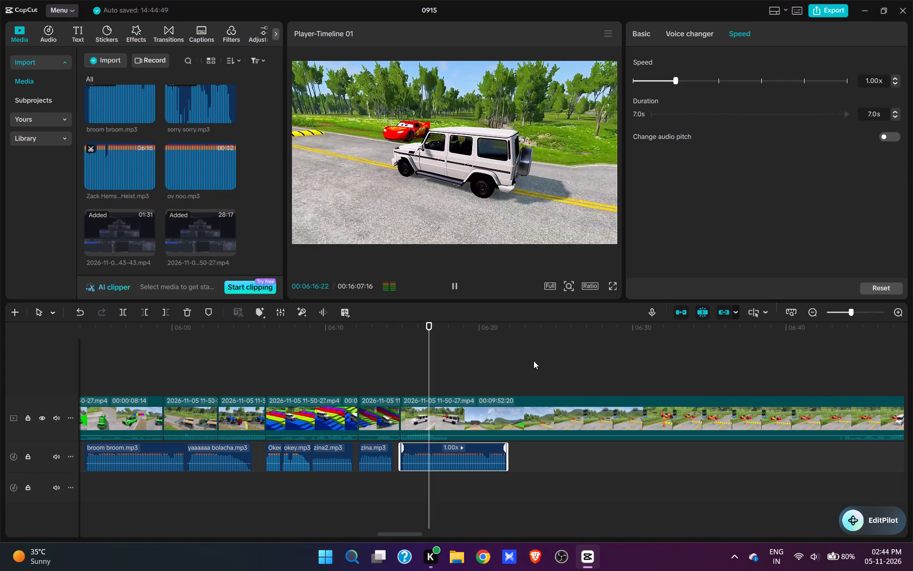
{"action": "key", "text": "space"}
Split the video at 00:06:17:21 and cut 26 seconds after it, resuming on the SUV approaching the speed bump and dummies.
{"action": "left_click", "coordinate": [460, 414]}
{"action": "key", "text": "w"}
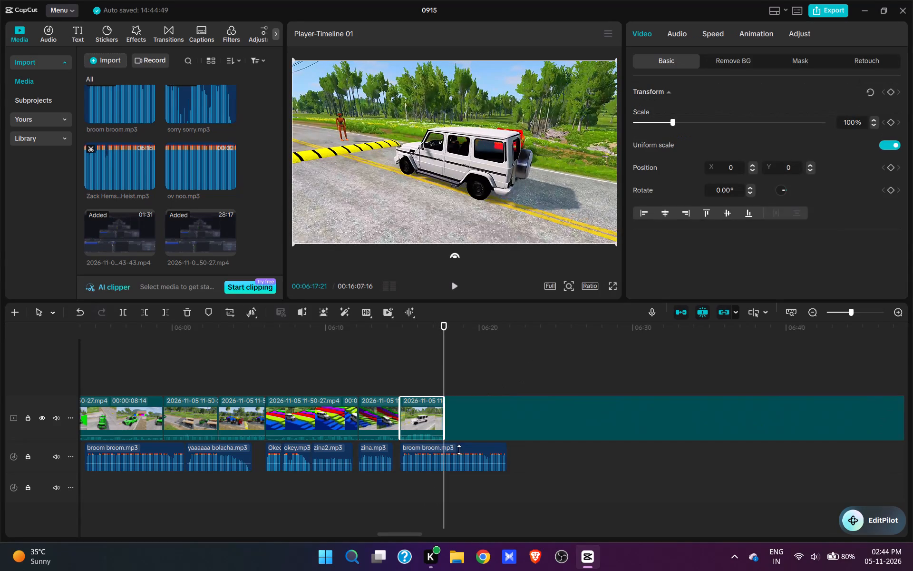
{"action": "left_click", "coordinate": [830, 386]}
{"action": "key", "text": "space"}
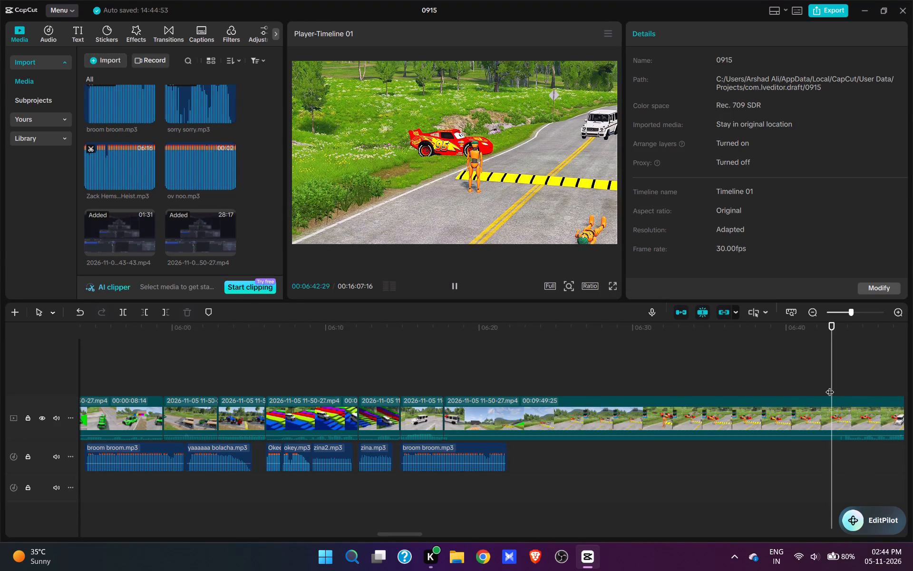
{"action": "key", "text": "space"}
{"action": "type", "text": "q"}
{"action": "key", "text": "space"}
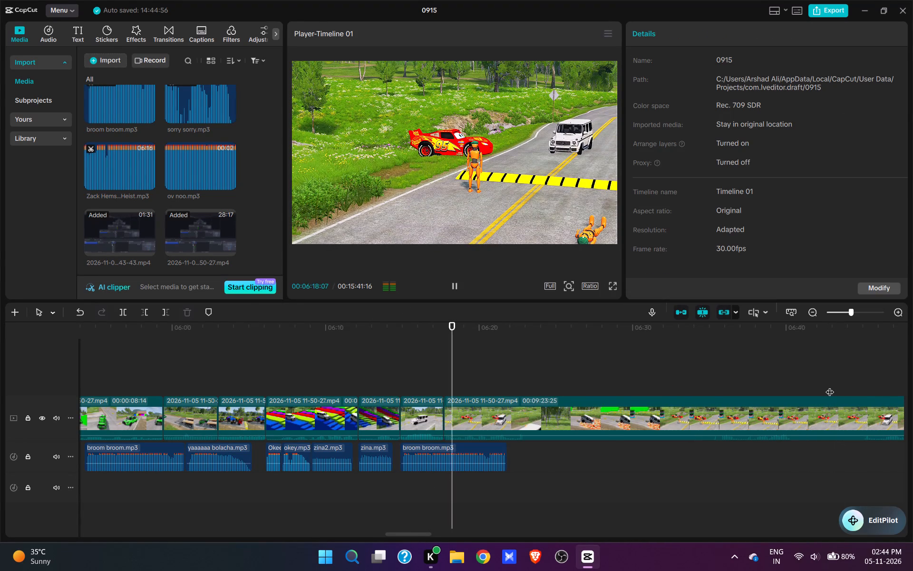
Trim the end of the last broom broom.mp3 clip to 00:06:19:10, just before the SUV reaches the standing dummy.
{"action": "key", "text": "space"}
{"action": "left_click", "coordinate": [495, 454]}
{"action": "key", "text": "e"}
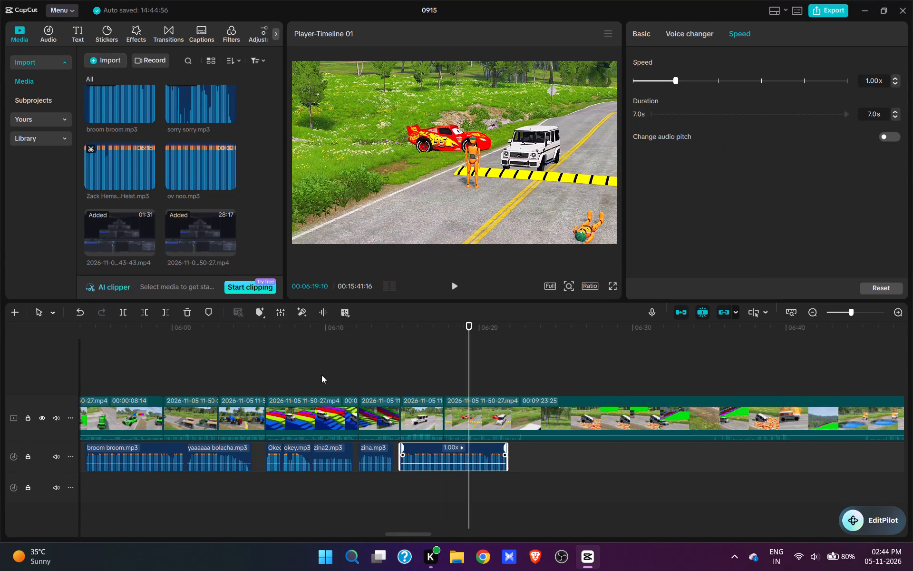
Add Mario Jump.mp3 at 00:06:19:10, where the SUV crosses the speed bump, and play back the hit.
{"action": "scroll", "coordinate": [188, 192], "scroll_direction": "up", "scroll_amount": 20}
{"action": "scroll", "coordinate": [188, 192], "scroll_direction": "up", "scroll_amount": 1}
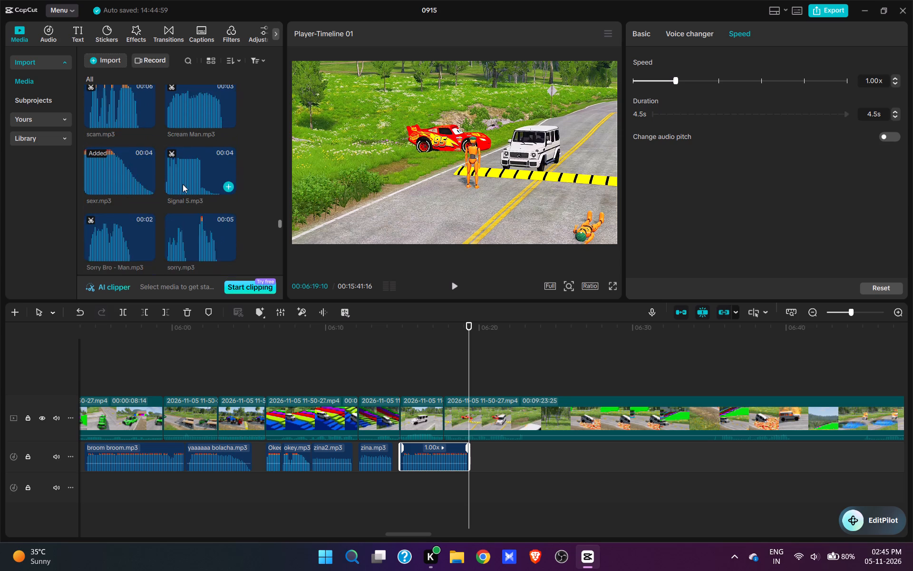
{"action": "scroll", "coordinate": [183, 184], "scroll_direction": "up", "scroll_amount": 5}
{"action": "left_click_drag", "start_coordinate": [280, 209], "coordinate": [276, 178]}
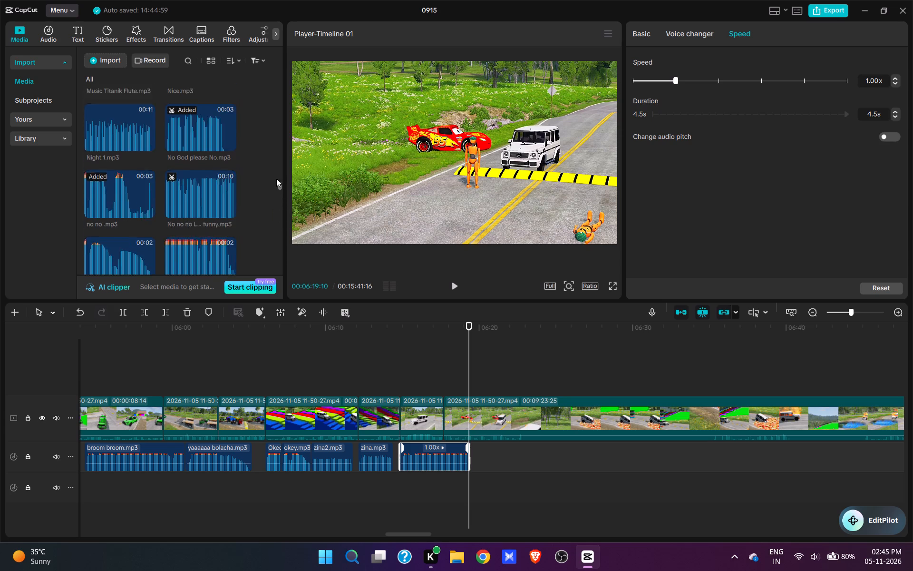
{"action": "left_click_drag", "start_coordinate": [276, 178], "coordinate": [271, 183]}
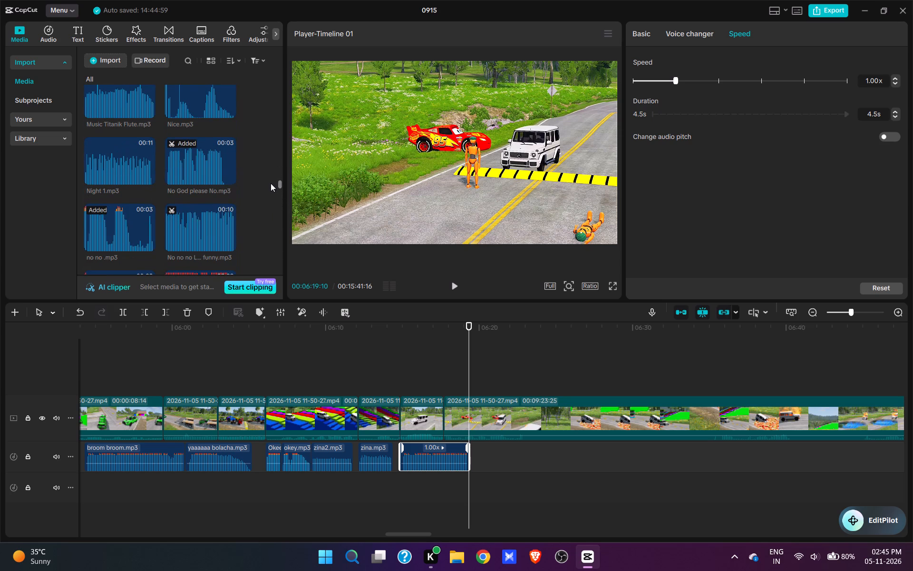
{"action": "left_click_drag", "start_coordinate": [271, 183], "coordinate": [266, 177]}
{"action": "left_click", "coordinate": [147, 132]}
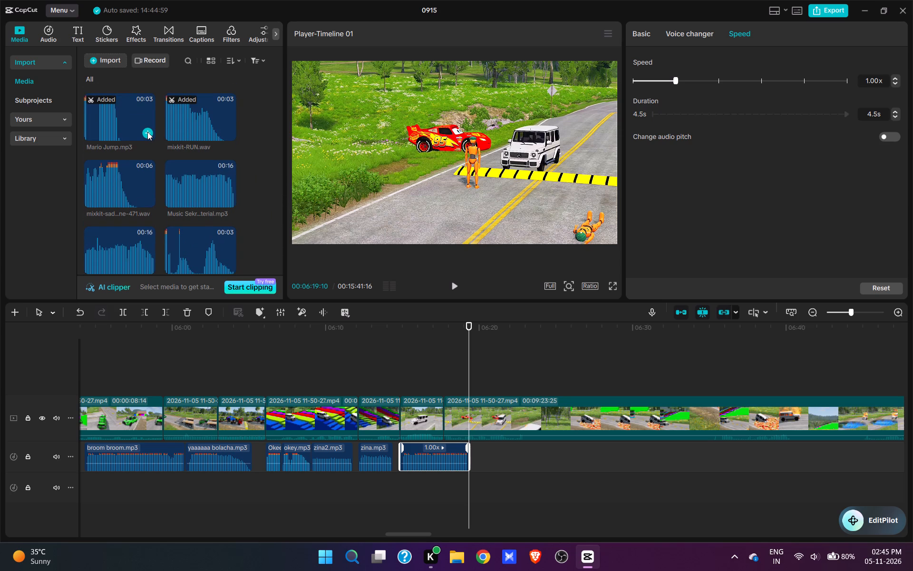
{"action": "key", "text": "space"}
{"action": "key", "text": "space"}
{"action": "key", "text": "space"}
{"action": "key", "text": "space"}
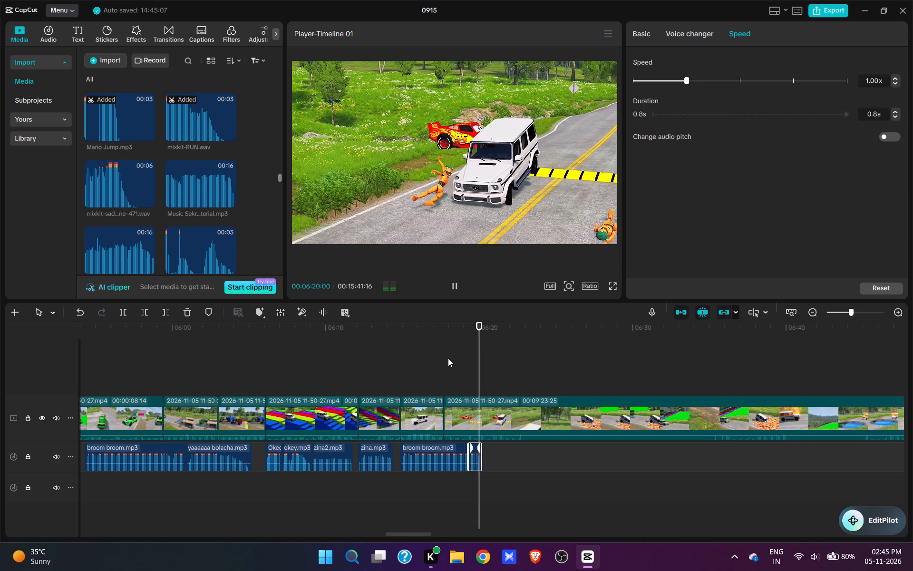
Add Laugh5.mp3 at 00:06:20:04, as the dummy is knocked over, and play it back.
{"action": "left_click", "coordinate": [482, 369]}
{"action": "scroll", "coordinate": [140, 182], "scroll_direction": "up", "scroll_amount": 3}
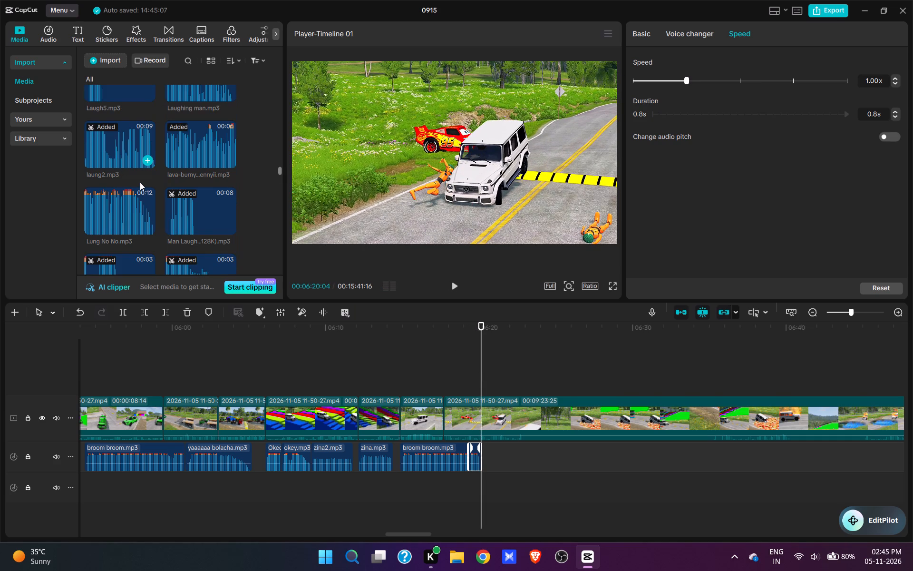
{"action": "left_click", "coordinate": [146, 93]}
{"action": "key", "text": "space"}
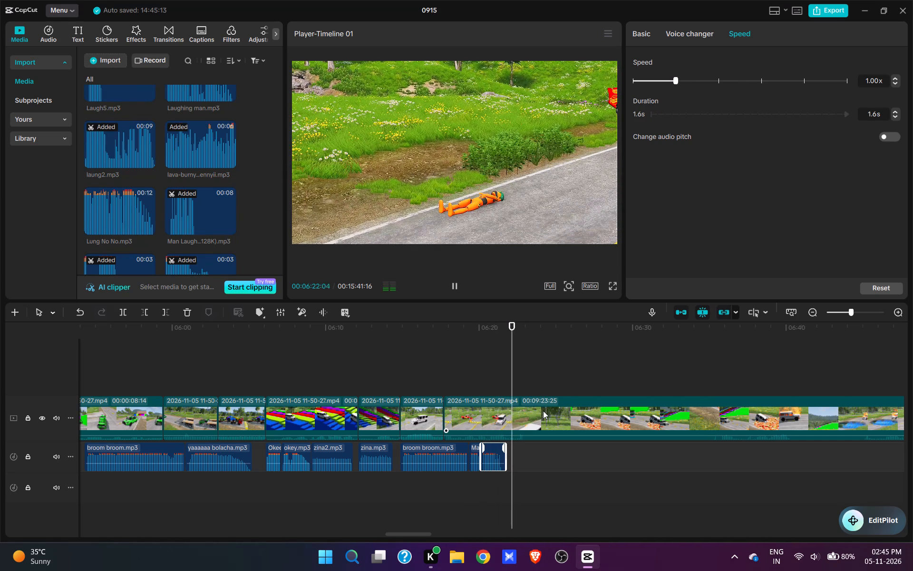
{"action": "key", "text": "space"}
Split the video at 00:06:22:26 and trim the end of the preceding clip back to 00:06:22:15, on the dummy lying by the road.
{"action": "type", "text": "w"}
{"action": "left_click", "coordinate": [511, 388]}
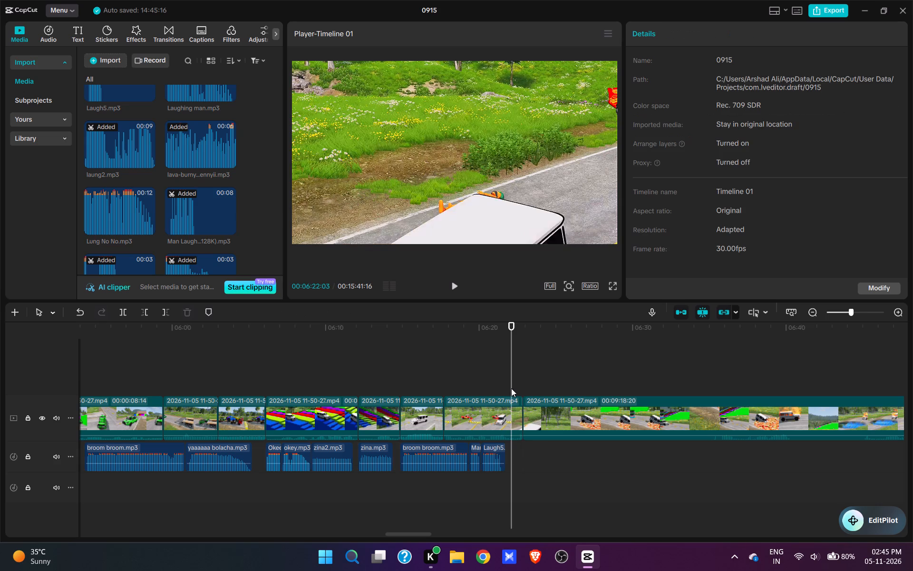
{"action": "key", "text": "space"}
{"action": "key", "text": "space"}
{"action": "key", "text": "e"}
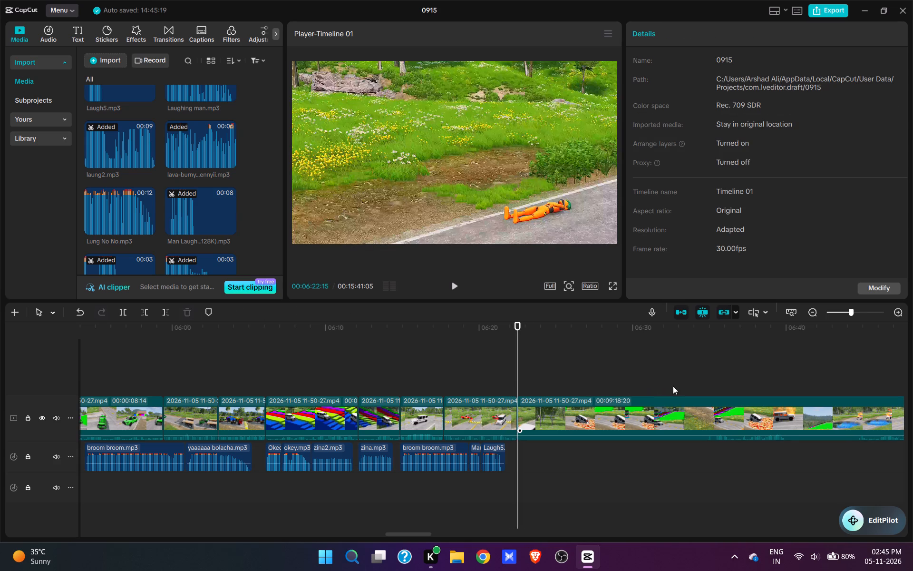
Cut about 13.5 seconds of video after 00:06:22:15, resuming on the SUV driving past the dummy toward the lava pool.
{"action": "left_click", "coordinate": [701, 373]}
{"action": "key", "text": "space"}
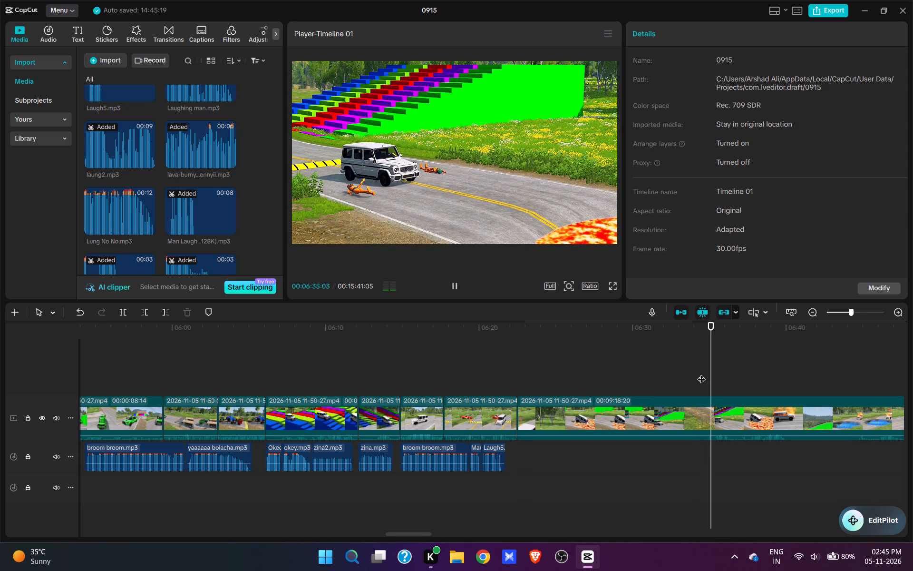
{"action": "key", "text": "space"}
{"action": "type", "text": "q"}
{"action": "key", "text": "space"}
{"action": "key", "text": "space"}
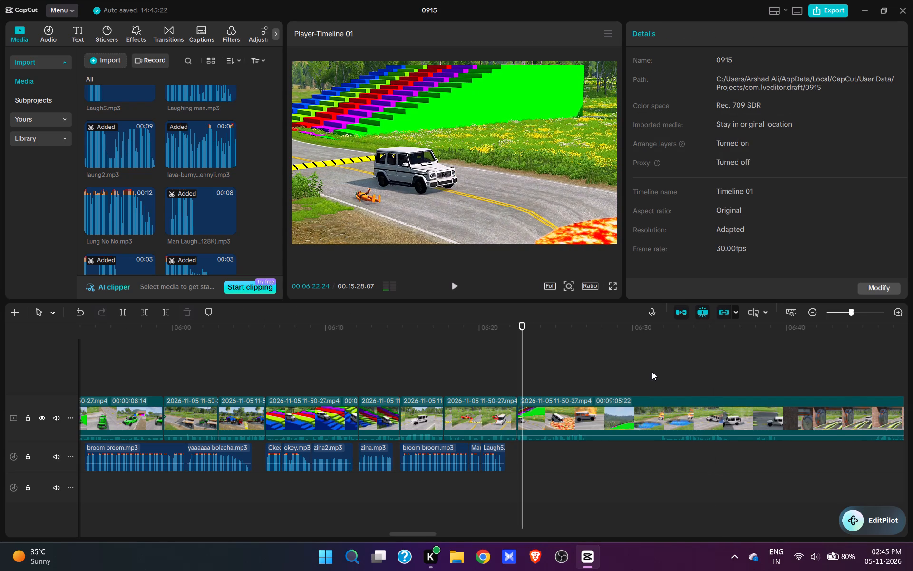
{"action": "key", "text": "space"}
{"action": "left_click", "coordinate": [521, 369]}
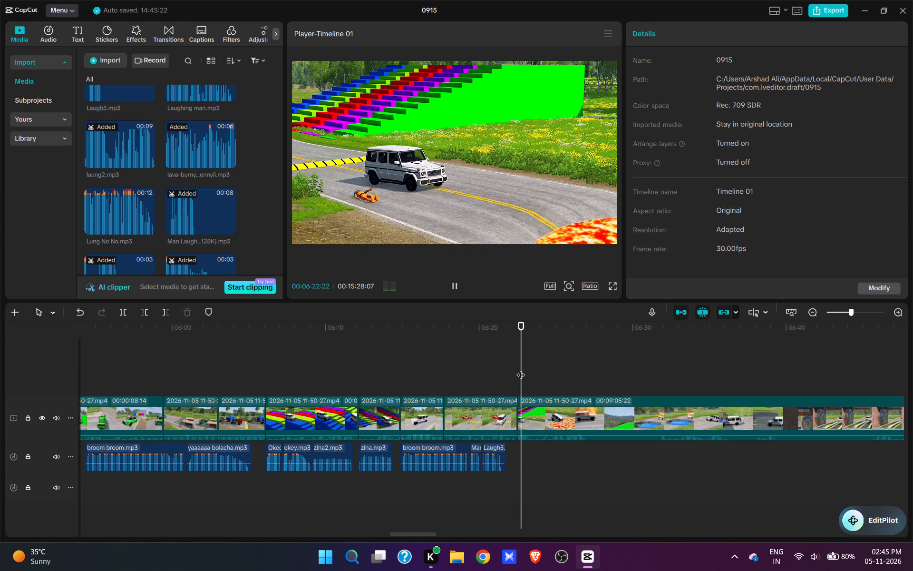
{"action": "left_click_drag", "start_coordinate": [520, 369], "coordinate": [516, 368]}
{"action": "key", "text": "space"}
{"action": "key", "text": "space"}
{"action": "type", "text": "q"}
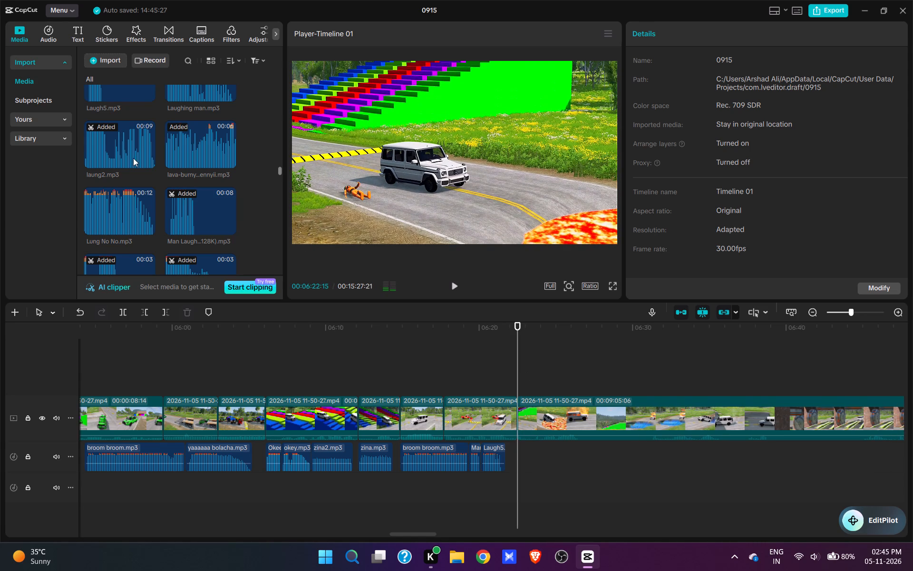
Preview no oh no.mp3, add no no .mp3 at 00:06:22:15 as the SUV heads into the lava, and trim its end to 00:06:24:01.
{"action": "scroll", "coordinate": [185, 189], "scroll_direction": "down", "scroll_amount": 12}
{"action": "scroll", "coordinate": [117, 173], "scroll_direction": "up", "scroll_amount": 1}
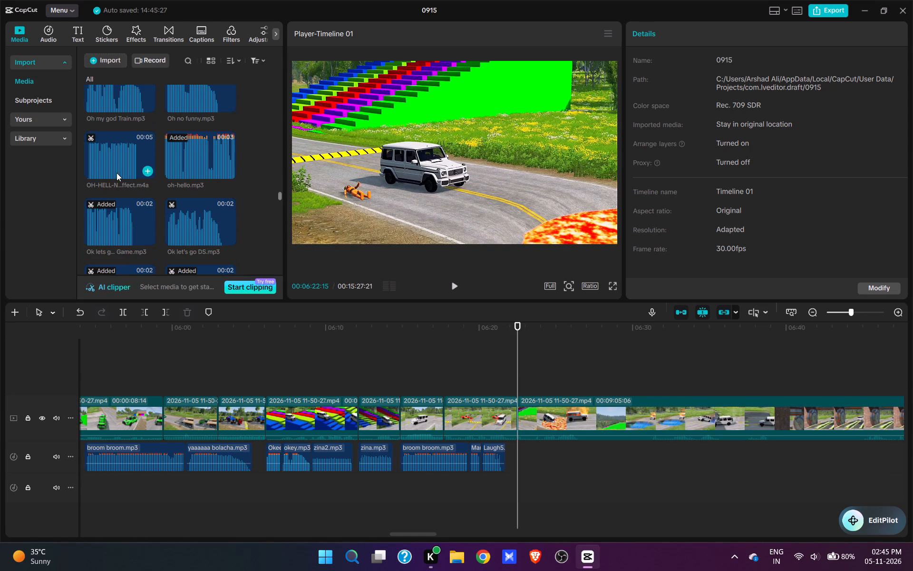
{"action": "scroll", "coordinate": [124, 161], "scroll_direction": "up", "scroll_amount": 1}
{"action": "left_click", "coordinate": [115, 94]}
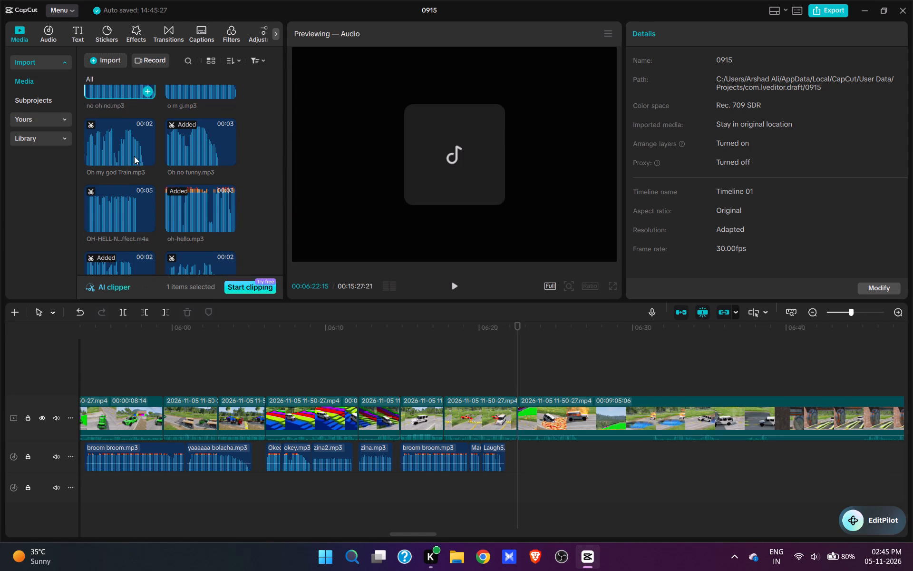
{"action": "scroll", "coordinate": [135, 160], "scroll_direction": "up", "scroll_amount": 2}
{"action": "left_click", "coordinate": [146, 131]}
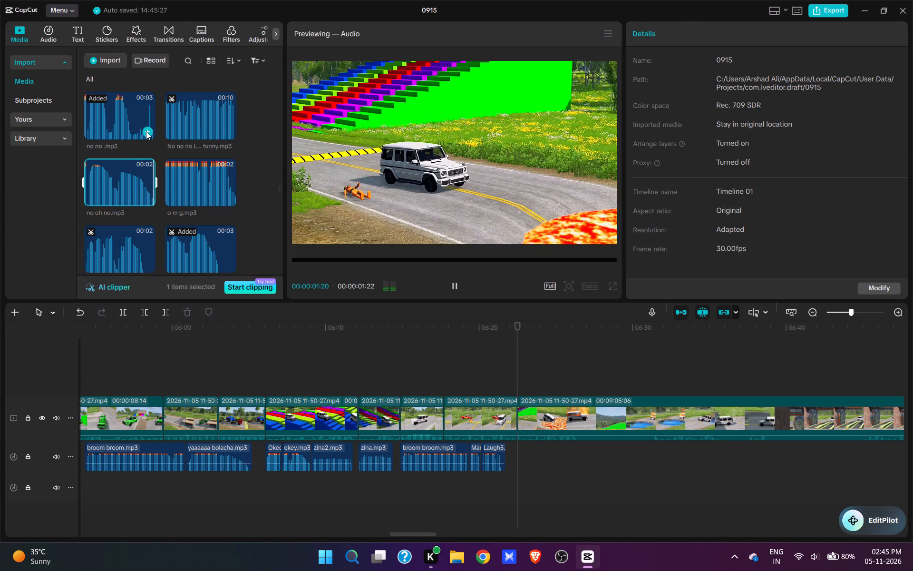
{"action": "key", "text": "space"}
{"action": "key", "text": "space"}
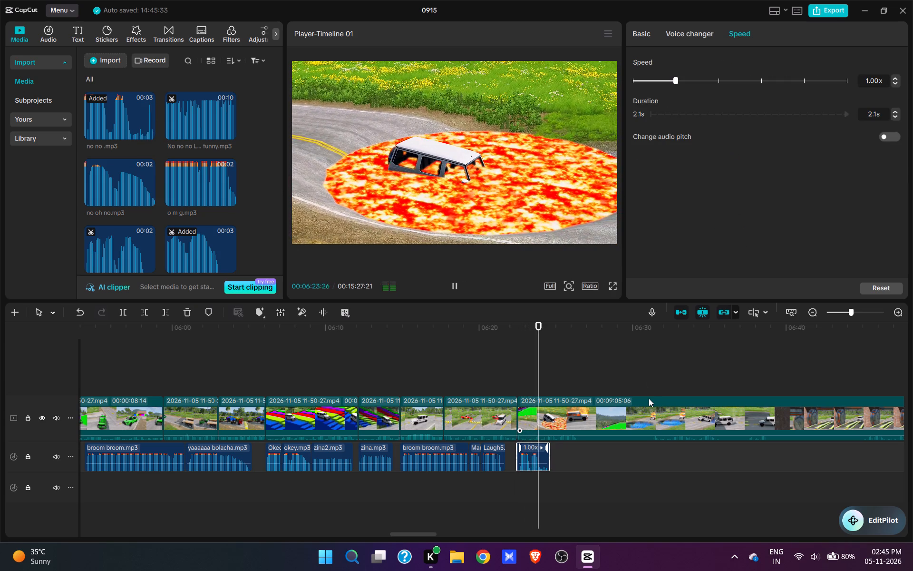
{"action": "key", "text": "e"}
Add the HOT HOT HOT sound at 00:06:24:01, where the SUV is in the lava pool, and play it back.
{"action": "scroll", "coordinate": [196, 197], "scroll_direction": "up", "scroll_amount": 6}
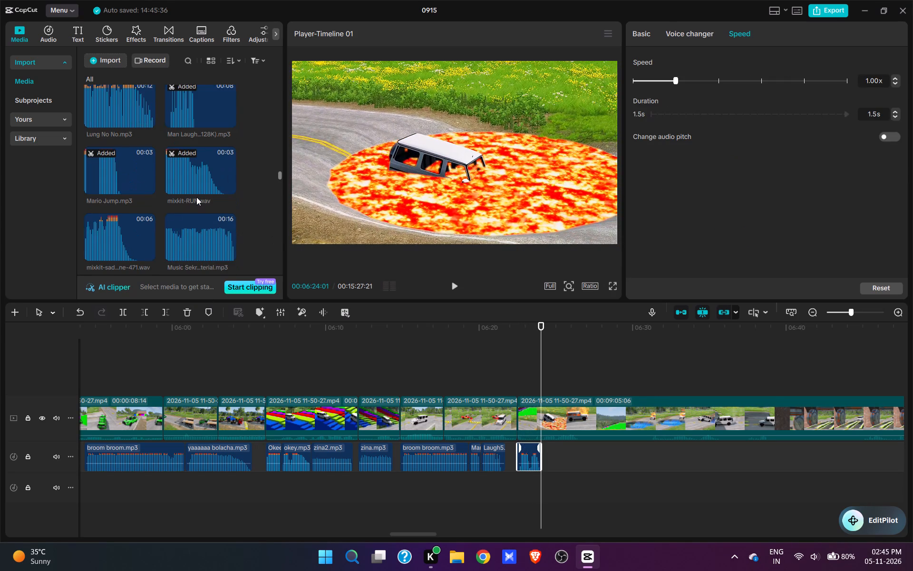
{"action": "scroll", "coordinate": [196, 197], "scroll_direction": "up", "scroll_amount": 19}
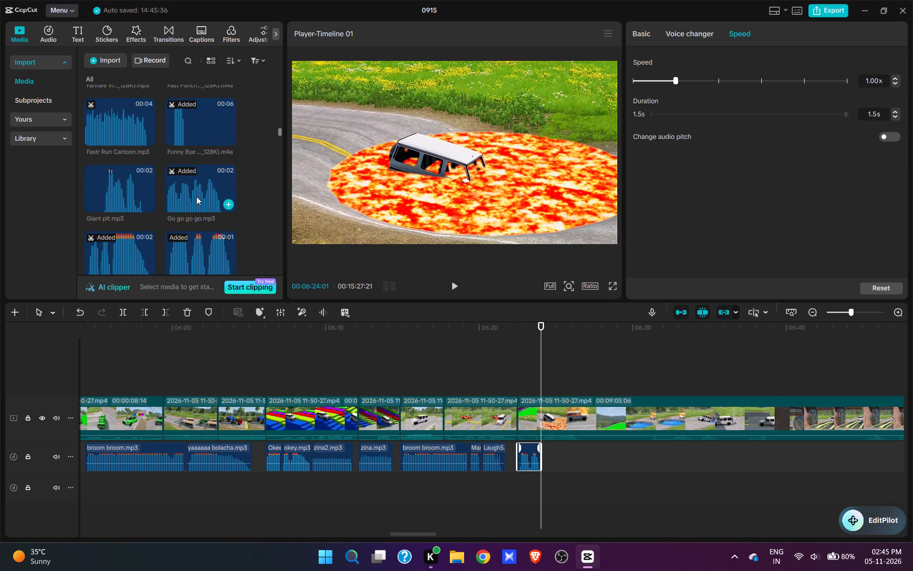
{"action": "scroll", "coordinate": [196, 197], "scroll_direction": "down", "scroll_amount": 6}
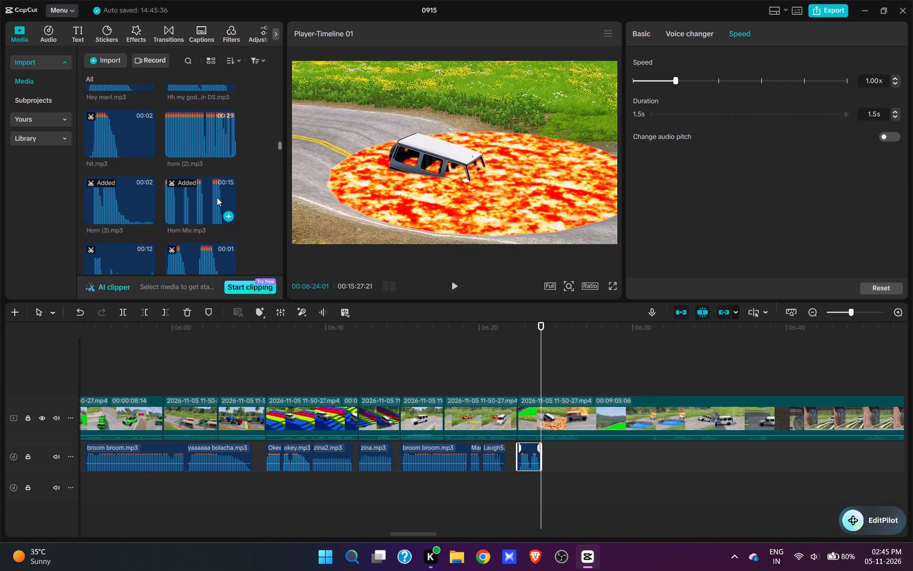
{"action": "scroll", "coordinate": [221, 208], "scroll_direction": "down", "scroll_amount": 3}
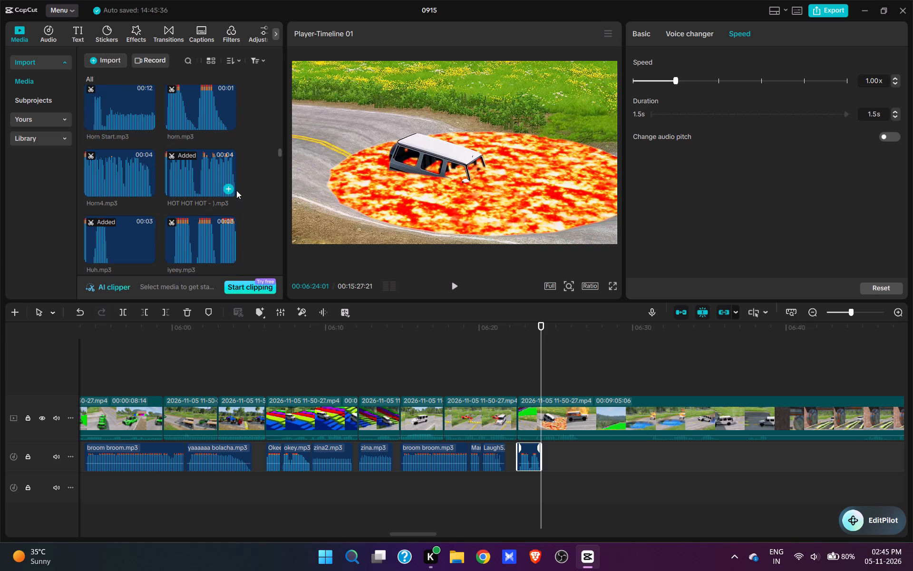
{"action": "left_click", "coordinate": [231, 190]}
{"action": "key", "text": "space"}
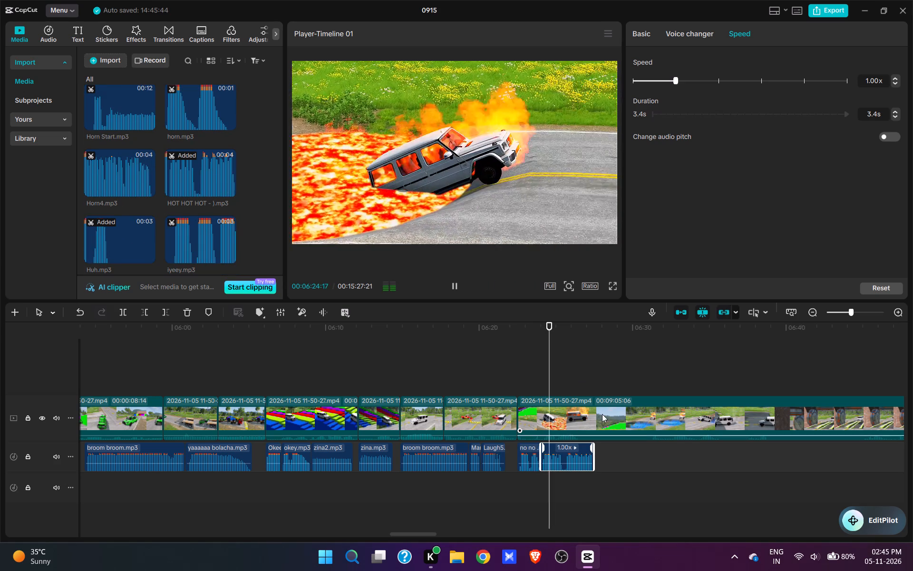
{"action": "key", "text": "space"}
Split the video at 00:06:26:11 and cut about 5 seconds after it, resuming on the burning SUV at the water pool.
{"action": "left_click", "coordinate": [601, 433]}
{"action": "key", "text": "w"}
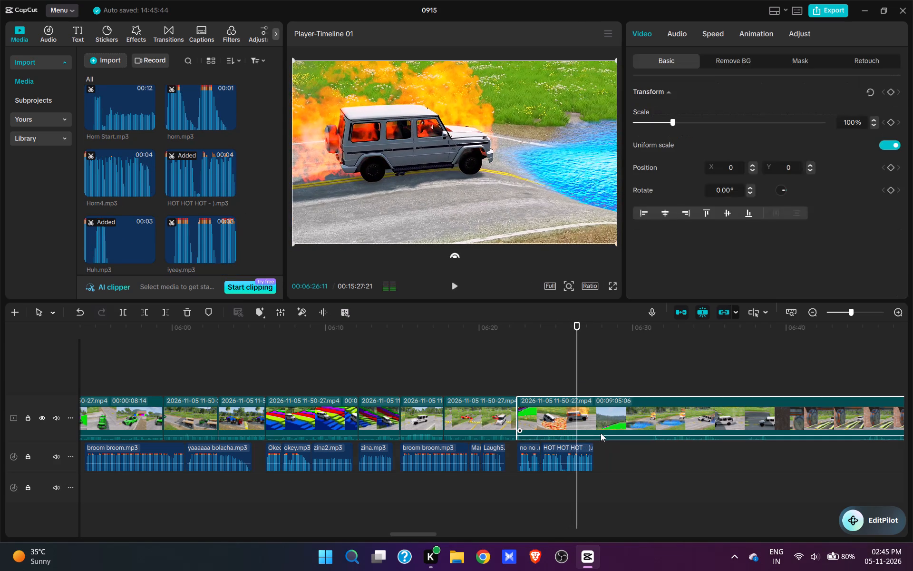
{"action": "left_click", "coordinate": [640, 384]}
{"action": "key", "text": "space"}
{"action": "key", "text": "space"}
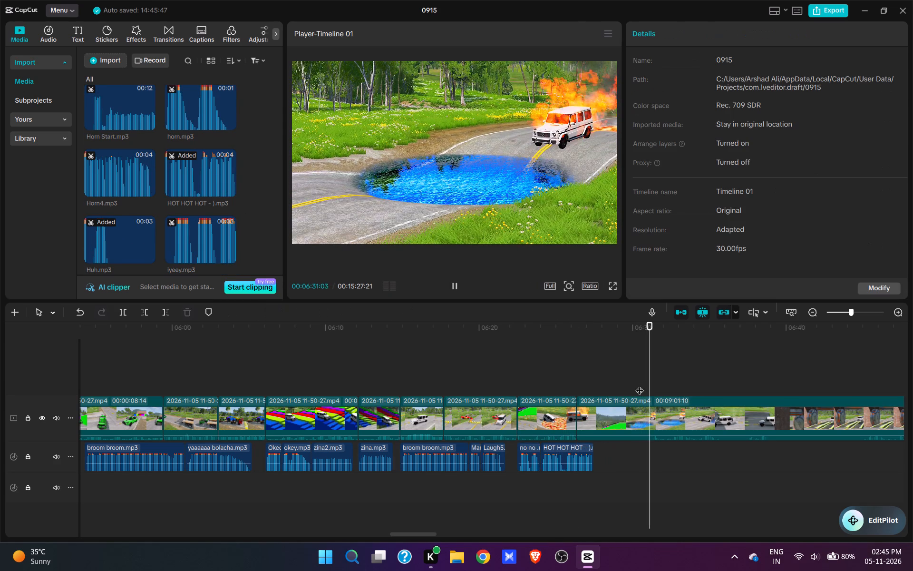
{"action": "type", "text": "q"}
{"action": "key", "text": "space"}
{"action": "key", "text": "space"}
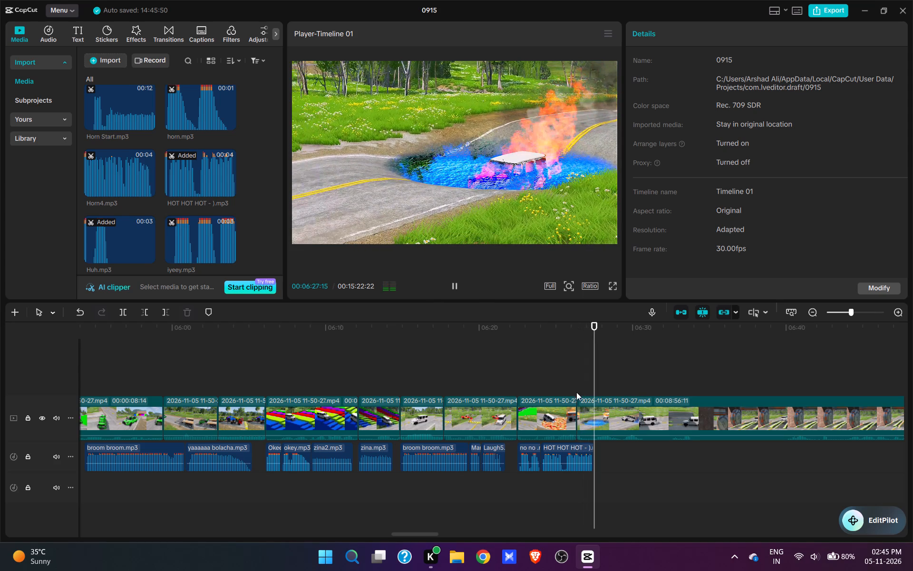
Preview the Laugh Fun cartoon sound, add it at 00:06:27:14 where the SUV is in the water, and play it back.
{"action": "left_click", "coordinate": [592, 376]}
{"action": "scroll", "coordinate": [192, 205], "scroll_direction": "up", "scroll_amount": 7}
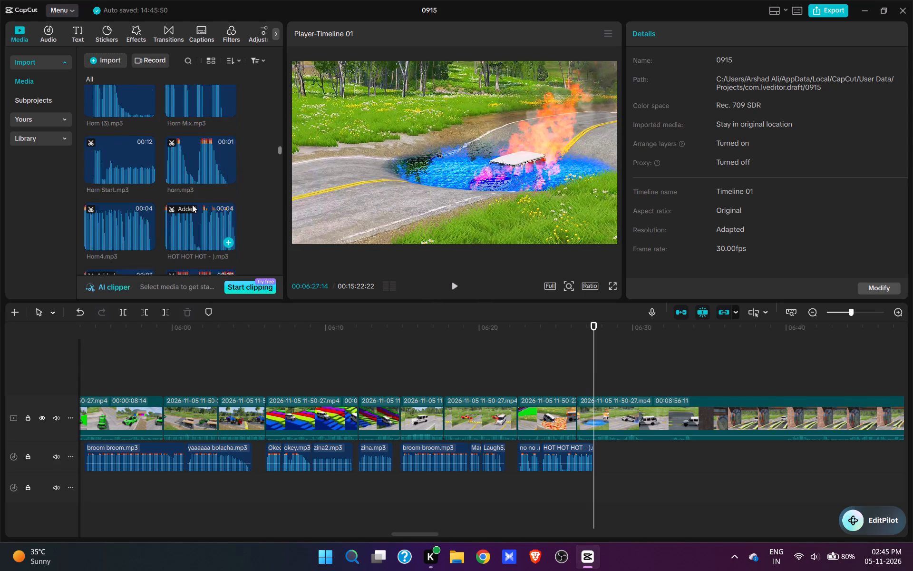
{"action": "scroll", "coordinate": [193, 207], "scroll_direction": "up", "scroll_amount": 4}
{"action": "scroll", "coordinate": [195, 209], "scroll_direction": "down", "scroll_amount": 7}
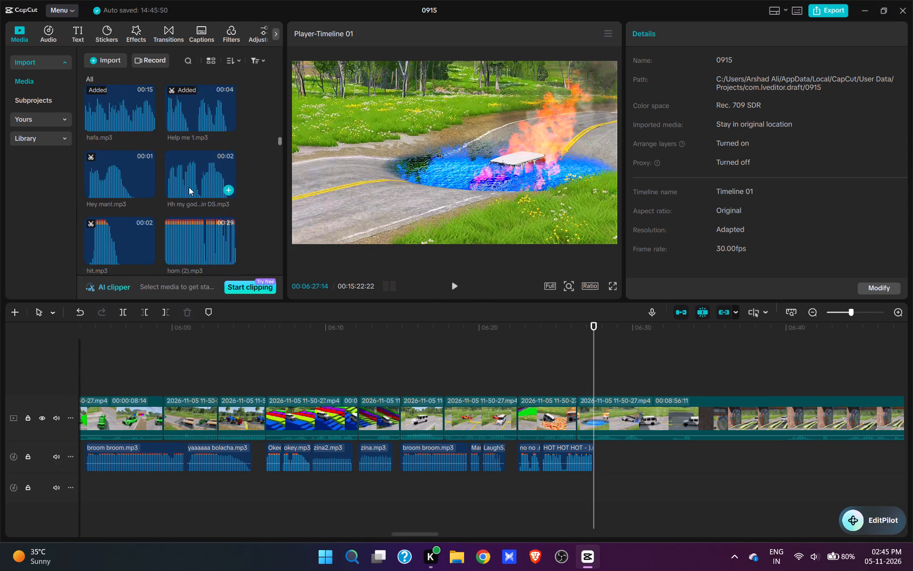
{"action": "scroll", "coordinate": [189, 187], "scroll_direction": "down", "scroll_amount": 7}
{"action": "left_click", "coordinate": [124, 204]}
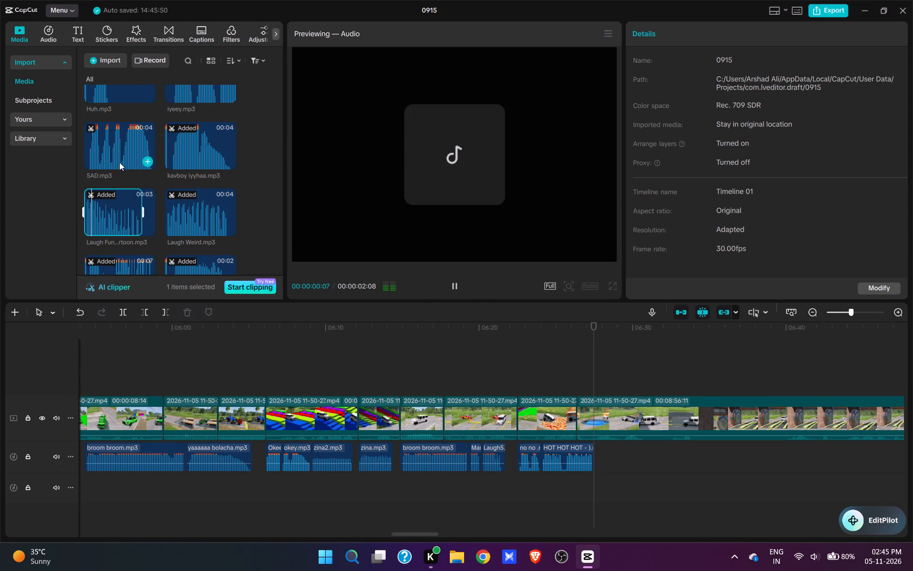
{"action": "left_click", "coordinate": [135, 226]}
{"action": "key", "text": "space"}
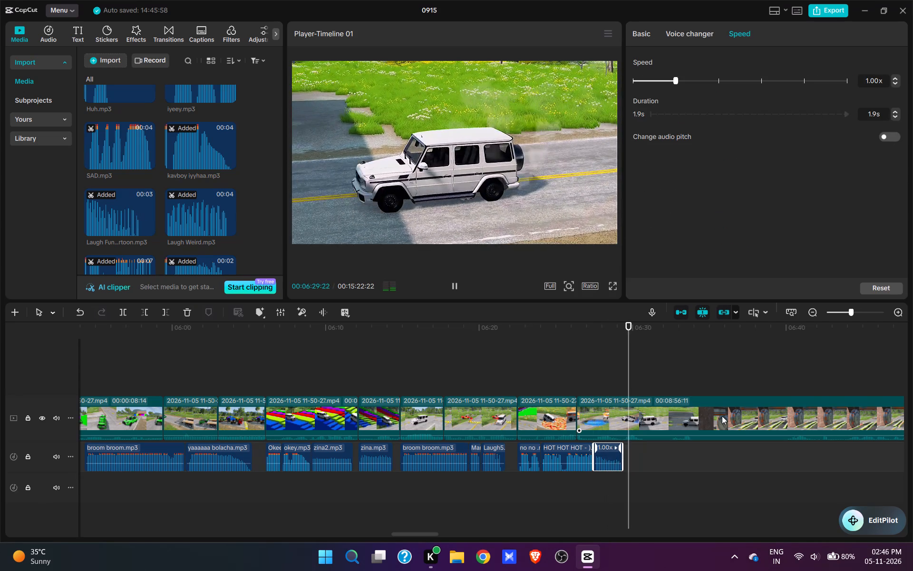
{"action": "key", "text": "space"}
Split the video at 00:06:30:11, where the white SUV is driving on the road past the water pool.
{"action": "left_click", "coordinate": [634, 378]}
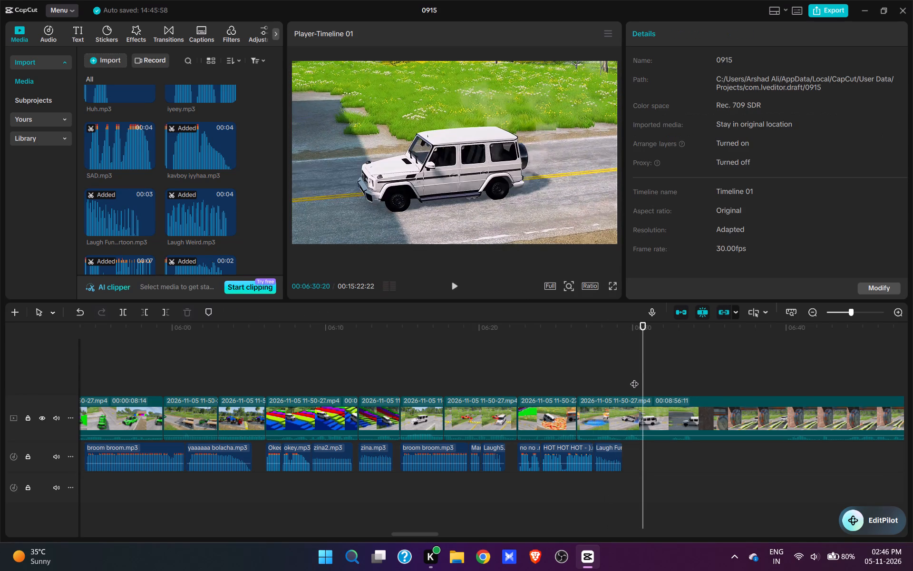
{"action": "key", "text": "space"}
{"action": "key", "text": "space"}
{"action": "type", "text": "w"}
Cut about 15 seconds after the 00:06:30:11 split, resuming on the white SUV approaching the green beams between the giant rollers.
{"action": "left_click", "coordinate": [658, 378]}
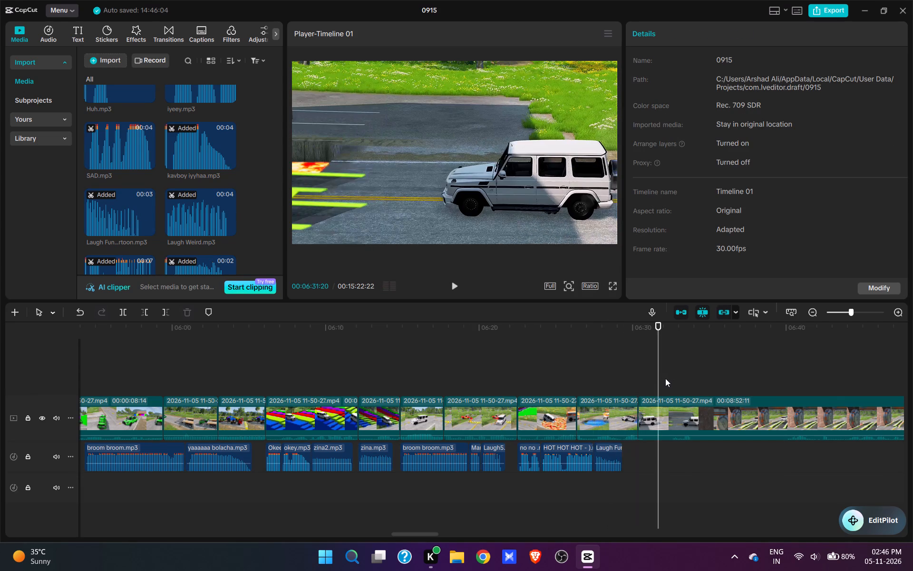
{"action": "left_click", "coordinate": [667, 378]}
{"action": "key", "text": "space"}
{"action": "key", "text": "space"}
{"action": "left_click", "coordinate": [744, 377]}
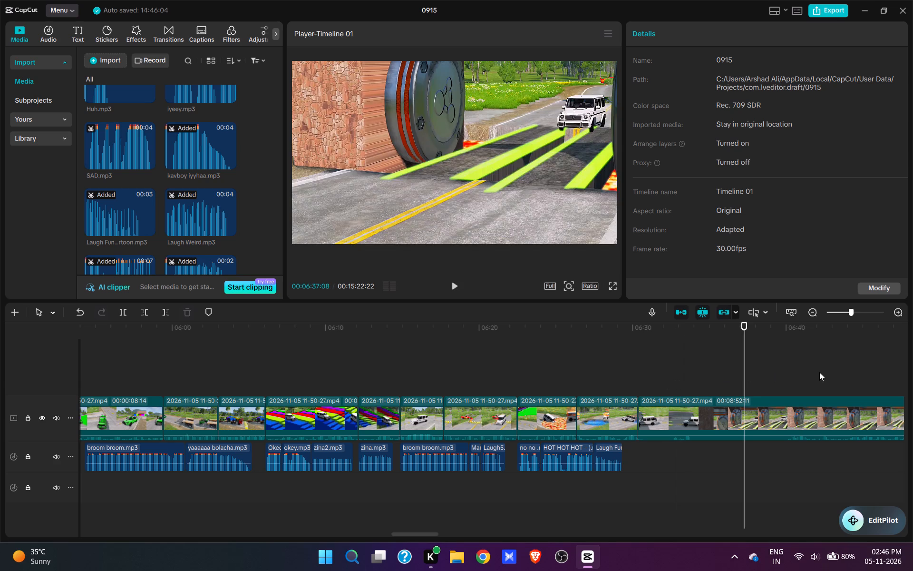
{"action": "left_click", "coordinate": [794, 376]}
{"action": "key", "text": "space"}
{"action": "left_click", "coordinate": [775, 376]}
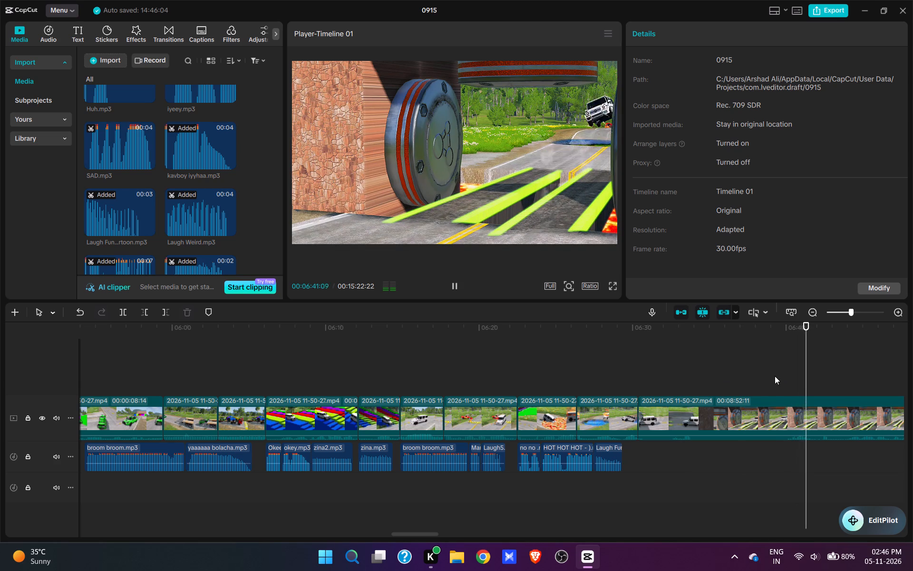
{"action": "key", "text": "space"}
{"action": "left_click", "coordinate": [814, 374]}
{"action": "key", "text": "space"}
{"action": "left_click_drag", "start_coordinate": [800, 410], "coordinate": [792, 440]}
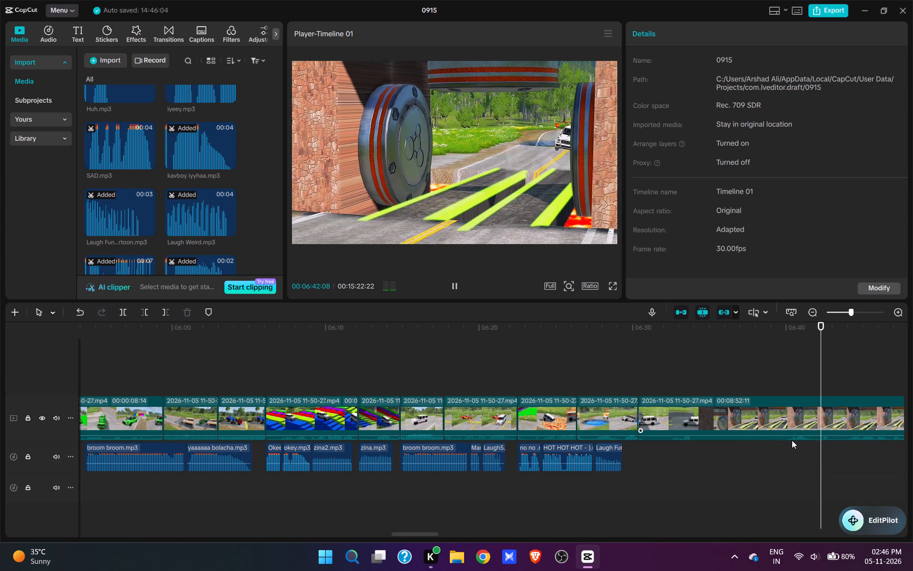
{"action": "left_click_drag", "start_coordinate": [792, 440], "coordinate": [736, 461]}
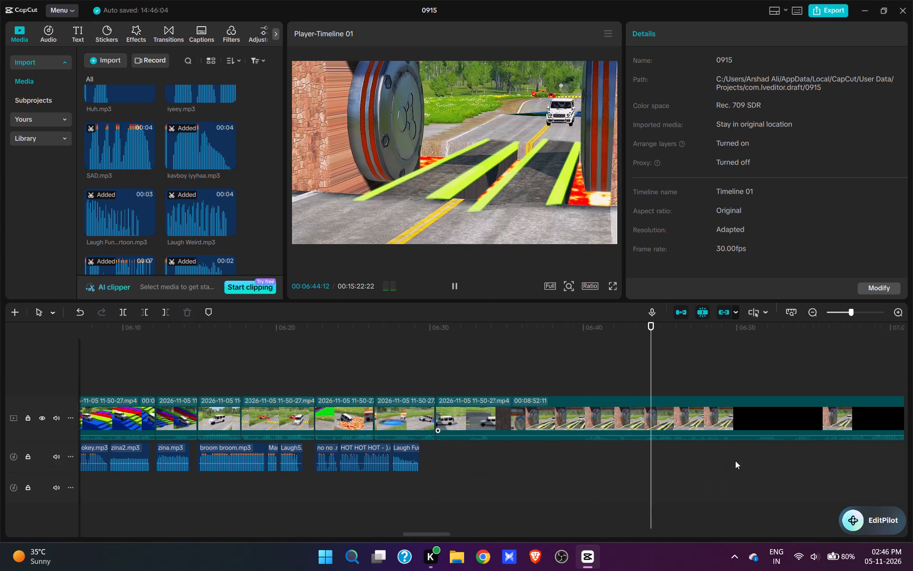
{"action": "key", "text": "space"}
{"action": "key", "text": "space"}
{"action": "key", "text": "space"}
{"action": "key", "text": "space"}
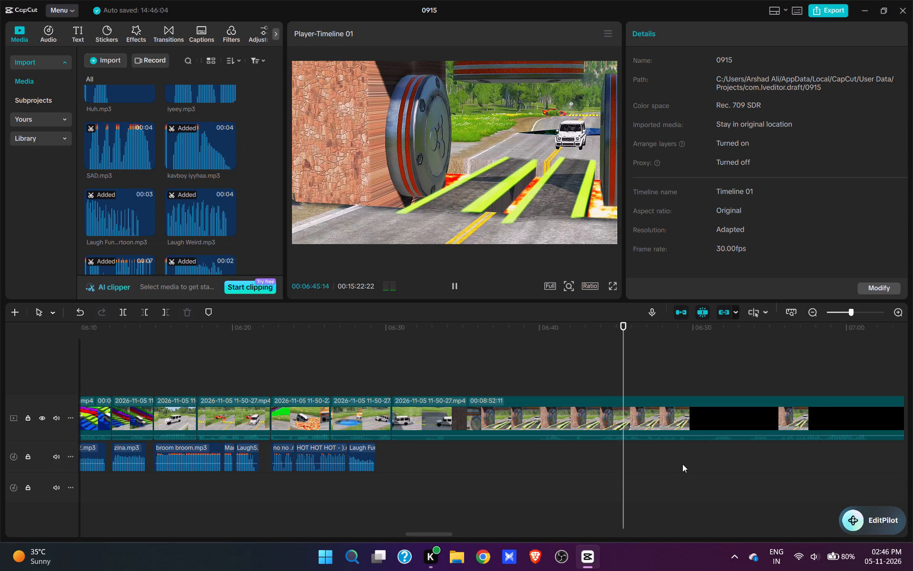
{"action": "key", "text": "space"}
{"action": "key", "text": "space"}
{"action": "key", "text": "space"}
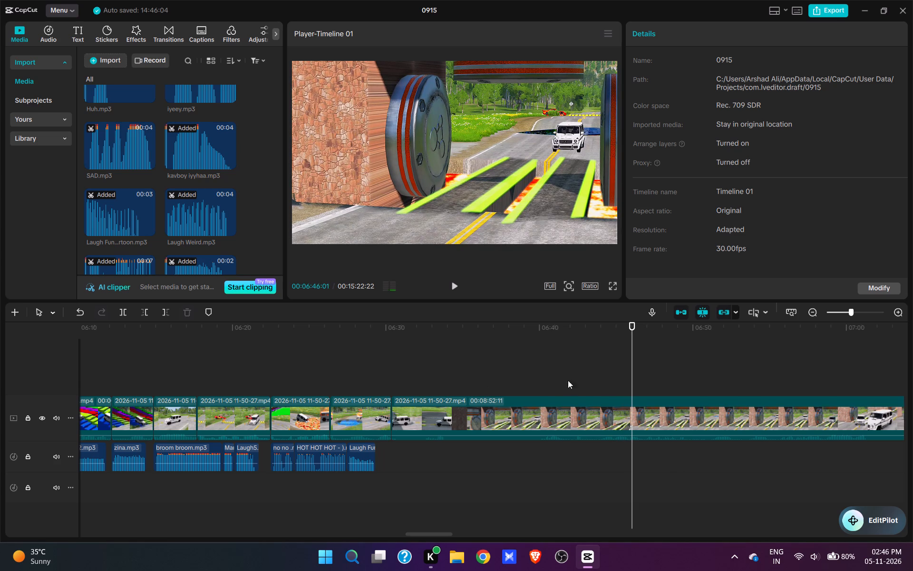
{"action": "left_click", "coordinate": [627, 385]}
{"action": "key", "text": "q"}
Add a copy of the zina2.mp3 sound at 00:06:30:11, where the SUV approaches the green beams, and play it back.
{"action": "key", "text": "space"}
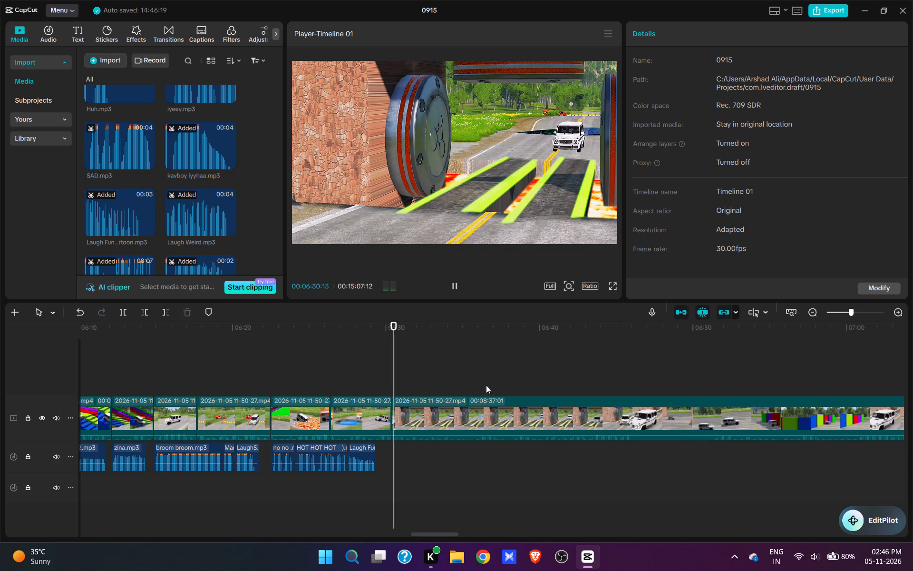
{"action": "left_click", "coordinate": [389, 360]}
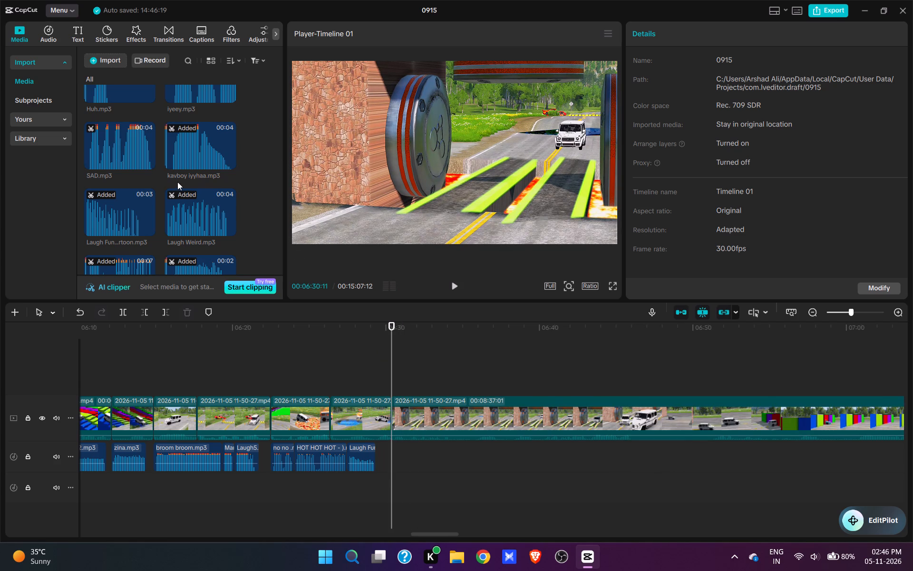
{"action": "left_click", "coordinate": [135, 463]}
{"action": "left_click", "coordinate": [88, 459]}
{"action": "key", "text": "ctrl+c"}
{"action": "key", "text": "ctrl+v"}
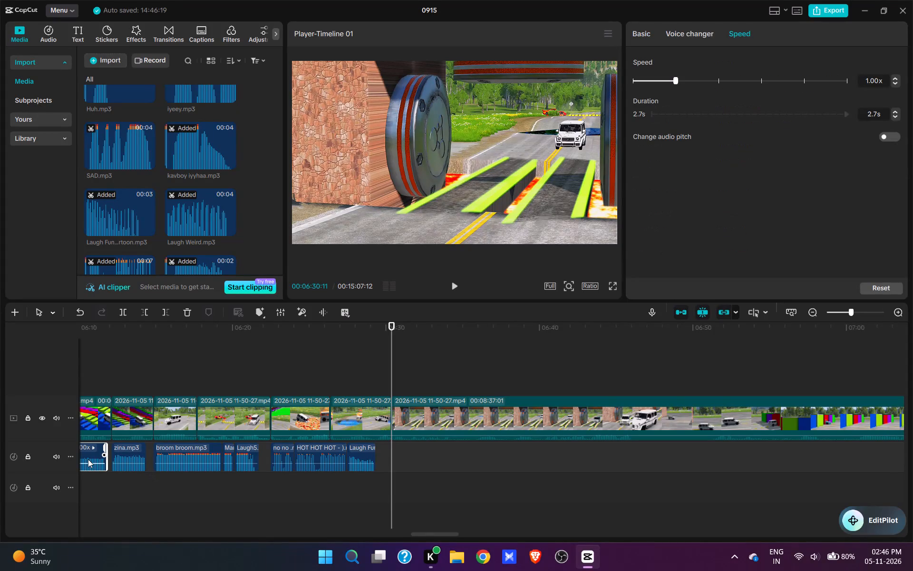
{"action": "key", "text": "space"}
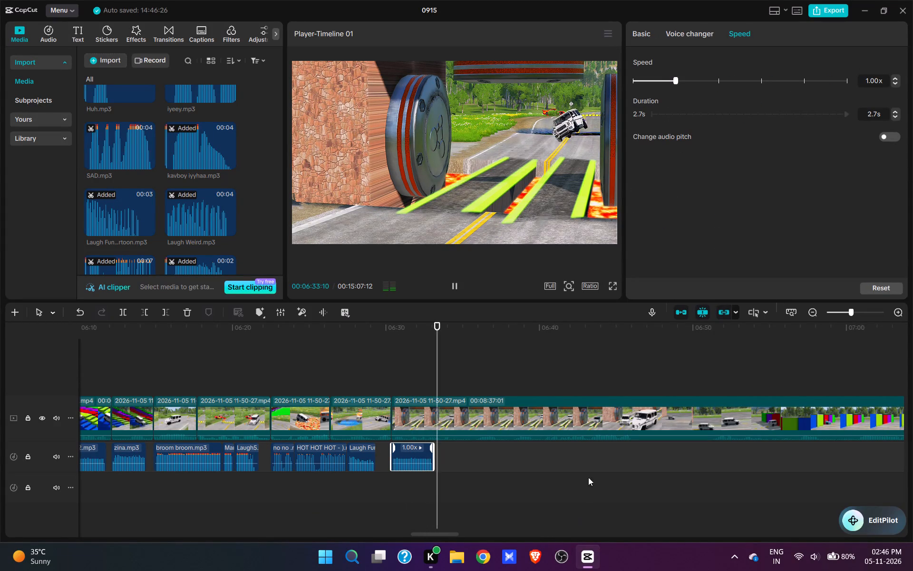
Cut about 9 more seconds from the start of the green-beam clip, resuming as the SUV reaches the beams.
{"action": "left_click", "coordinate": [546, 370]}
{"action": "key", "text": "space"}
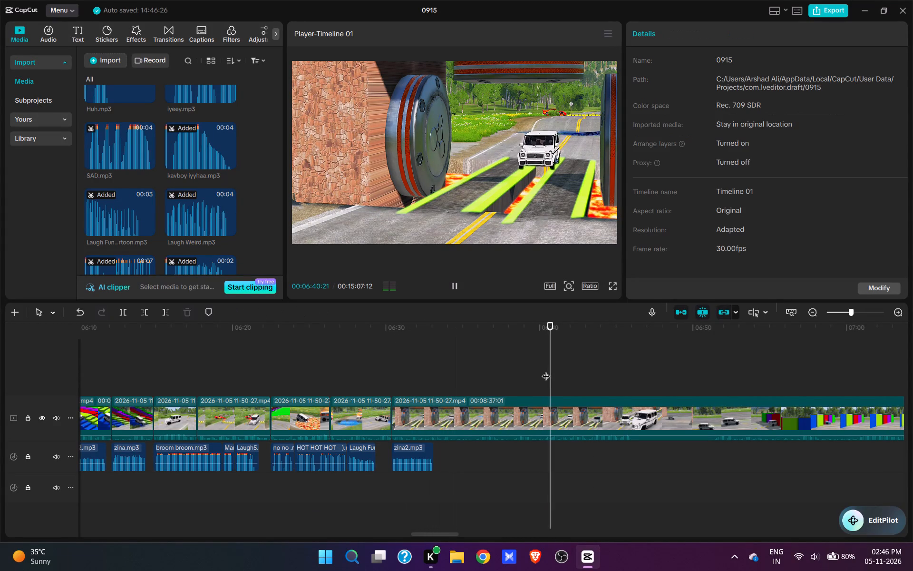
{"action": "left_click", "coordinate": [513, 357]}
{"action": "key", "text": "q"}
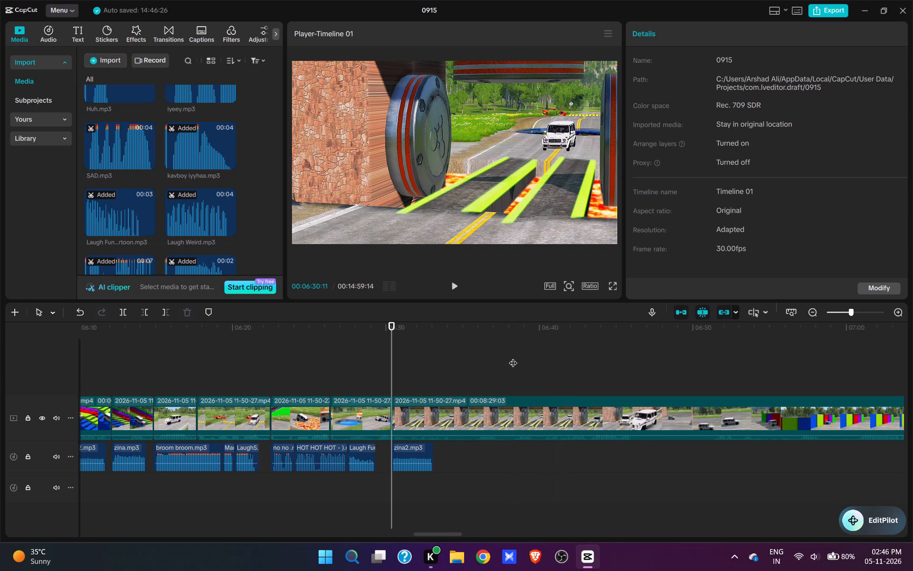
{"action": "key", "text": "space"}
{"action": "key", "text": "space"}
{"action": "type", "text": "q"}
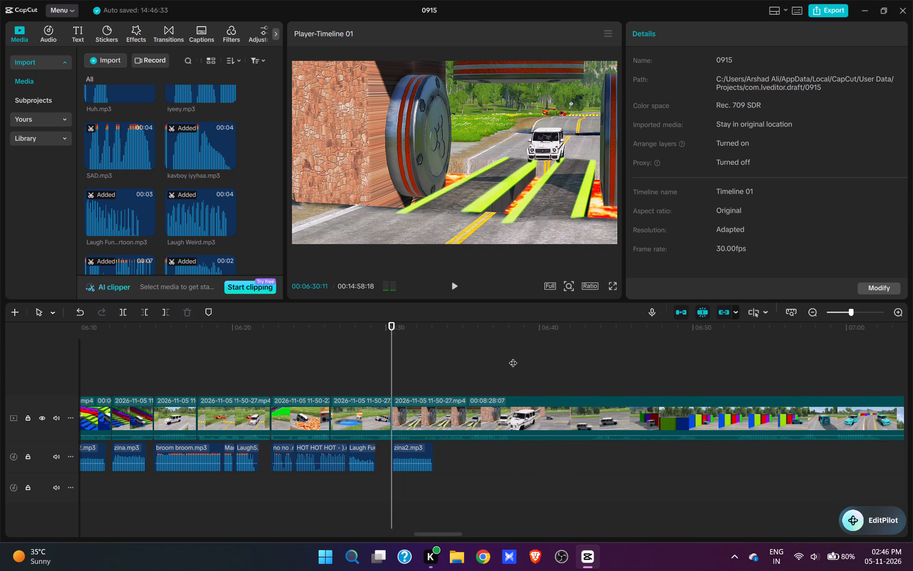
Add a copy of zina.mp3 at 00:06:33:03, while the SUV crosses the green beams, and play it back.
{"action": "key", "text": "space"}
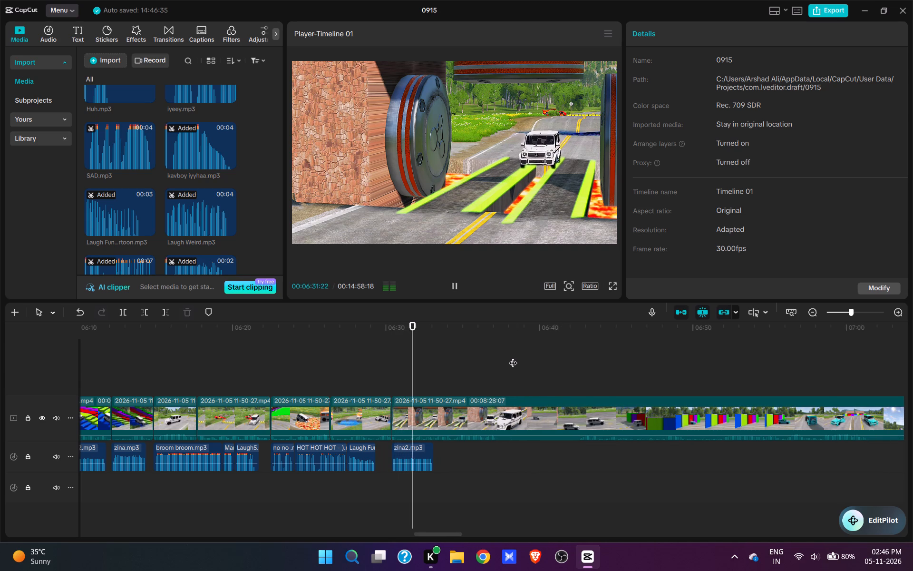
{"action": "key", "text": "space"}
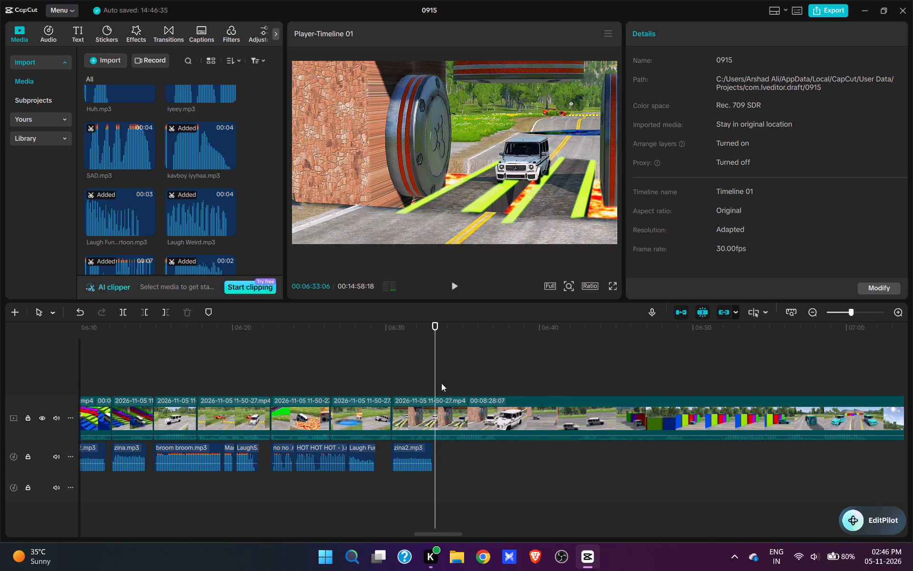
{"action": "left_click", "coordinate": [436, 377]}
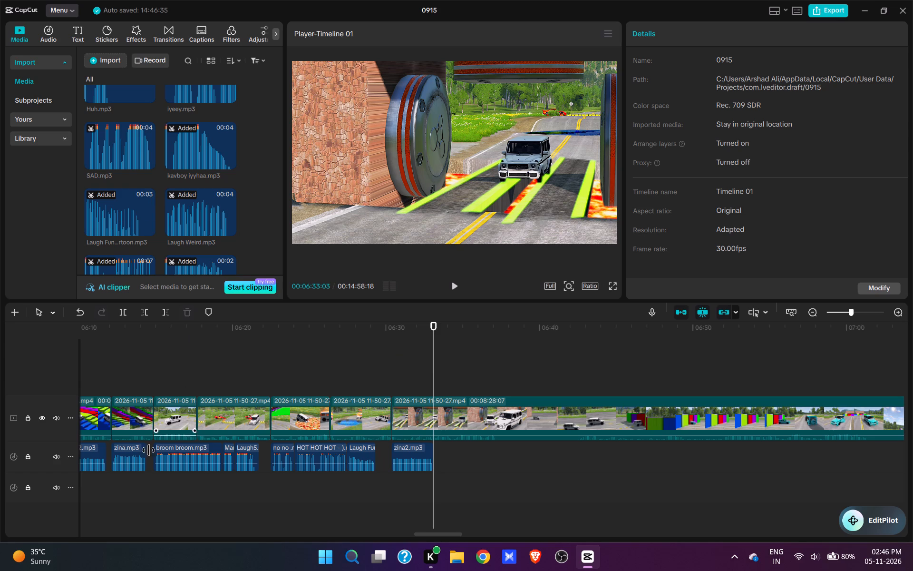
{"action": "left_click", "coordinate": [138, 452]}
{"action": "key", "text": "ctrl+c"}
{"action": "key", "text": "ctrl+v"}
{"action": "key", "text": "space"}
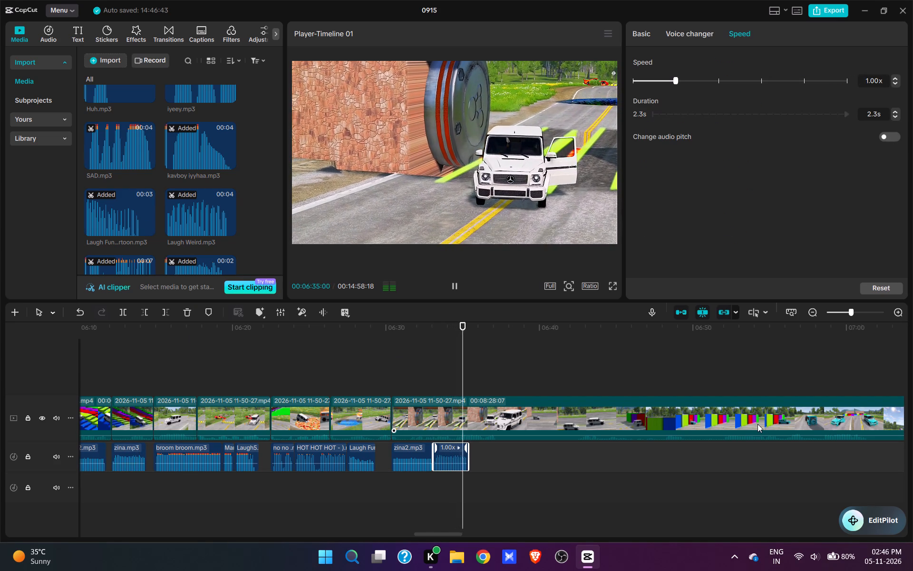
Split the video after the SUV clears the green beams and trim that clip's end to 00:06:36:14.
{"action": "key", "text": "space"}
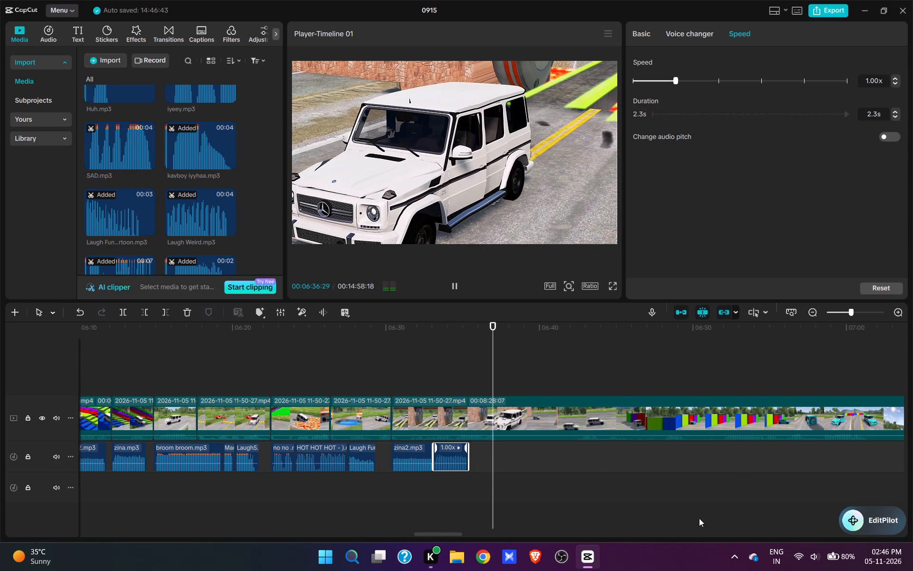
{"action": "type", "text": "w"}
{"action": "key", "text": "space"}
{"action": "left_click", "coordinate": [485, 380]}
{"action": "key", "text": "space"}
{"action": "key", "text": "space"}
{"action": "left_click", "coordinate": [485, 380]}
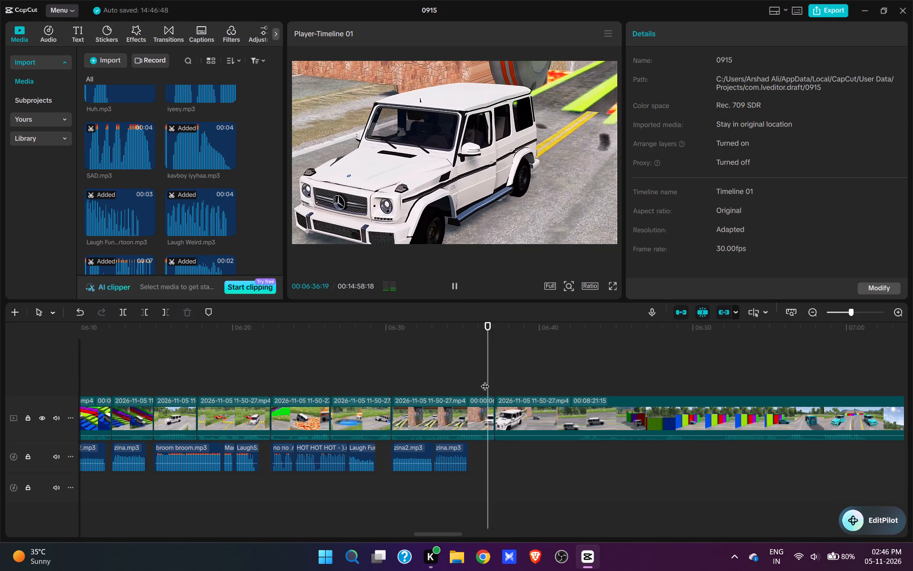
{"action": "key", "text": "e"}
Cut about 5 seconds from the start of the following clip, resuming on the SUV driving toward the coloured blocks.
{"action": "left_click", "coordinate": [570, 376]}
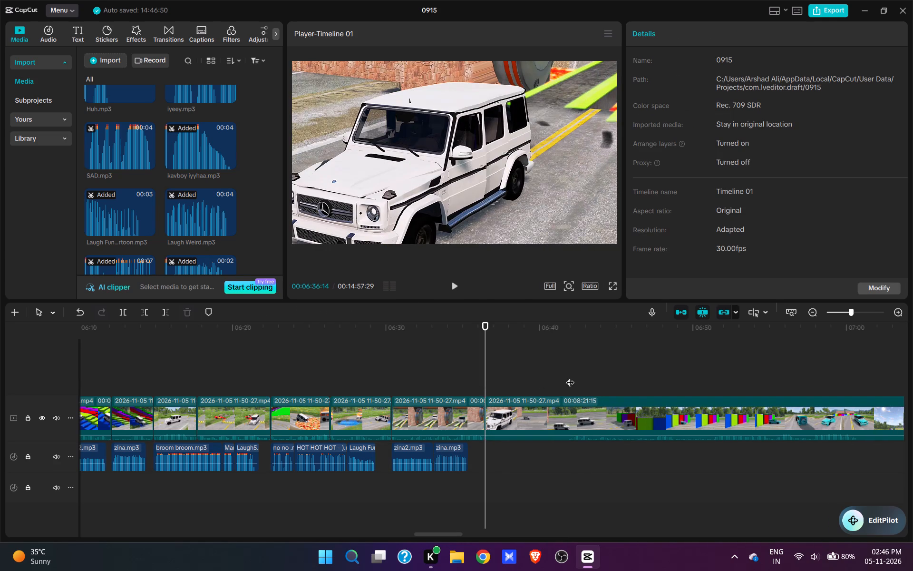
{"action": "left_click", "coordinate": [565, 376]}
{"action": "key", "text": "space"}
{"action": "key", "text": "space"}
{"action": "type", "text": "q"}
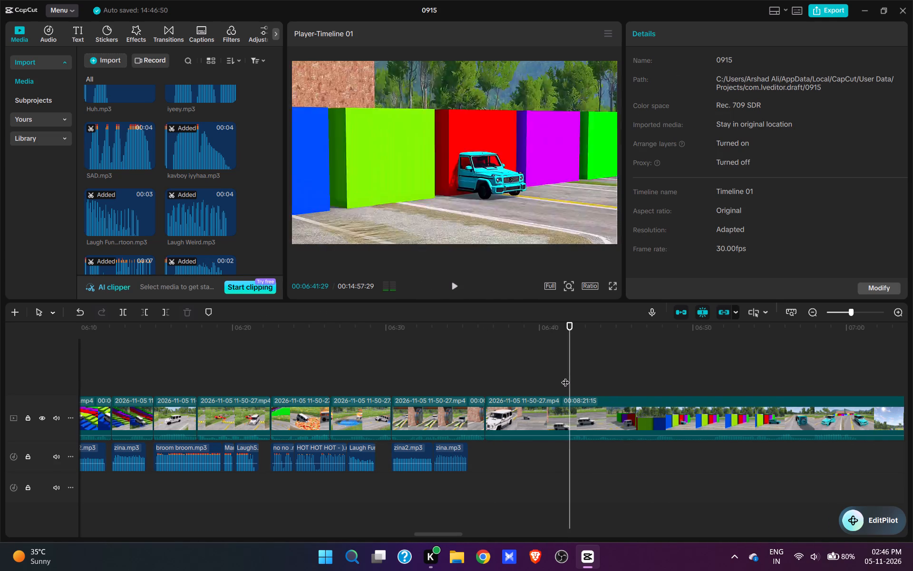
Play the coloured-block scene and split the video at 00:06:39:15, just after the white SUV disappears into the red block.
{"action": "key", "text": "space"}
{"action": "key", "text": "space"}
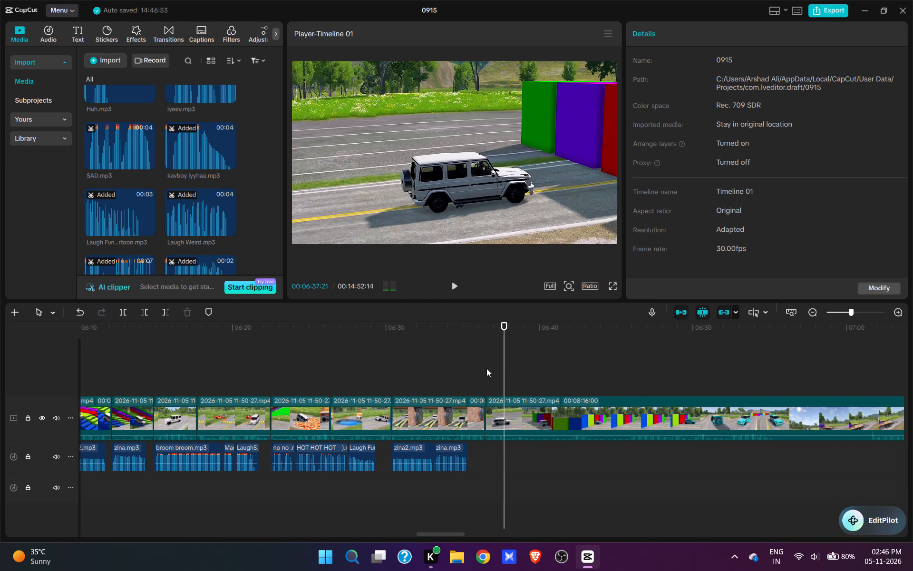
{"action": "left_click", "coordinate": [481, 363]}
{"action": "left_click", "coordinate": [481, 362]}
{"action": "key", "text": "space"}
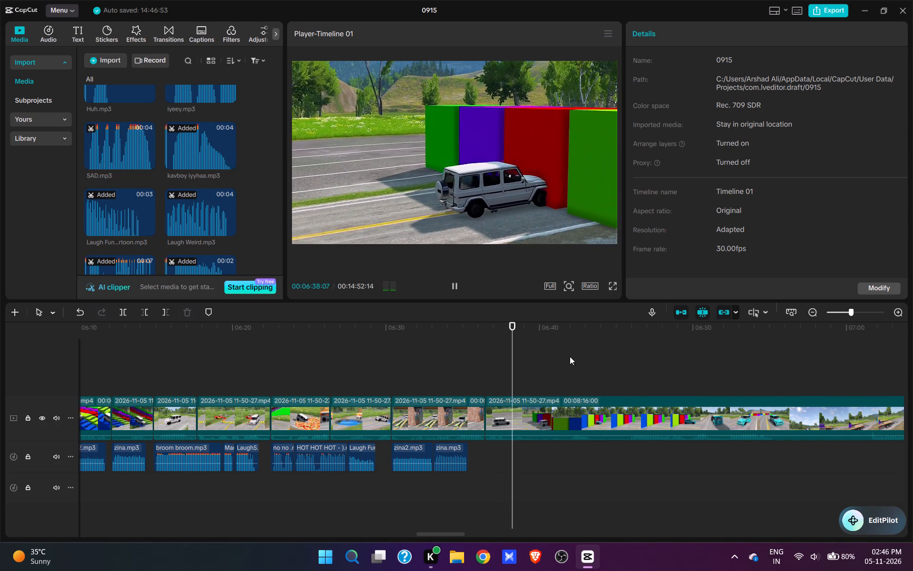
{"action": "key", "text": "space"}
{"action": "key", "text": "w"}
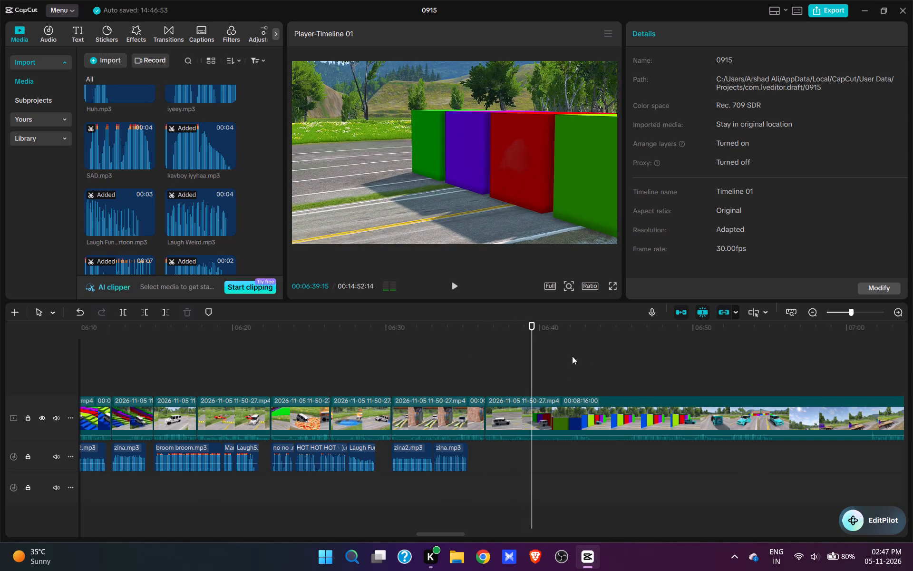
Cut about 8 seconds after the 00:06:39:15 split, resuming just before the turquoise SUV emerges from the coloured blocks.
{"action": "left_click", "coordinate": [666, 377]}
{"action": "key", "text": "space"}
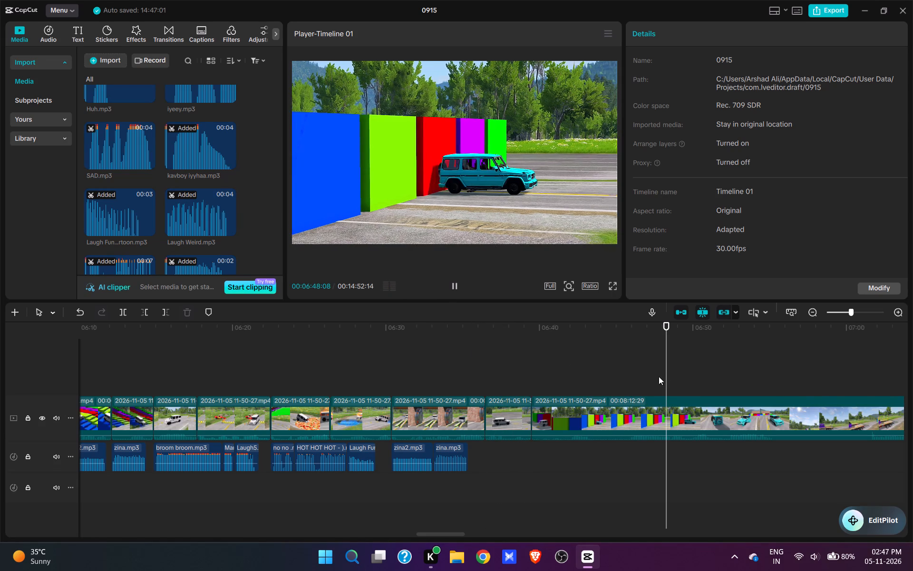
{"action": "left_click", "coordinate": [638, 376]}
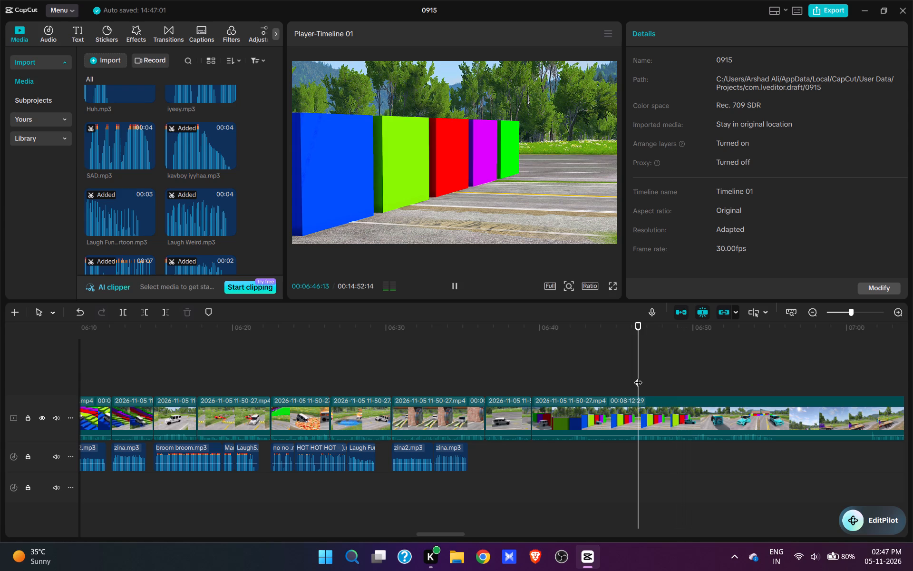
{"action": "type", "text": "q"}
{"action": "key", "text": "space"}
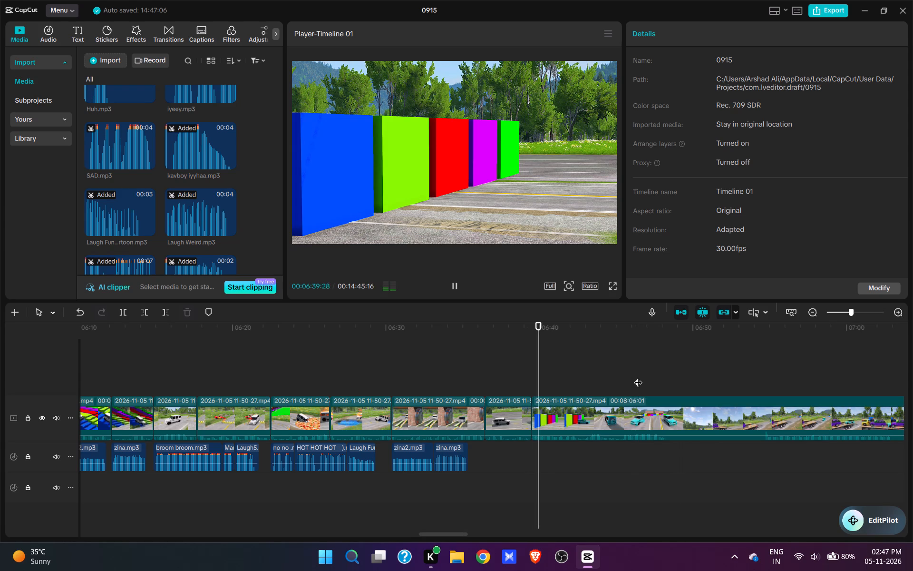
{"action": "key", "text": "space"}
{"action": "key", "text": "space"}
{"action": "key", "text": "space"}
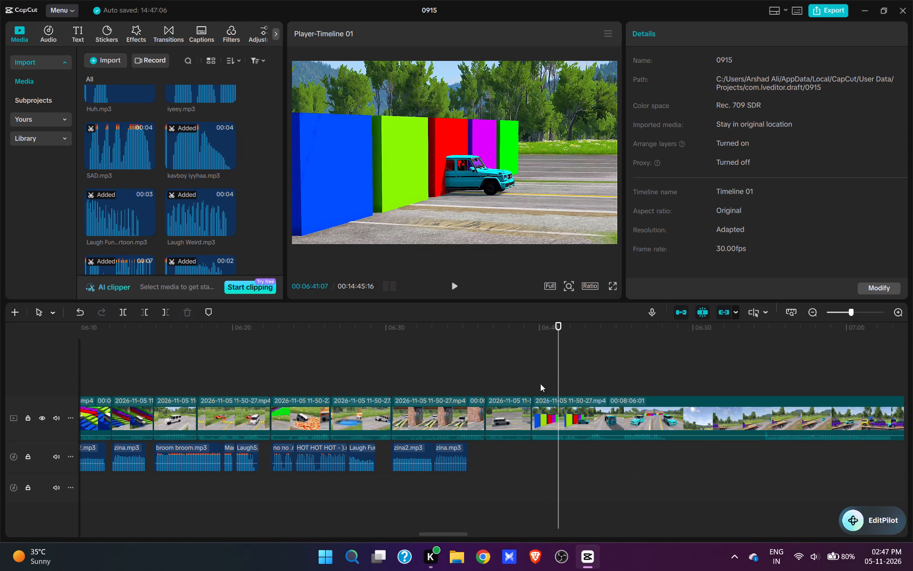
{"action": "left_click", "coordinate": [548, 384]}
{"action": "key", "text": "q"}
{"action": "key", "text": "space"}
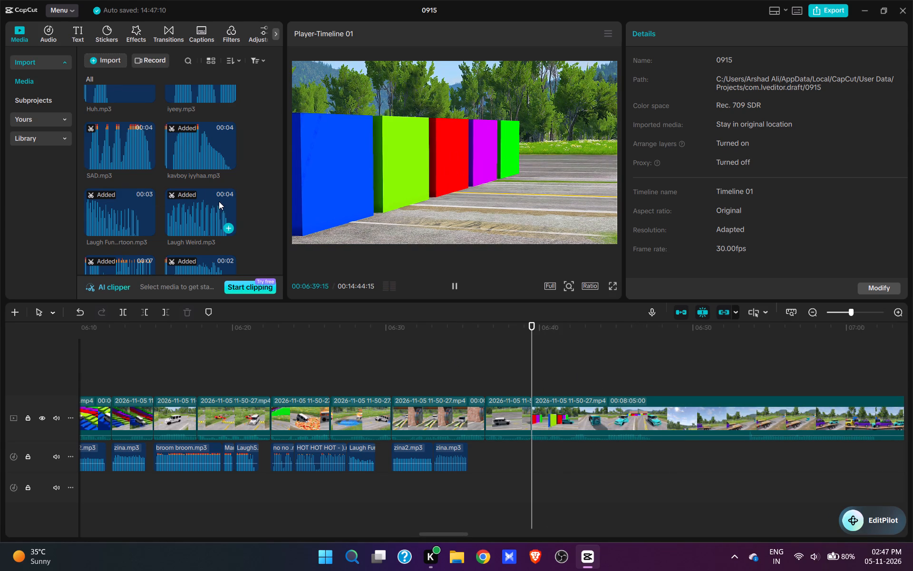
{"action": "key", "text": "space"}
Add sexr.mp3 at 00:06:39:15, where the coloured-block clip starts, and trim its end to 00:06:41:28.
{"action": "left_click", "coordinate": [526, 373]}
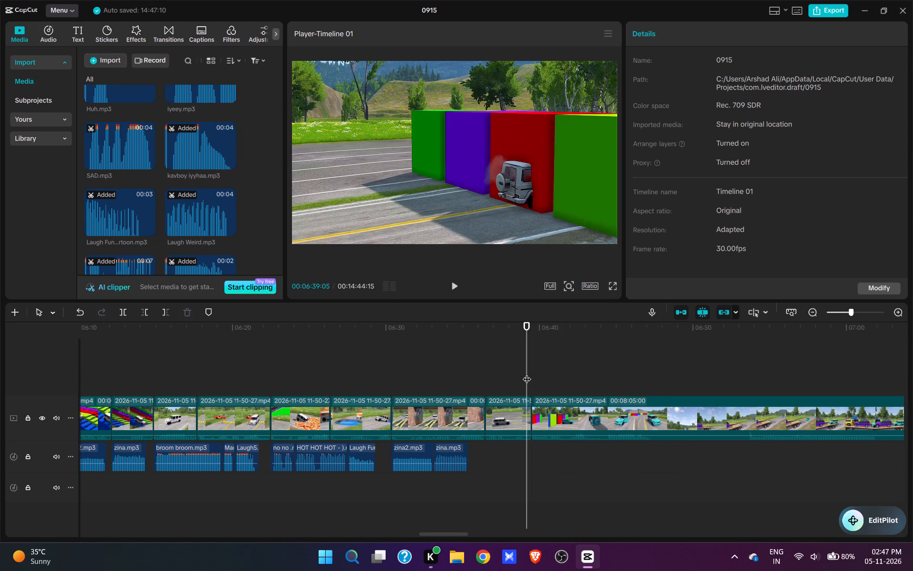
{"action": "left_click_drag", "start_coordinate": [527, 373], "coordinate": [534, 375]}
{"action": "scroll", "coordinate": [170, 212], "scroll_direction": "down", "scroll_amount": 8}
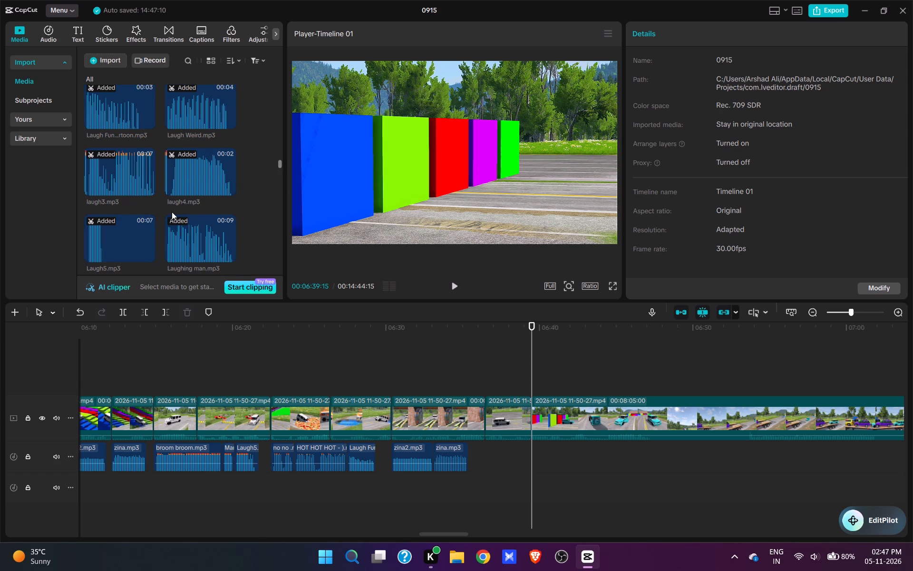
{"action": "scroll", "coordinate": [172, 212], "scroll_direction": "down", "scroll_amount": 20}
{"action": "scroll", "coordinate": [172, 212], "scroll_direction": "down", "scroll_amount": 1}
{"action": "scroll", "coordinate": [184, 207], "scroll_direction": "up", "scroll_amount": 1}
{"action": "scroll", "coordinate": [184, 207], "scroll_direction": "down", "scroll_amount": 20}
{"action": "scroll", "coordinate": [184, 207], "scroll_direction": "down", "scroll_amount": 7}
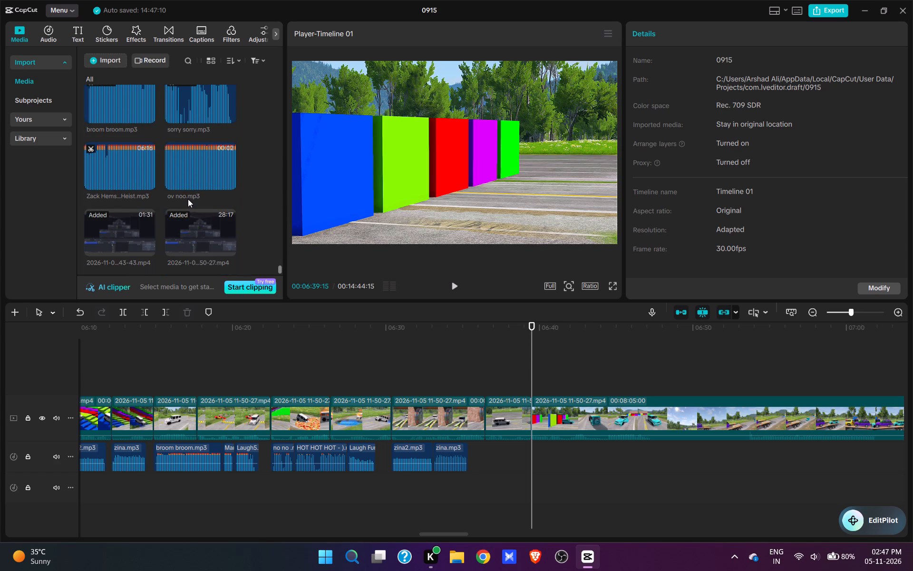
{"action": "scroll", "coordinate": [187, 198], "scroll_direction": "down", "scroll_amount": 9}
{"action": "scroll", "coordinate": [180, 216], "scroll_direction": "up", "scroll_amount": 10}
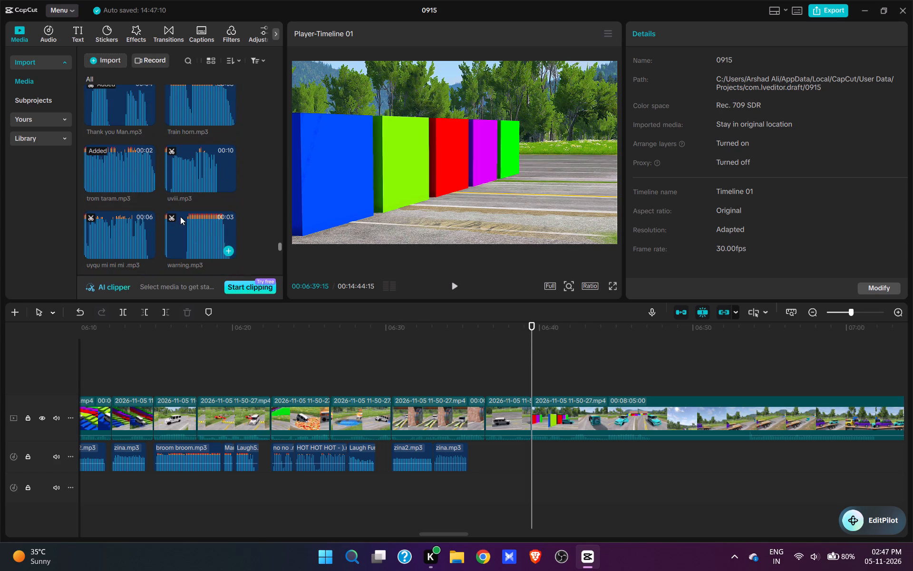
{"action": "scroll", "coordinate": [174, 229], "scroll_direction": "down", "scroll_amount": 1}
{"action": "scroll", "coordinate": [174, 225], "scroll_direction": "up", "scroll_amount": 5}
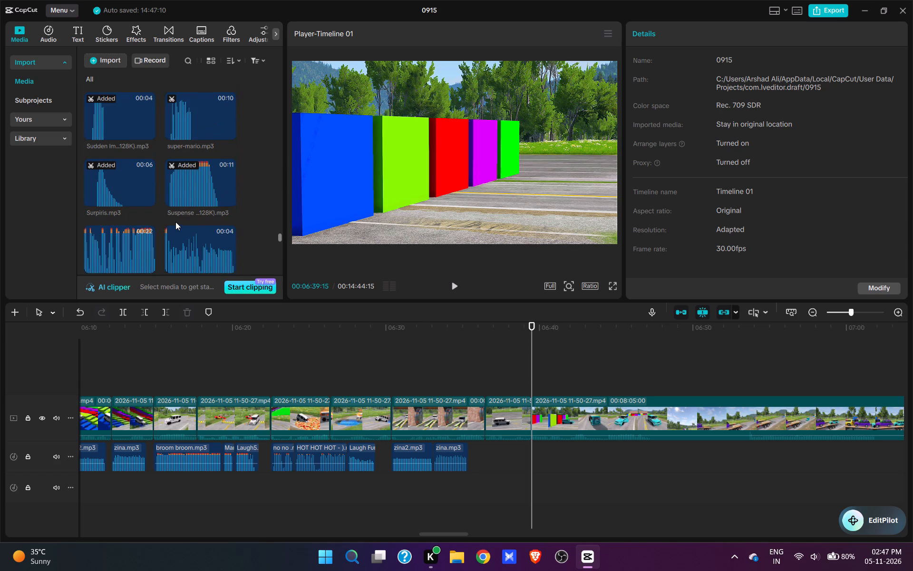
{"action": "scroll", "coordinate": [176, 222], "scroll_direction": "up", "scroll_amount": 3}
{"action": "scroll", "coordinate": [117, 148], "scroll_direction": "up", "scroll_amount": 2}
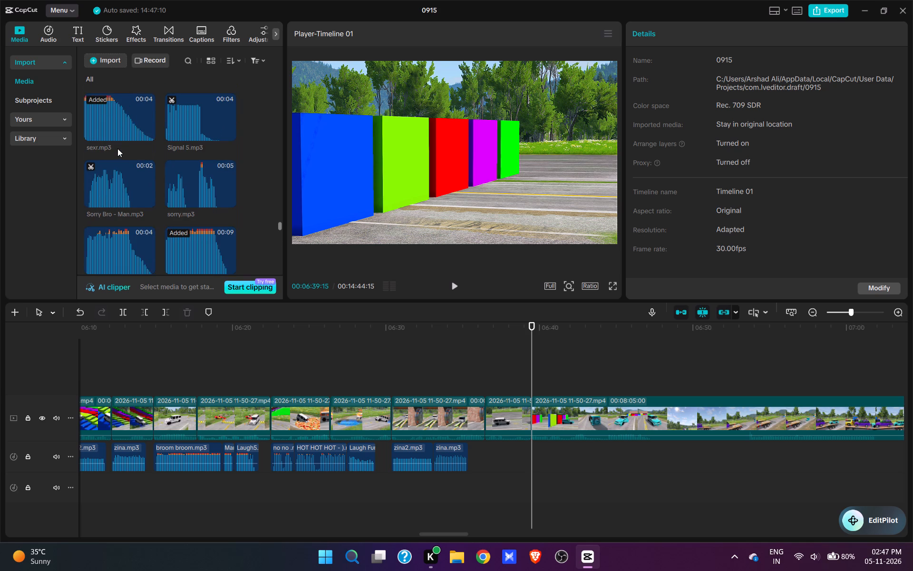
{"action": "left_click", "coordinate": [148, 132]}
{"action": "key", "text": "space"}
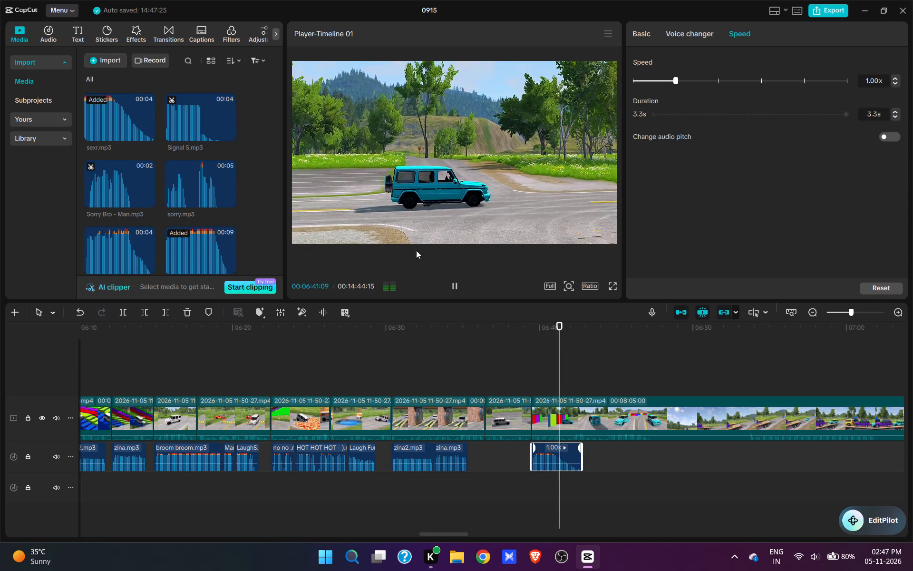
{"action": "key", "text": "space"}
{"action": "key", "text": "e"}
Add broom broom.mp3 at 00:06:41:28, directly after sexr.mp3, under the turquoise SUV driving.
{"action": "scroll", "coordinate": [224, 220], "scroll_direction": "down", "scroll_amount": 6}
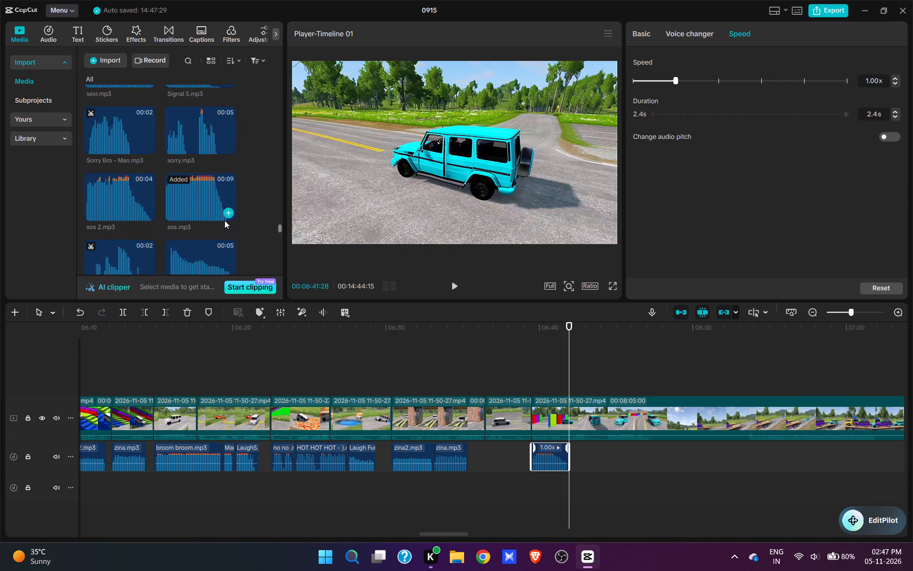
{"action": "scroll", "coordinate": [224, 220], "scroll_direction": "down", "scroll_amount": 20}
{"action": "scroll", "coordinate": [224, 220], "scroll_direction": "down", "scroll_amount": 1}
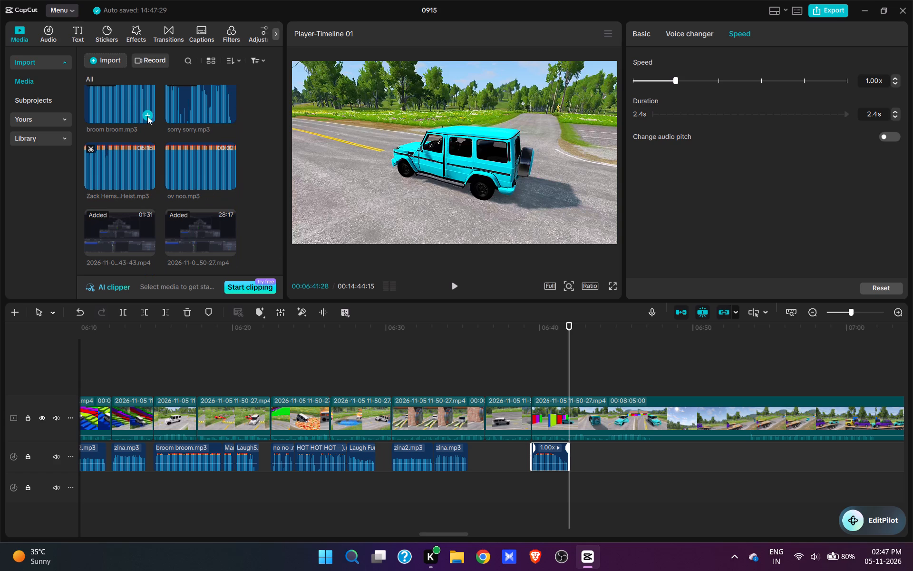
{"action": "left_click", "coordinate": [147, 116]}
Split the video at 00:06:47:01 and cut about 7 seconds after it, resuming on the turquoise SUV approaching the trailer.
{"action": "key", "text": "space"}
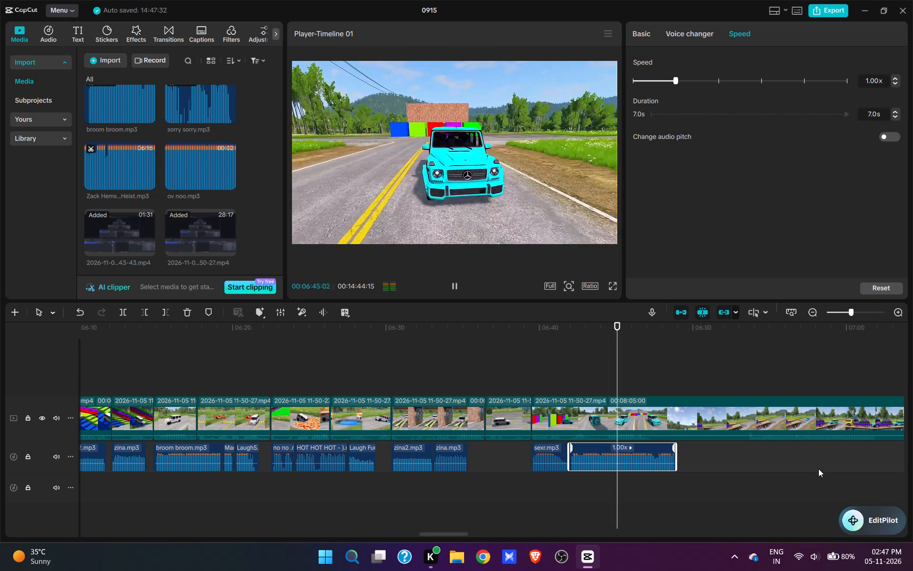
{"action": "key", "text": "space"}
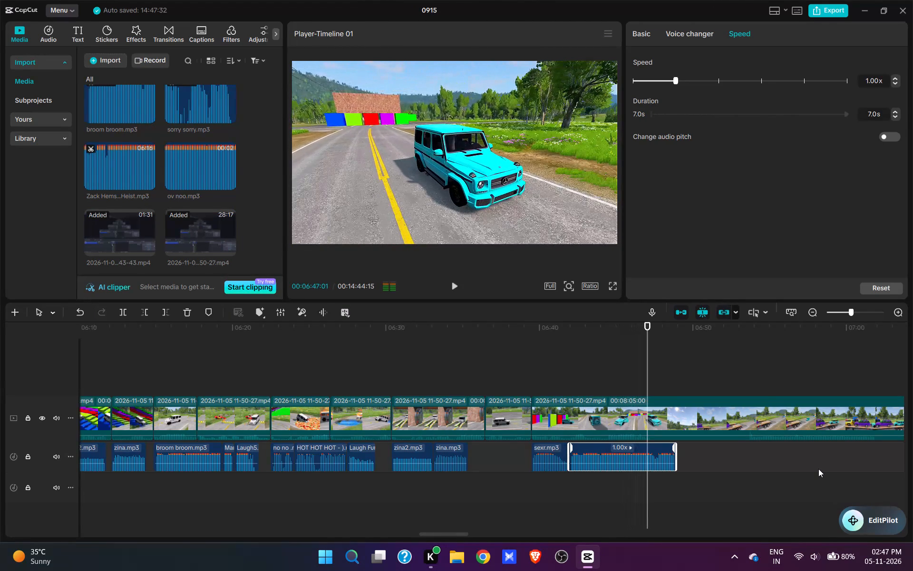
{"action": "left_click", "coordinate": [658, 410]}
{"action": "key", "text": "w"}
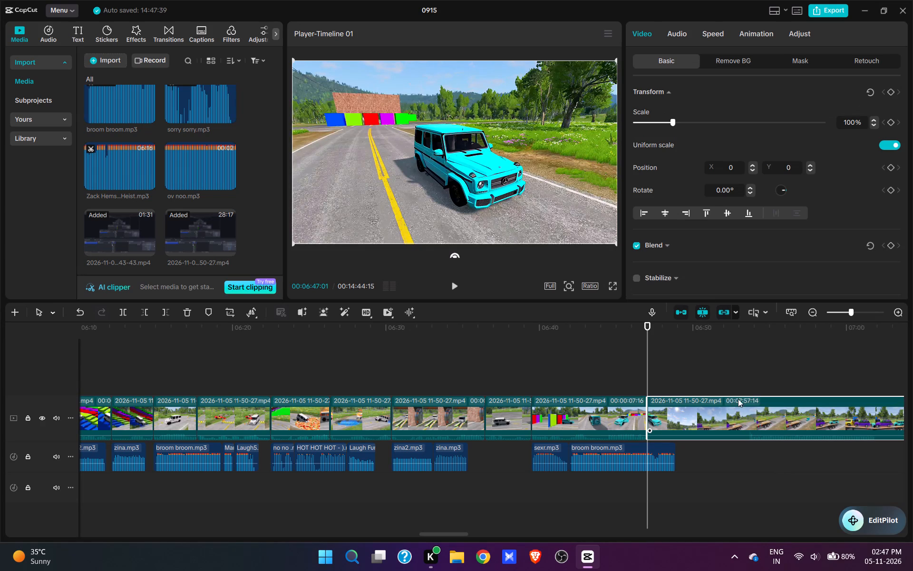
{"action": "left_click", "coordinate": [752, 381]}
{"action": "type", "text": "q"}
Add yaaaaaa bolacha.mp3 at 00:06:50:00, where the turquoise SUV drives up onto the trailer.
{"action": "key", "text": "space"}
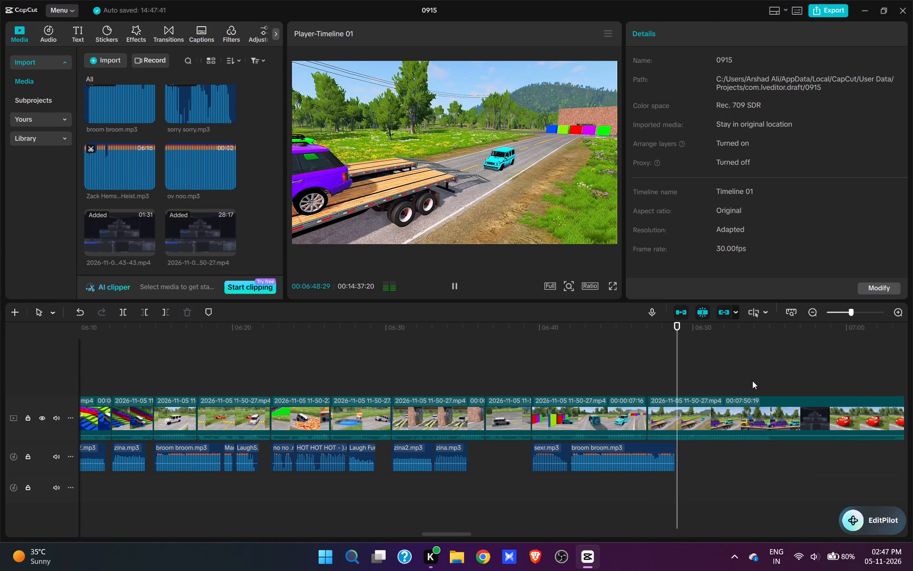
{"action": "key", "text": "space"}
{"action": "scroll", "coordinate": [235, 219], "scroll_direction": "up", "scroll_amount": 5}
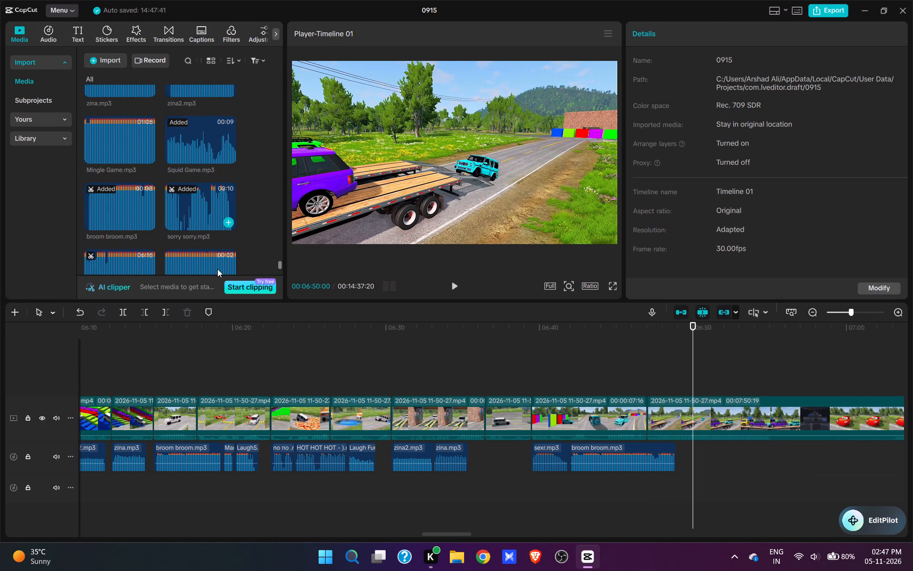
{"action": "left_click", "coordinate": [227, 184]}
Play the trailer scene and split the video at 00:06:55:10, with the turquoise SUV loaded behind the purple one.
{"action": "key", "text": "space"}
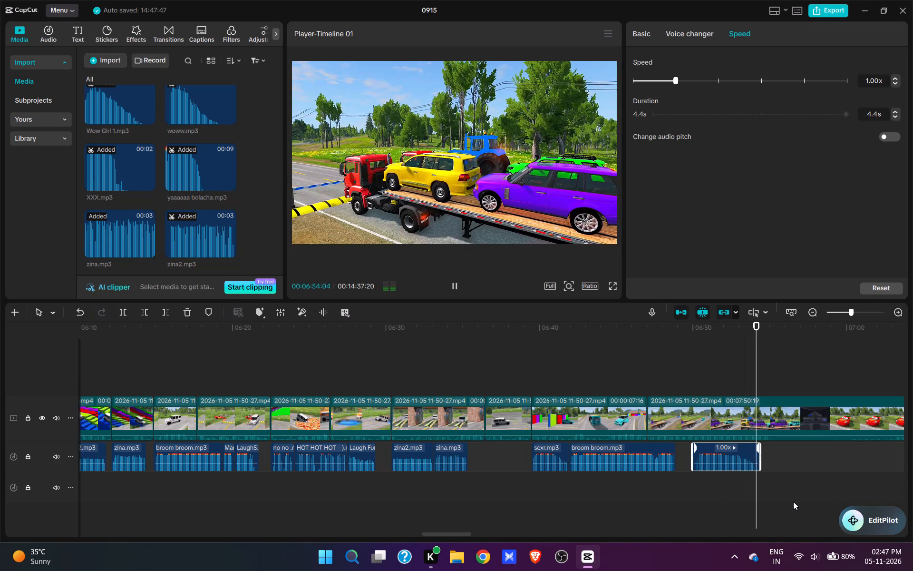
{"action": "key", "text": "space"}
{"action": "key", "text": "space"}
{"action": "key", "text": "space"}
{"action": "type", "text": "w"}
Cut about 6 seconds from the start of the clip after 00:06:55:10, resuming on the red Lightning McQueen car.
{"action": "left_click_drag", "start_coordinate": [898, 489], "coordinate": [893, 481]}
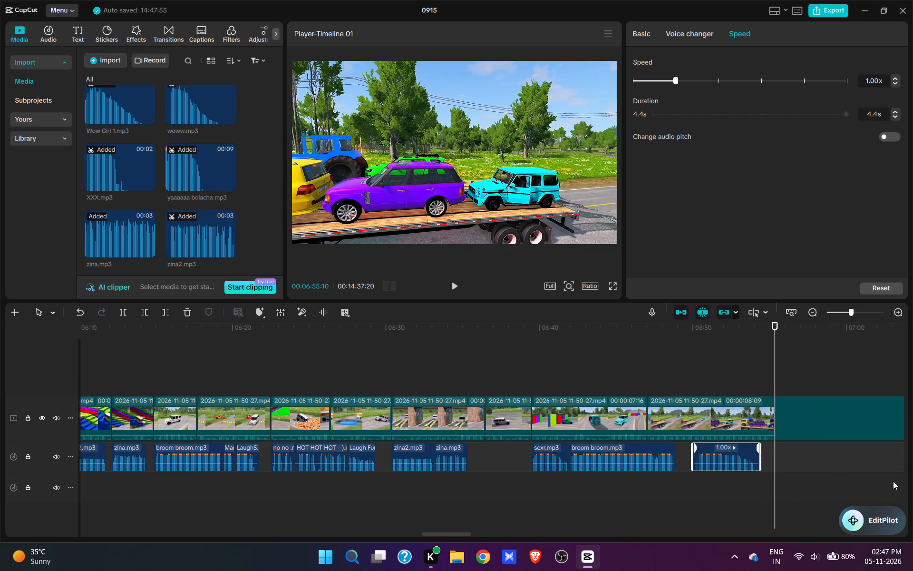
{"action": "left_click_drag", "start_coordinate": [893, 481], "coordinate": [527, 484]}
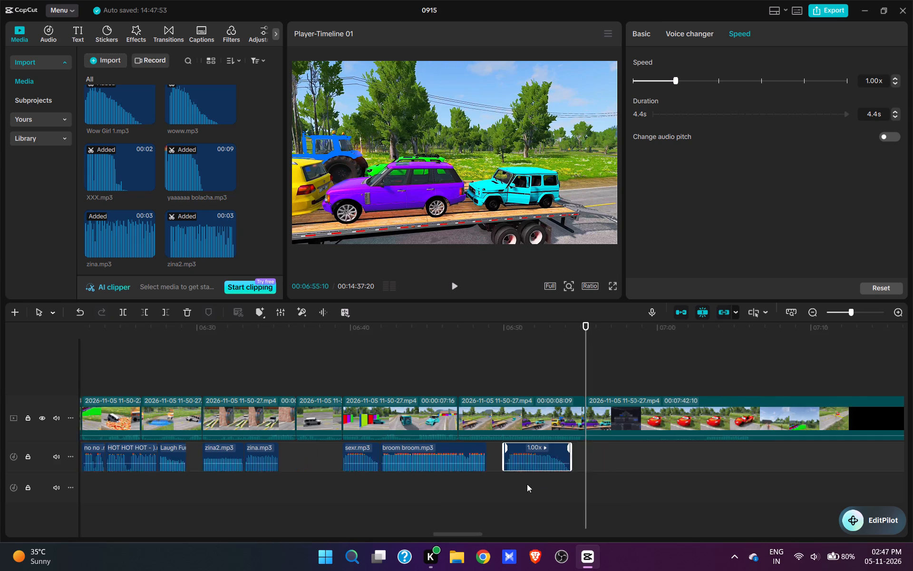
{"action": "left_click_drag", "start_coordinate": [527, 484], "coordinate": [442, 489]}
{"action": "left_click", "coordinate": [351, 372]}
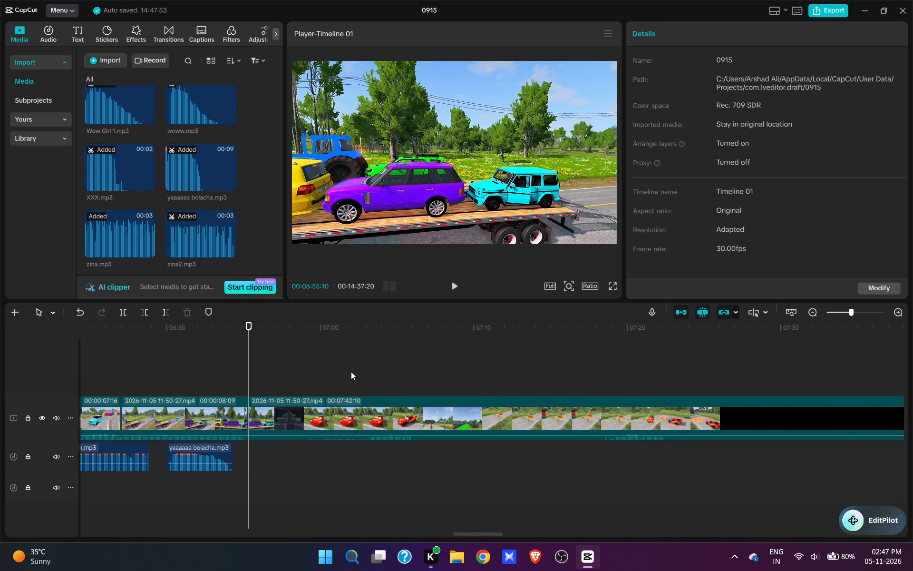
{"action": "left_click", "coordinate": [325, 365]}
{"action": "key", "text": "space"}
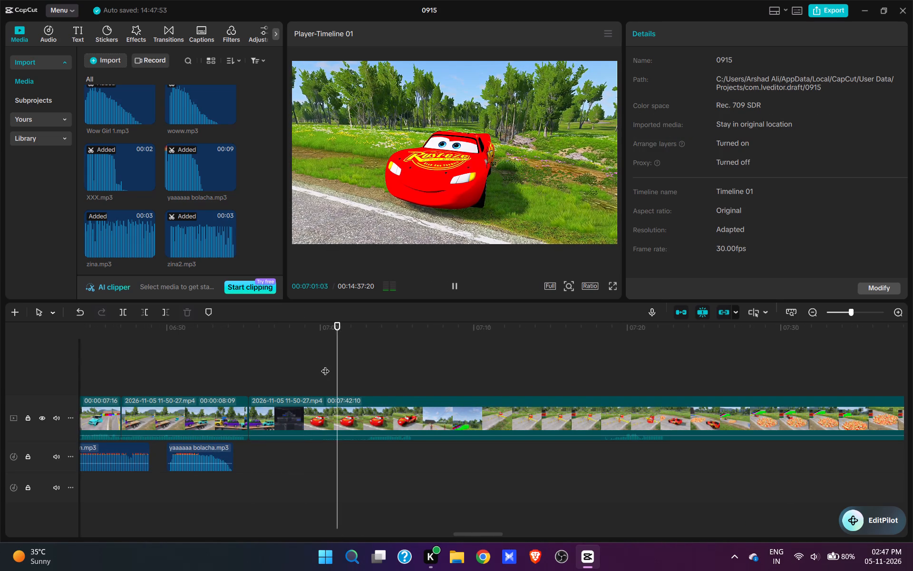
{"action": "key", "text": "space"}
{"action": "type", "text": "q"}
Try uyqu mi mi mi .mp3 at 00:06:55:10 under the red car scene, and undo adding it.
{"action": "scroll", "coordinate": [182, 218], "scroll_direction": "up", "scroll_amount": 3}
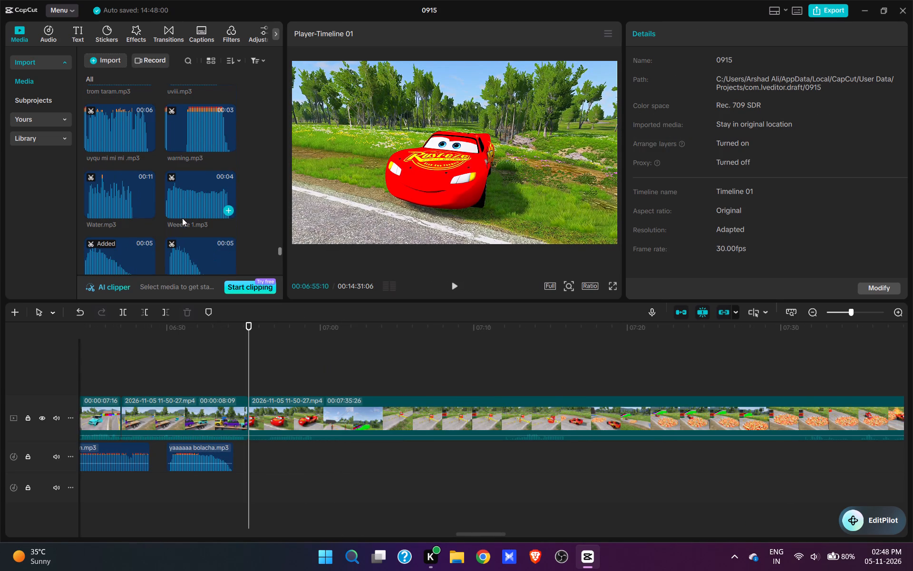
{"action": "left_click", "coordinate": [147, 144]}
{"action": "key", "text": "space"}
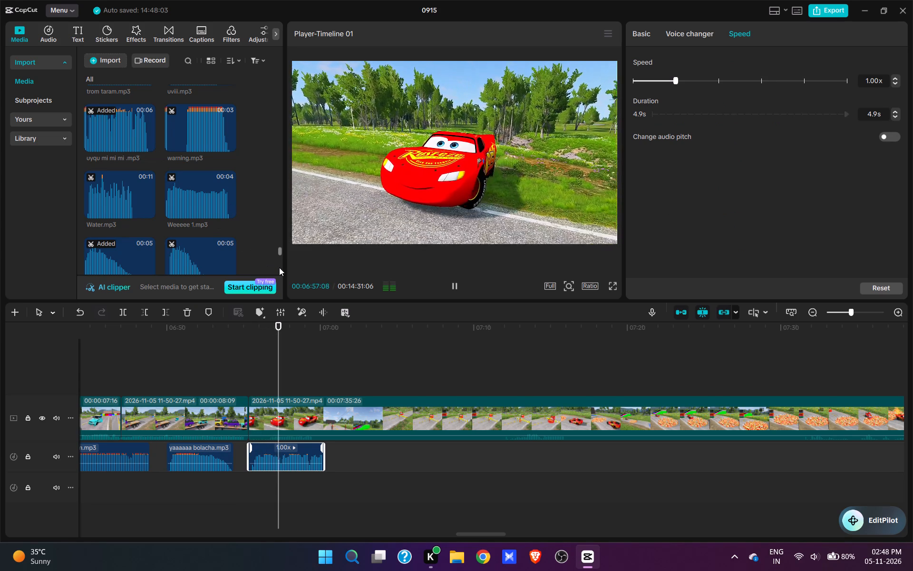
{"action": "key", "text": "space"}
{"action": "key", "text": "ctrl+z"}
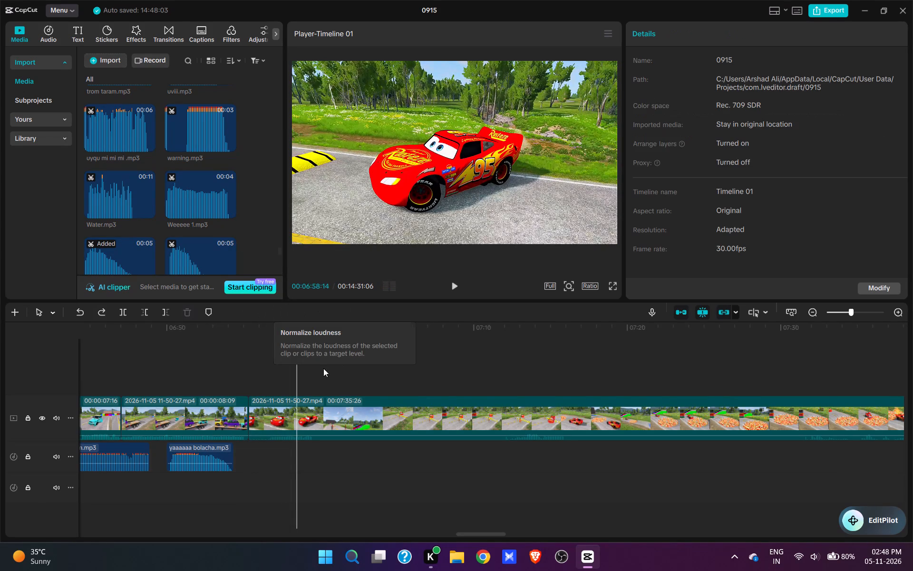
Extend the start of the red car clip back by about 2 seconds to restore some of its cut footage.
{"action": "left_click", "coordinate": [262, 406]}
{"action": "left_click_drag", "start_coordinate": [248, 415], "coordinate": [215, 417]}
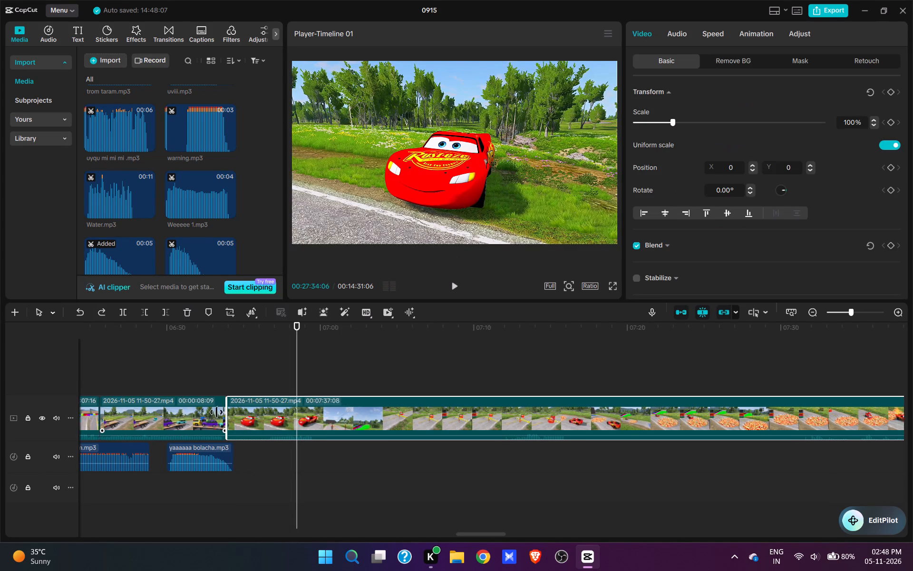
Add uyqu mi mi mi .mp3 at 00:06:55:10, at the red car clip's start, and trim its end to 00:06:58:11.
{"action": "left_click", "coordinate": [251, 382]}
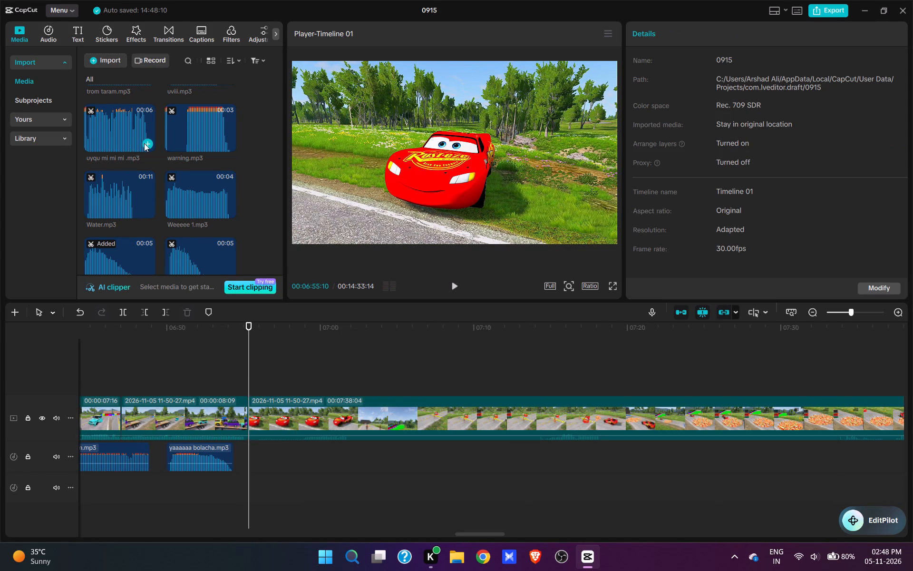
{"action": "left_click", "coordinate": [144, 143]}
{"action": "key", "text": "space"}
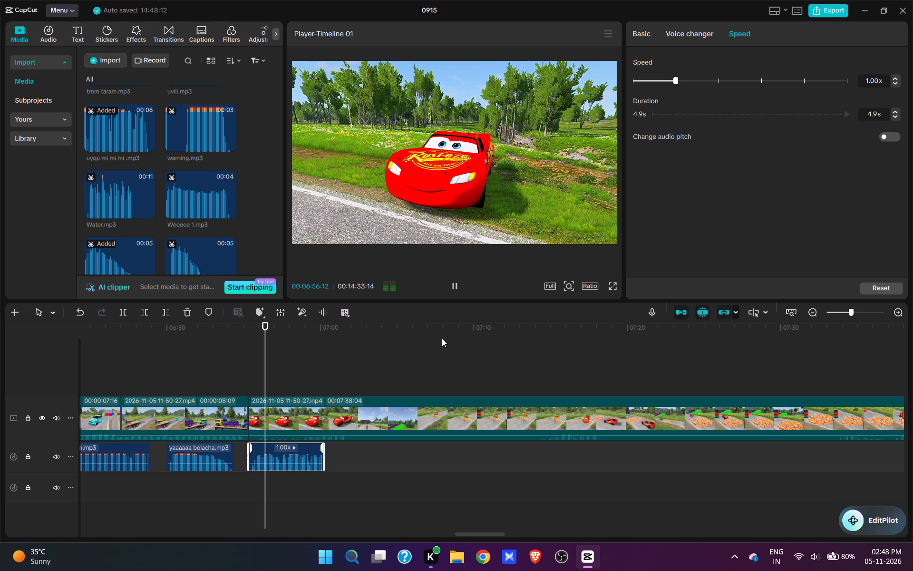
{"action": "key", "text": "space"}
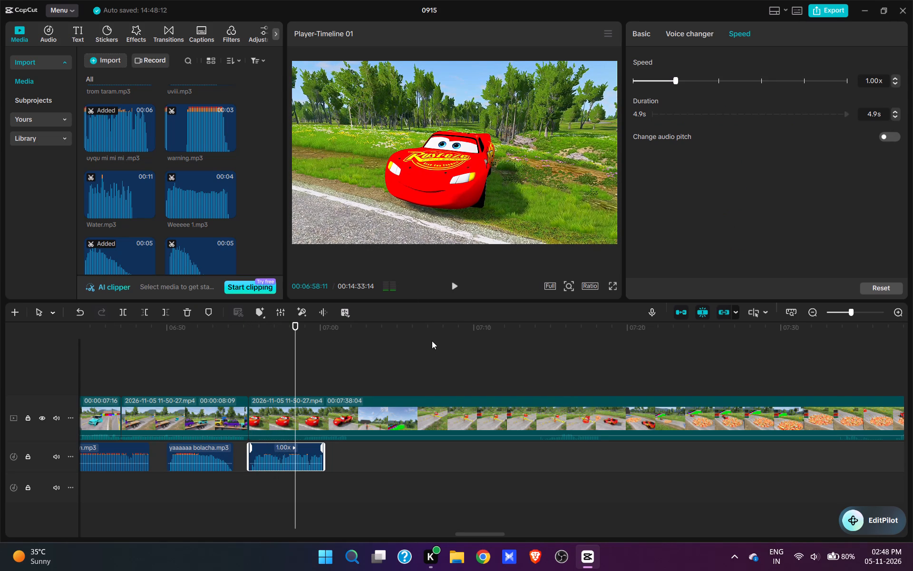
{"action": "key", "text": "e"}
Add go go2.mp3 at 00:06:58:11, directly after the uyqu mi mi mi .mp3 sound, and play it through.
{"action": "scroll", "coordinate": [204, 194], "scroll_direction": "up", "scroll_amount": 11}
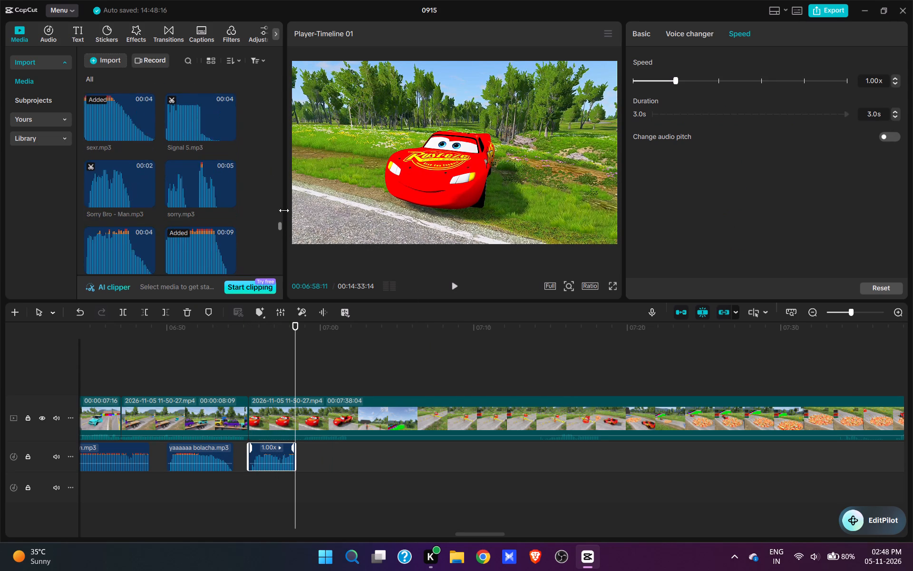
{"action": "left_click_drag", "start_coordinate": [280, 220], "coordinate": [264, 150]}
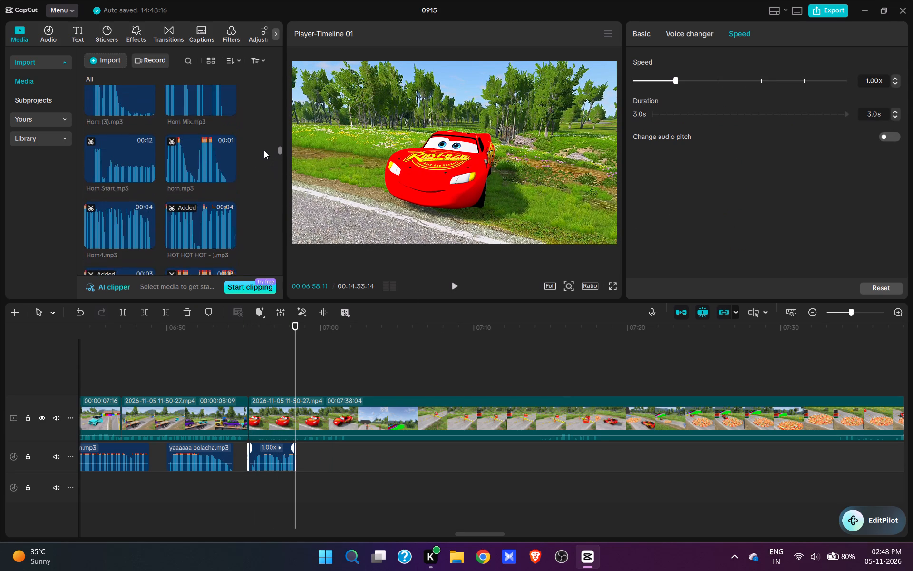
{"action": "left_click_drag", "start_coordinate": [264, 150], "coordinate": [260, 112]}
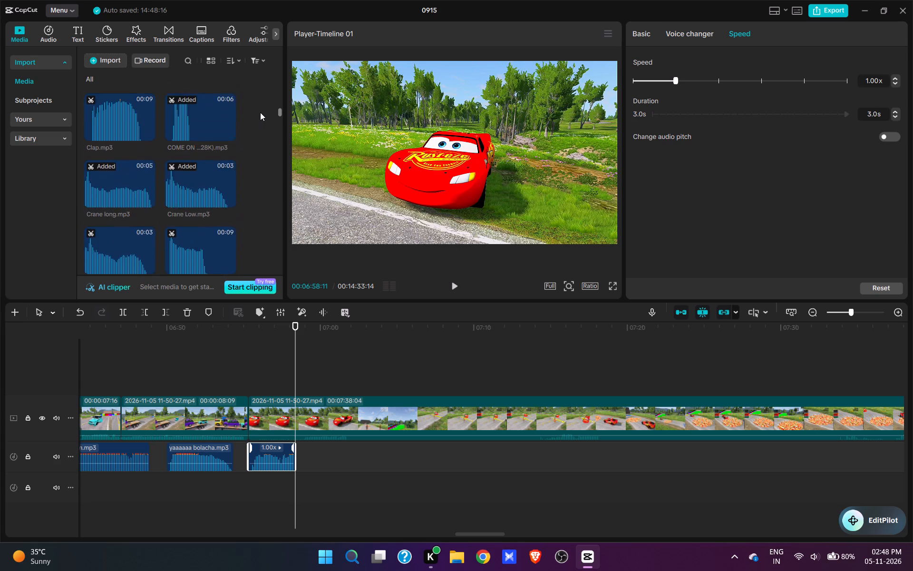
{"action": "left_click_drag", "start_coordinate": [260, 112], "coordinate": [259, 141]}
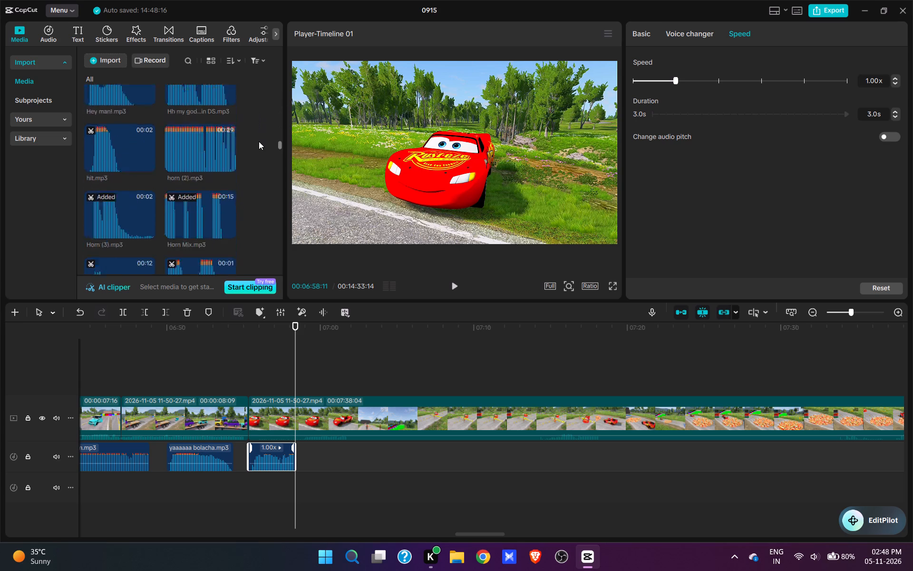
{"action": "left_click_drag", "start_coordinate": [259, 141], "coordinate": [259, 135]}
{"action": "left_click", "coordinate": [201, 187]}
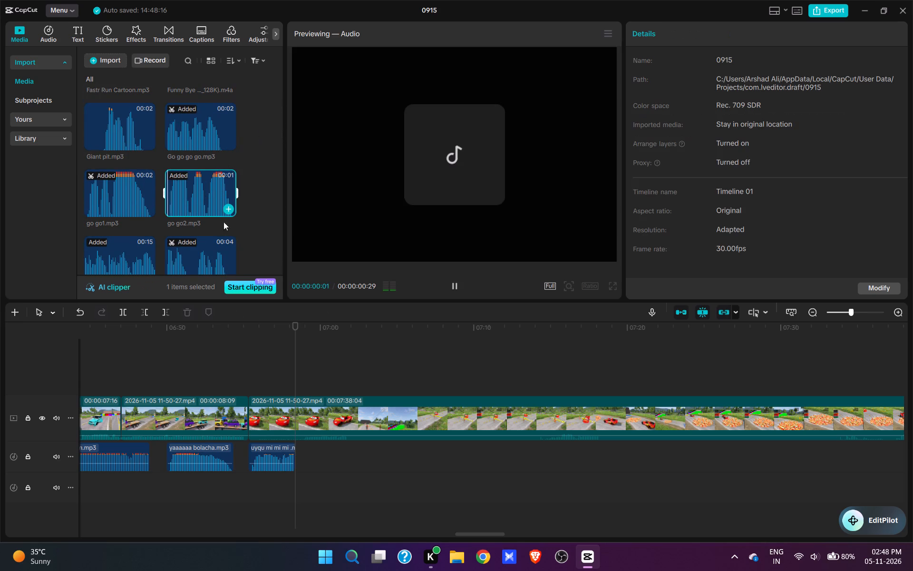
{"action": "left_click", "coordinate": [227, 210]}
{"action": "key", "text": "space"}
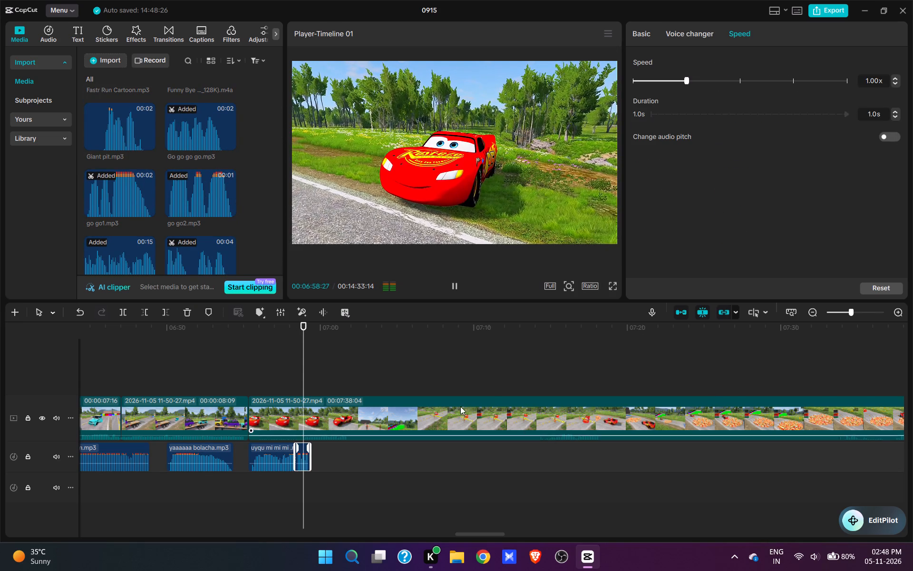
{"action": "key", "text": "space"}
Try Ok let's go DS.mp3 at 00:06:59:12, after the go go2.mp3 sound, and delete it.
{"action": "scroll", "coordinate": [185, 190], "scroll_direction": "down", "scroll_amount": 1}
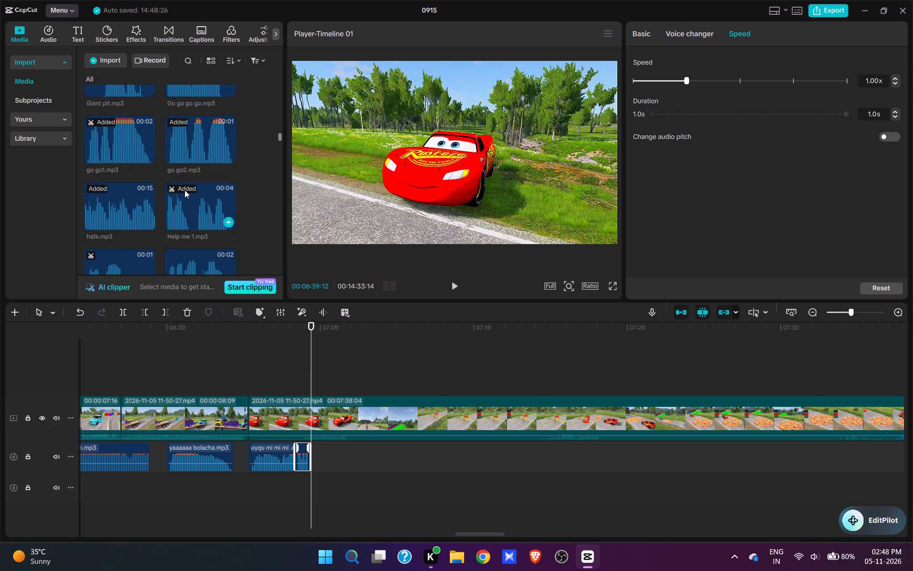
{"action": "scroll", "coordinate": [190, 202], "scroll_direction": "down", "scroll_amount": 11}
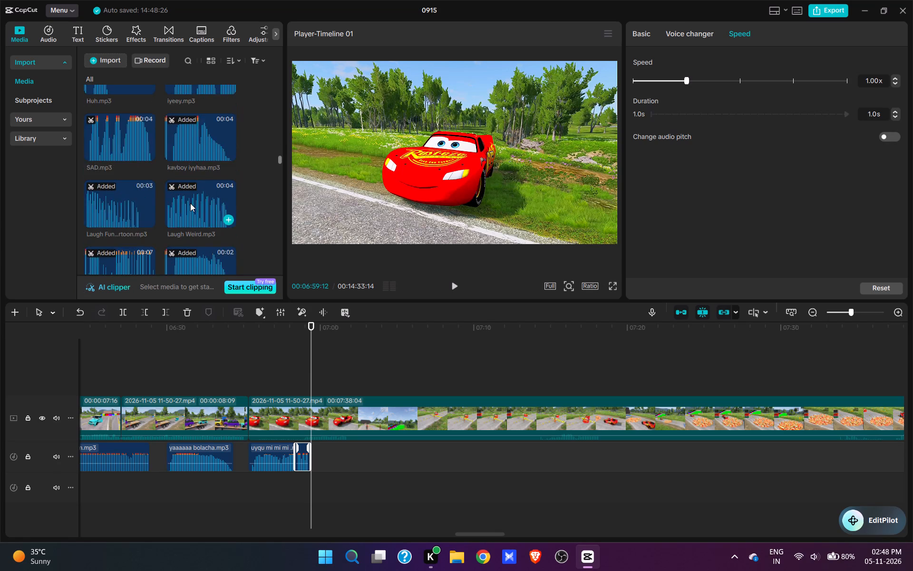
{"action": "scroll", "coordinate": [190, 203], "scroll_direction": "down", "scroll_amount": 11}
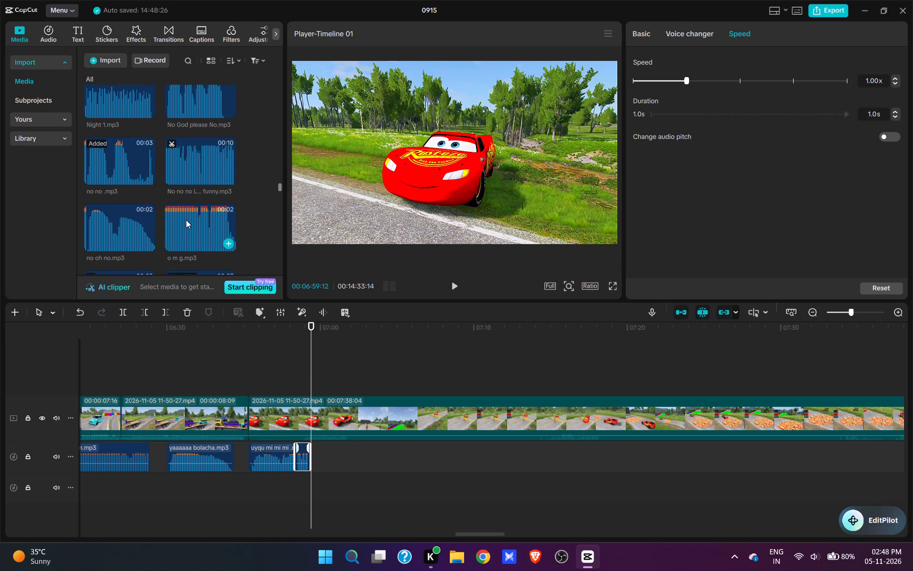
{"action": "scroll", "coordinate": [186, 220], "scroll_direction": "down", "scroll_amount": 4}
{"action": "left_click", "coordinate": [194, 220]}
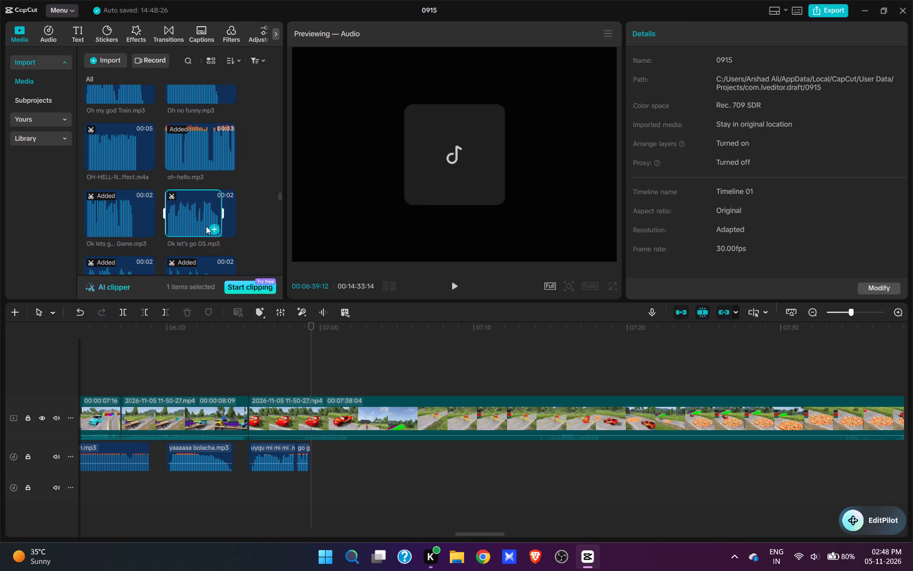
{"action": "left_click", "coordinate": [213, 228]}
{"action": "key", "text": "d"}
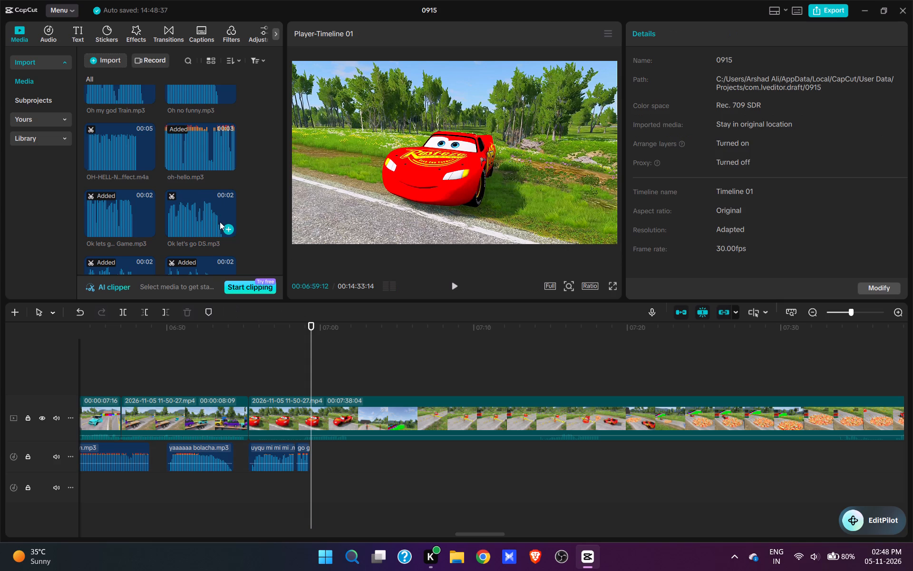
Add okey.mp3 at 00:06:59:12, directly after the go go2.mp3 sound, and play it through.
{"action": "scroll", "coordinate": [220, 222], "scroll_direction": "down", "scroll_amount": 3}
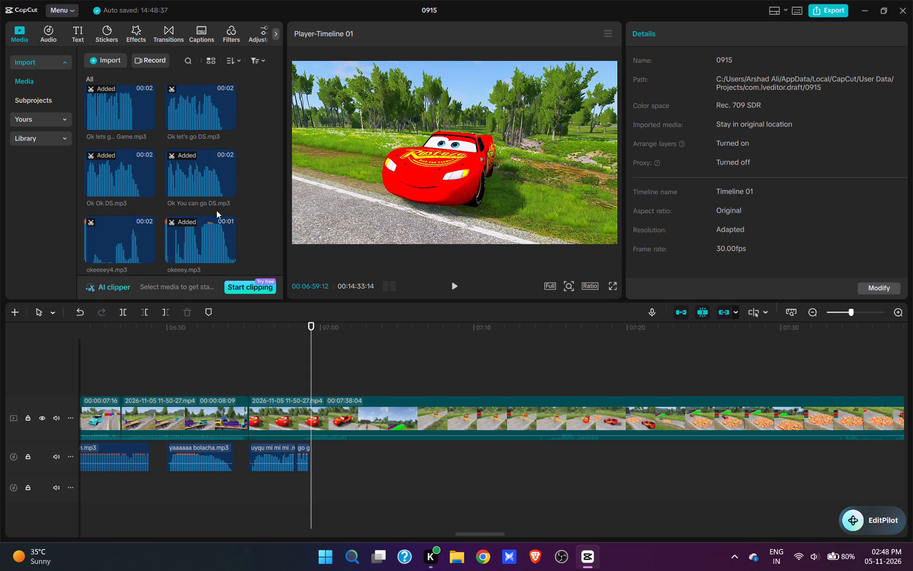
{"action": "left_click", "coordinate": [230, 268]}
{"action": "key", "text": "space"}
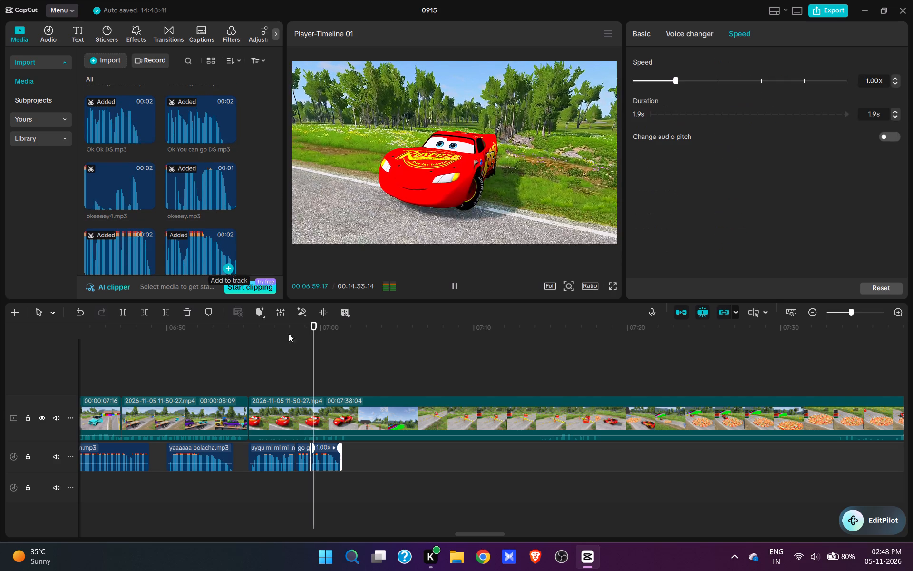
{"action": "key", "text": "space"}
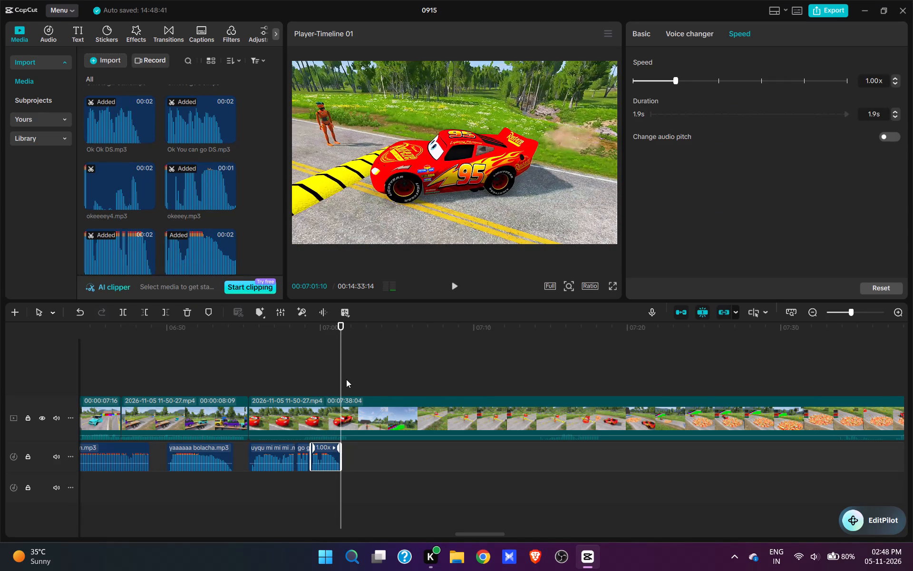
Split the red car clip at 00:07:01:10 and cut the following 13 seconds, up to the car nearing the speed bump.
{"action": "left_click", "coordinate": [347, 401]}
{"action": "key", "text": "w"}
{"action": "left_click", "coordinate": [550, 374]}
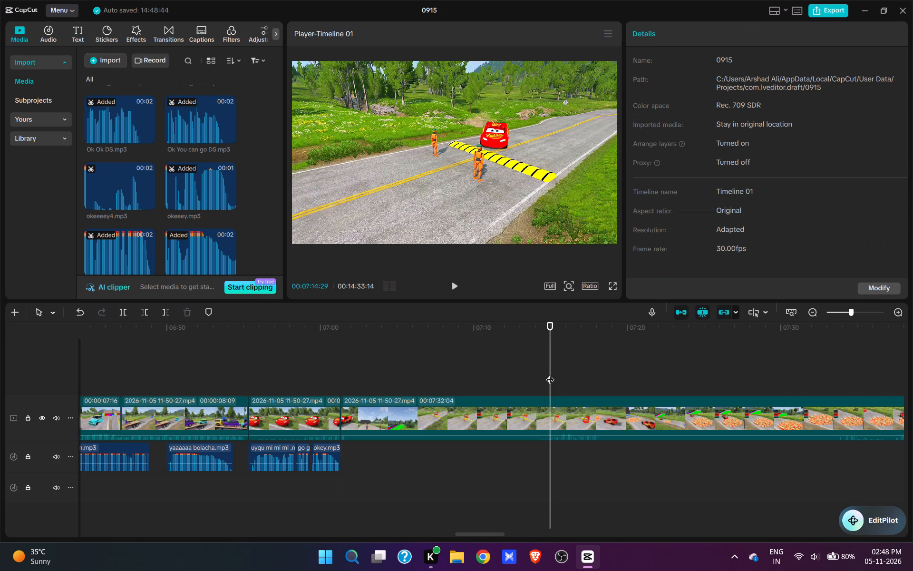
{"action": "left_click", "coordinate": [544, 377]}
{"action": "key", "text": "q"}
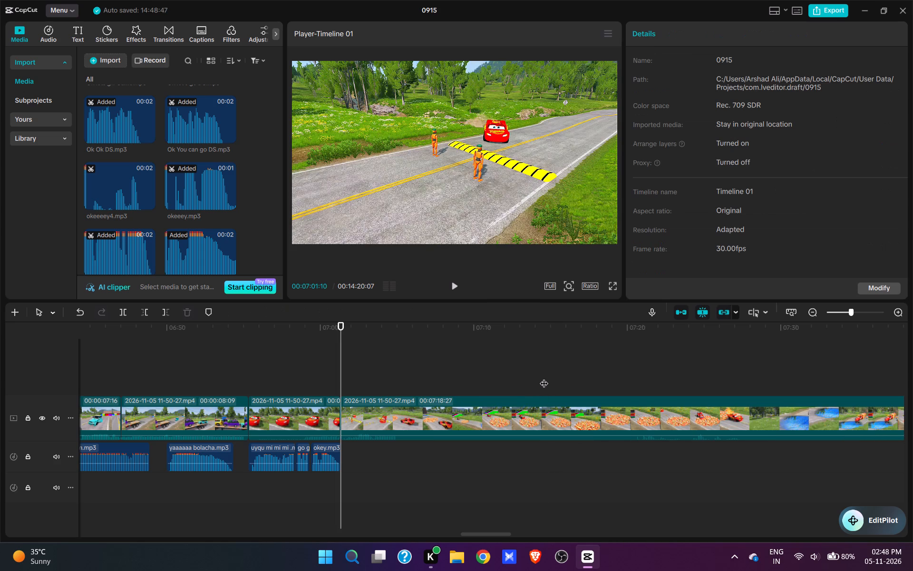
Add laugh4.mp3 at 00:07:02:05, where the red car reaches the speed bump, and play the scene through.
{"action": "key", "text": "space"}
{"action": "key", "text": "space"}
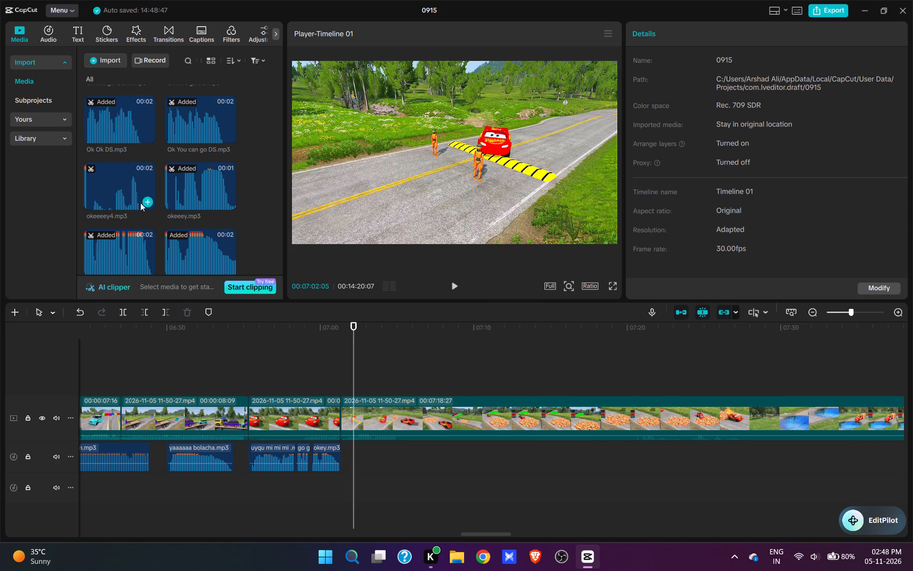
{"action": "scroll", "coordinate": [155, 200], "scroll_direction": "up", "scroll_amount": 16}
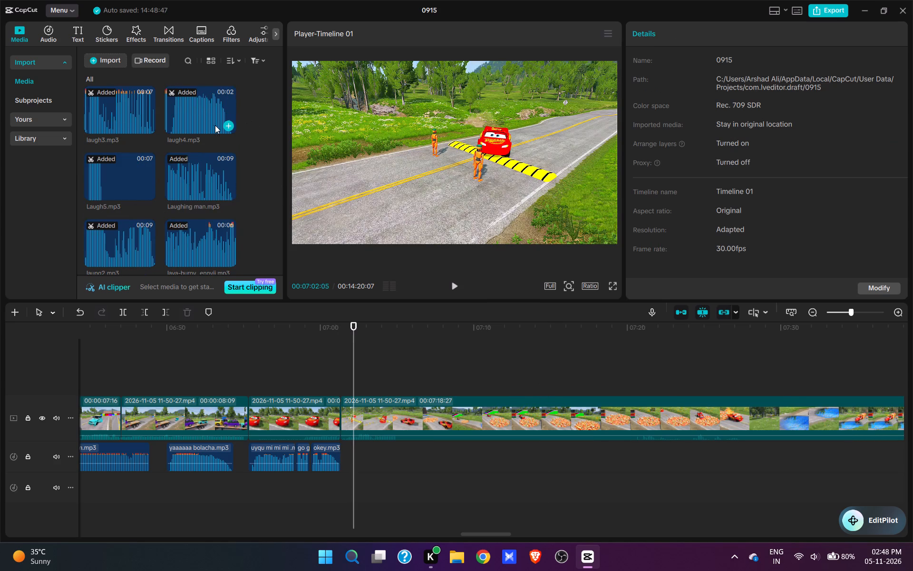
{"action": "left_click", "coordinate": [225, 123]}
{"action": "key", "text": "space"}
{"action": "key", "text": "space"}
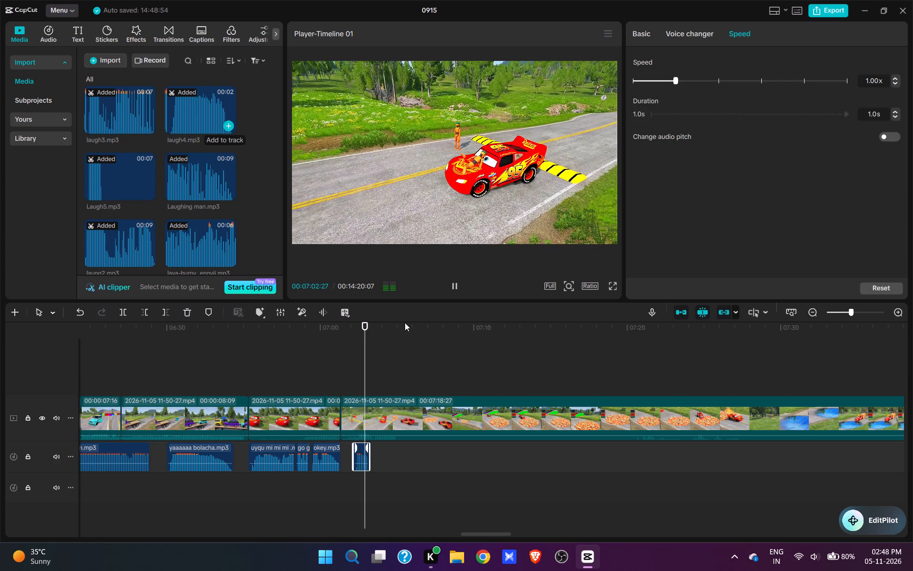
{"action": "left_click", "coordinate": [336, 375]}
{"action": "key", "text": "space"}
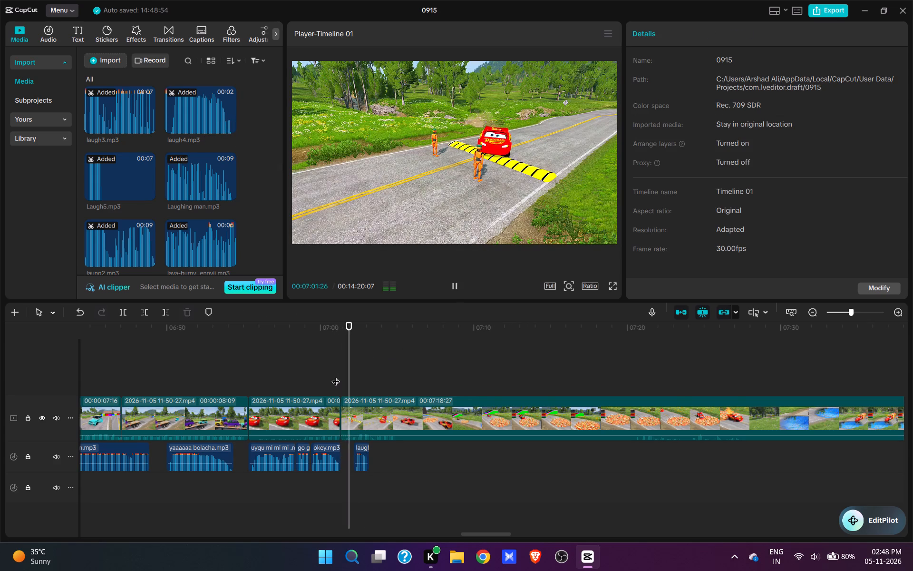
{"action": "key", "text": "space"}
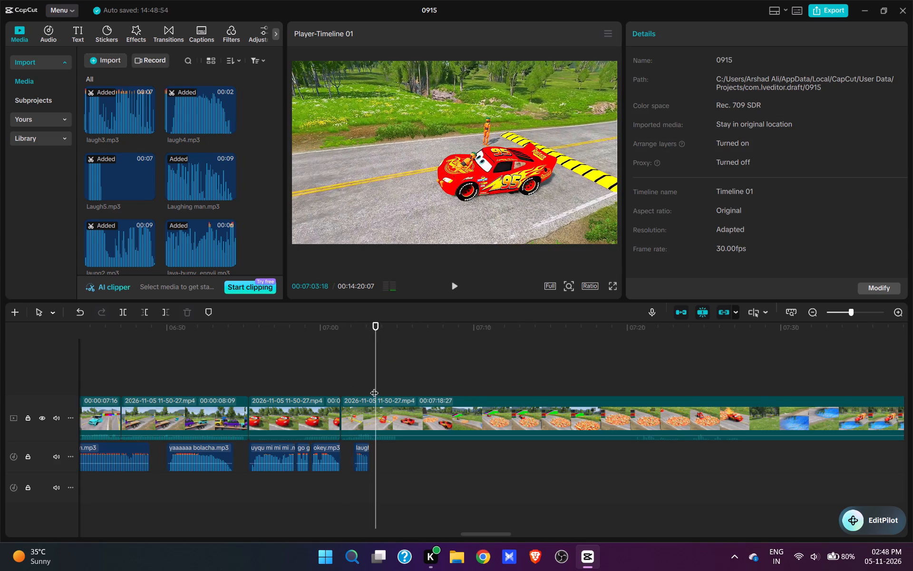
Add Laugh5.mp3 at 00:07:03:06, directly after the laugh4.mp3 sound, and play it through.
{"action": "left_click_drag", "start_coordinate": [374, 386], "coordinate": [368, 383]}
{"action": "left_click", "coordinate": [142, 193]}
{"action": "key", "text": "space"}
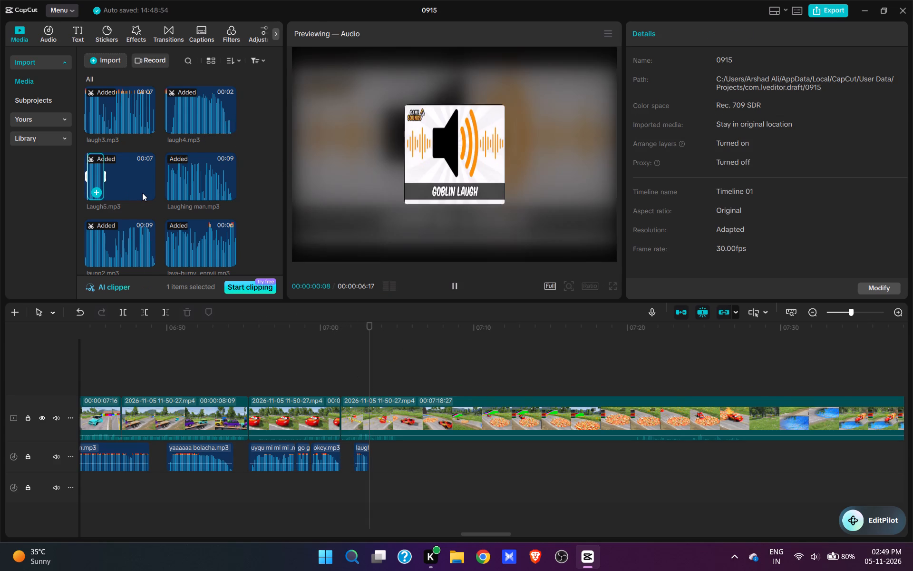
{"action": "left_click", "coordinate": [94, 193]}
{"action": "key", "text": "space"}
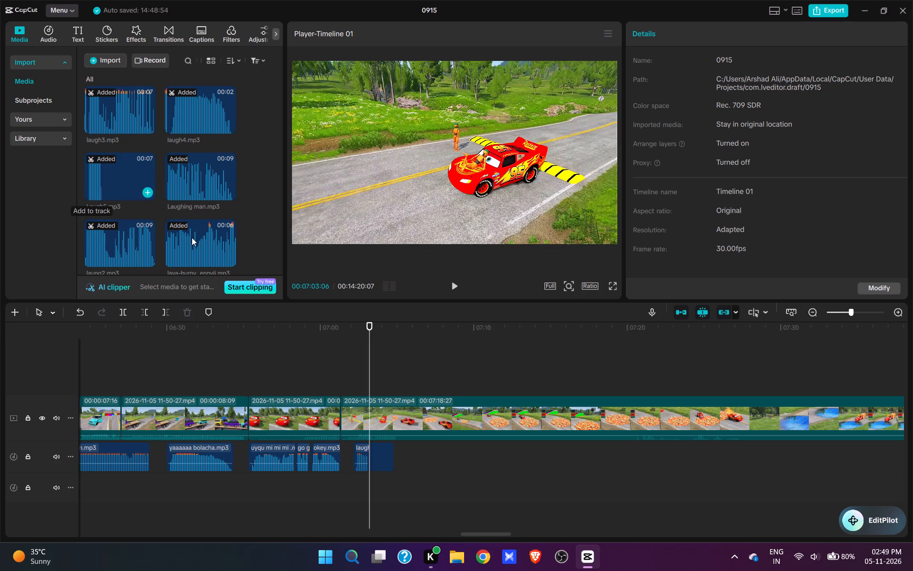
{"action": "key", "text": "space"}
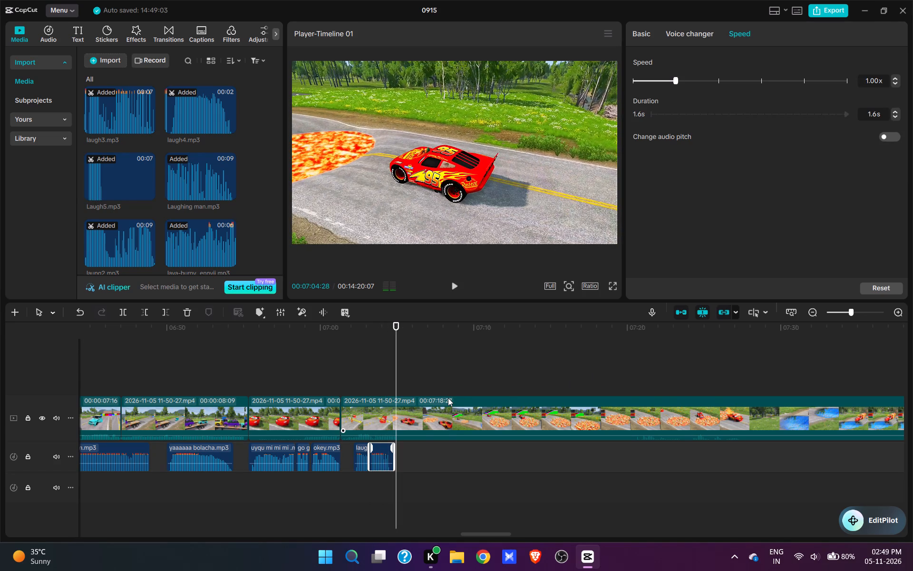
Split the footage at 00:07:04:24 and cut the following 17 seconds, up to the red car approaching the lava pool.
{"action": "left_click", "coordinate": [391, 380]}
{"action": "left_click", "coordinate": [393, 380]}
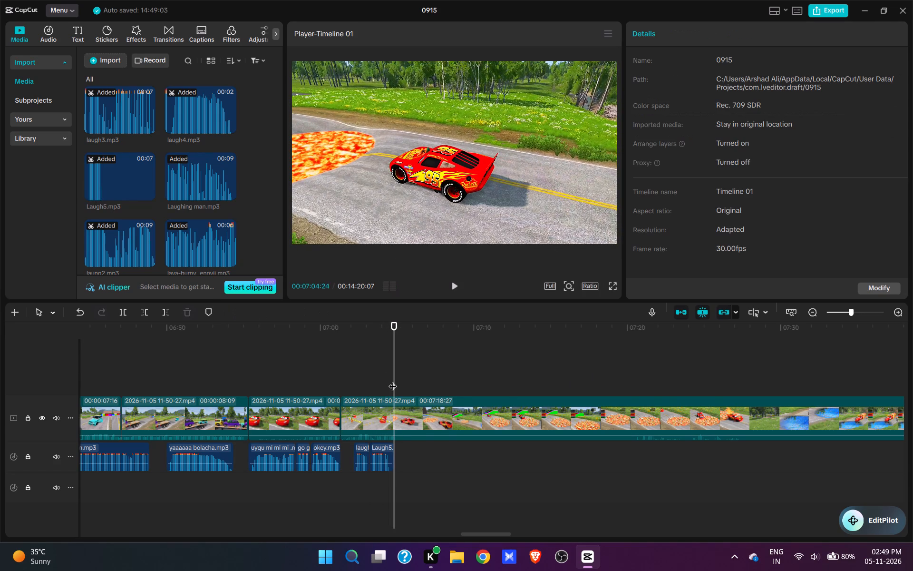
{"action": "left_click", "coordinate": [399, 404]}
{"action": "key", "text": "w"}
{"action": "left_click", "coordinate": [609, 376]}
{"action": "key", "text": "space"}
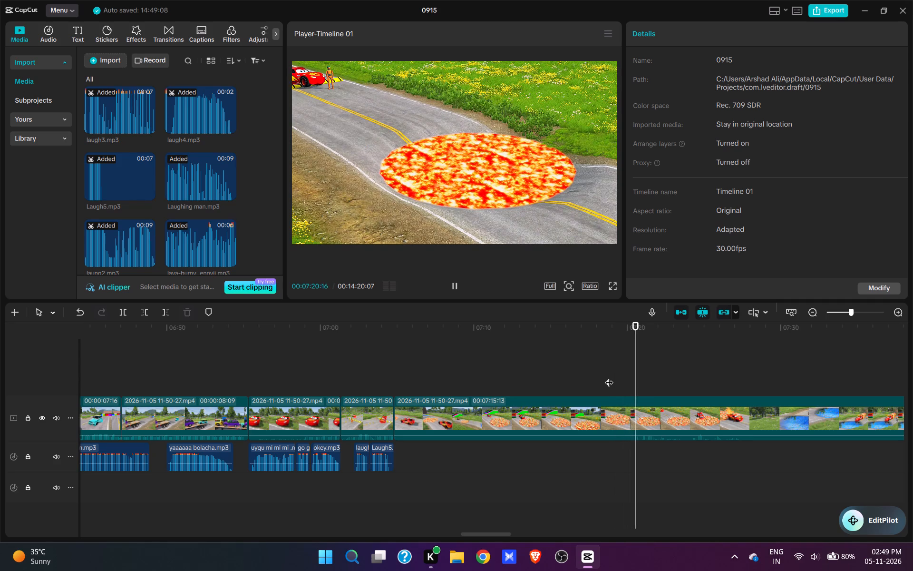
{"action": "key", "text": "space"}
{"action": "type", "text": "q"}
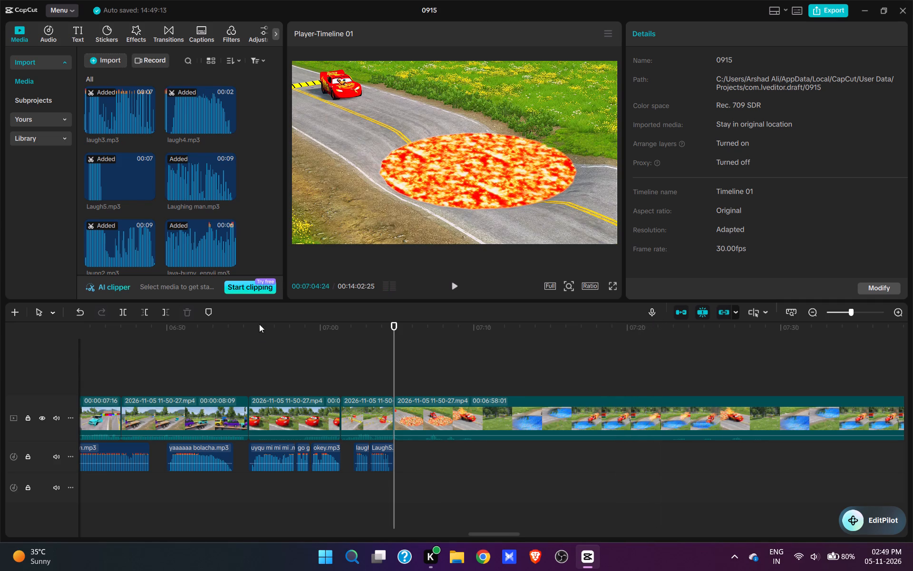
Add No God please No.mp3 at 00:07:04:24, as the red car approaches the lava pool, and play it through.
{"action": "scroll", "coordinate": [185, 196], "scroll_direction": "up", "scroll_amount": 7}
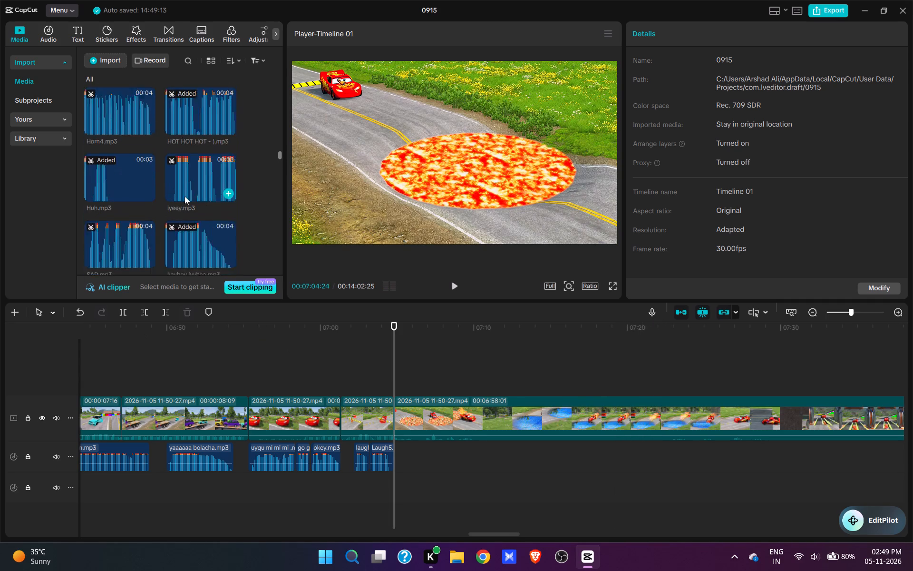
{"action": "scroll", "coordinate": [192, 190], "scroll_direction": "up", "scroll_amount": 12}
{"action": "scroll", "coordinate": [194, 188], "scroll_direction": "down", "scroll_amount": 4}
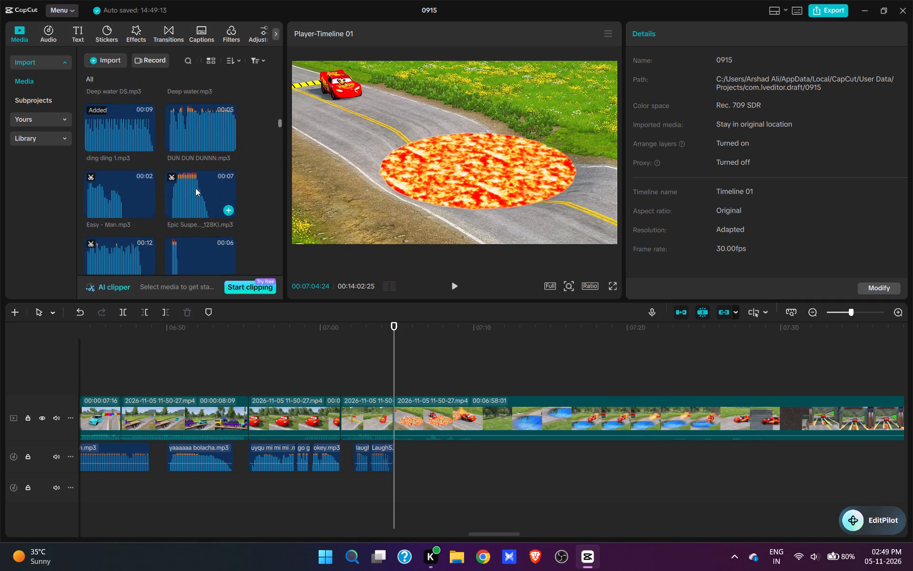
{"action": "scroll", "coordinate": [195, 188], "scroll_direction": "down", "scroll_amount": 17}
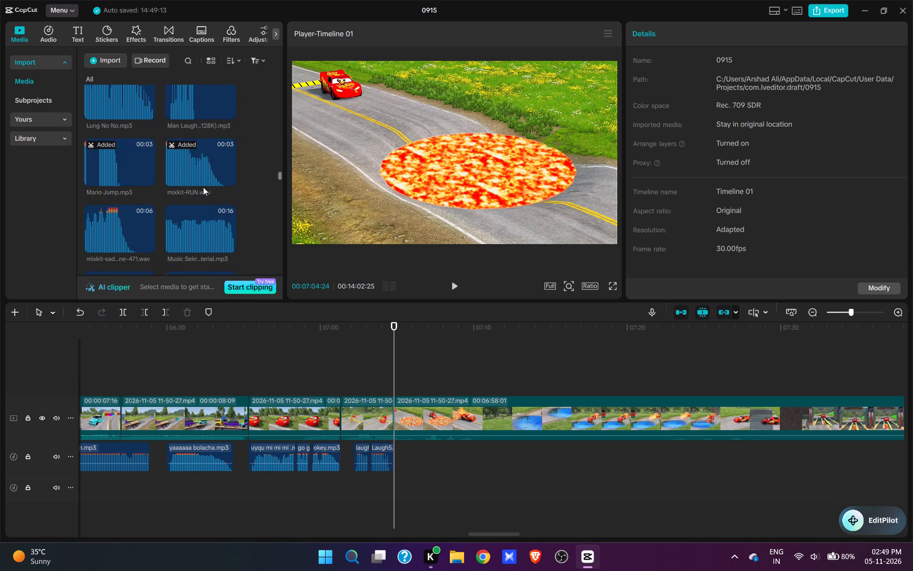
{"action": "scroll", "coordinate": [203, 187], "scroll_direction": "down", "scroll_amount": 6}
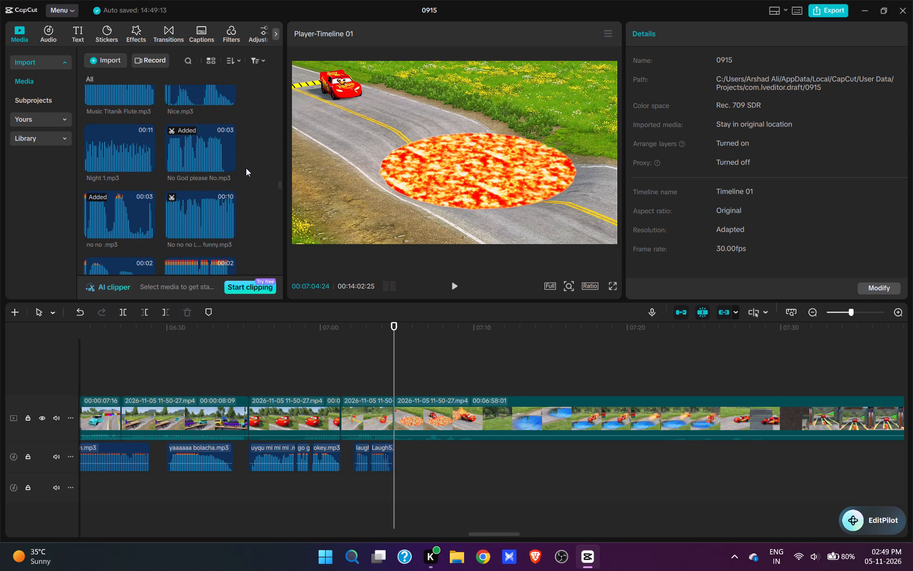
{"action": "left_click", "coordinate": [230, 166]}
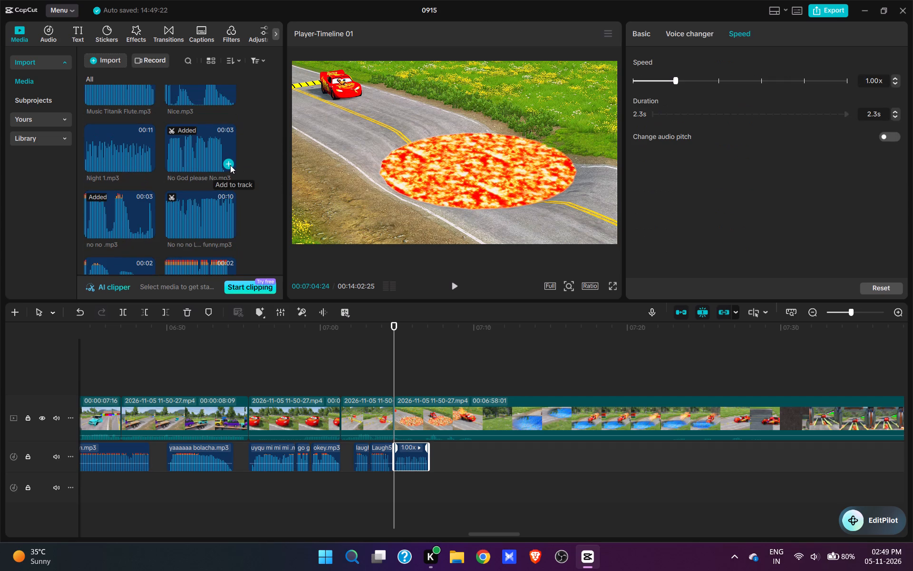
{"action": "key", "text": "space"}
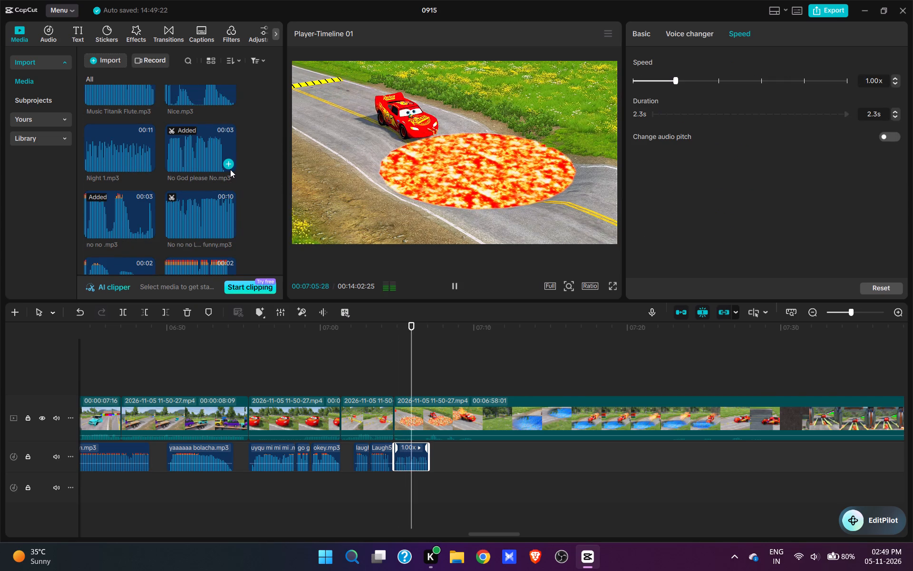
{"action": "key", "text": "space"}
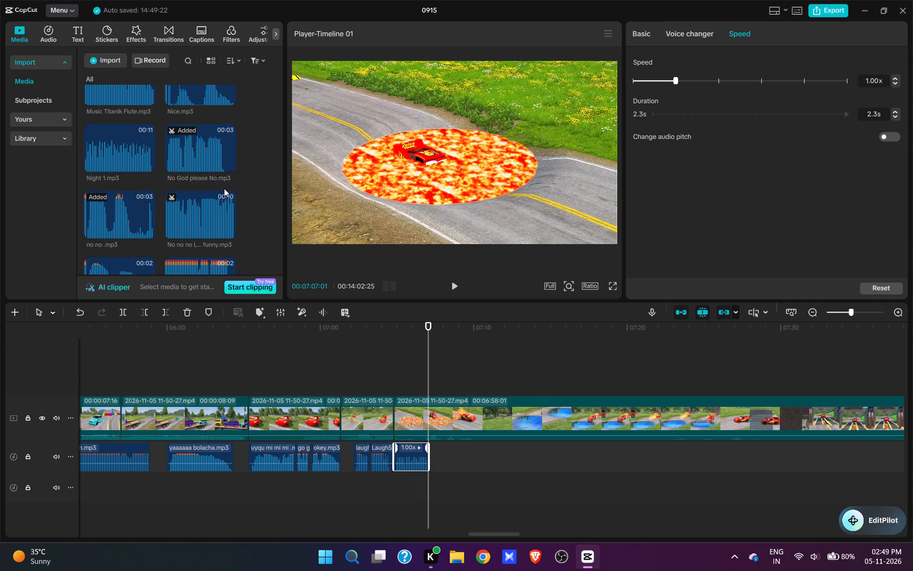
Add aaa.mp3 at 00:07:07:02, where the red car sinks into the lava, and play it through.
{"action": "left_click", "coordinate": [427, 374]}
{"action": "scroll", "coordinate": [186, 207], "scroll_direction": "up", "scroll_amount": 10}
{"action": "left_click_drag", "start_coordinate": [279, 161], "coordinate": [271, 62]}
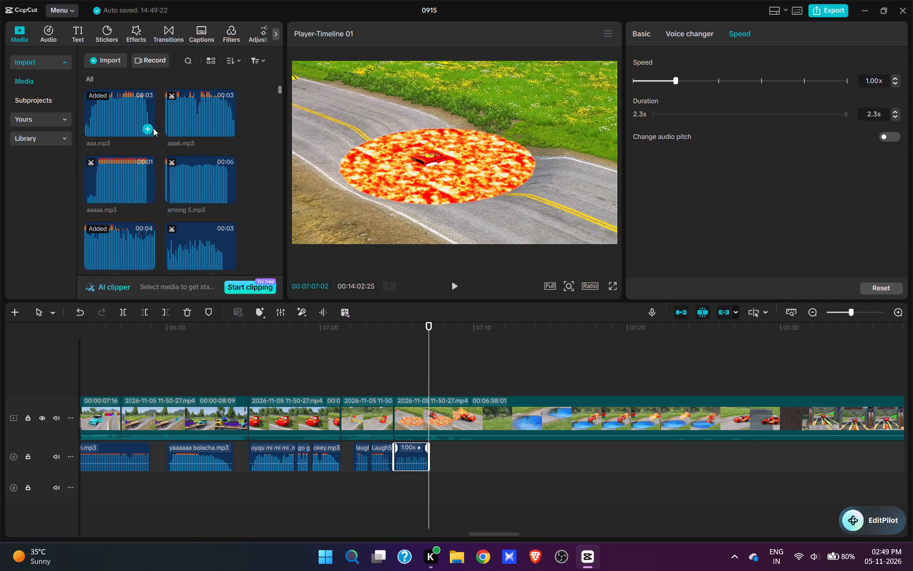
{"action": "left_click", "coordinate": [149, 127]}
{"action": "key", "text": "space"}
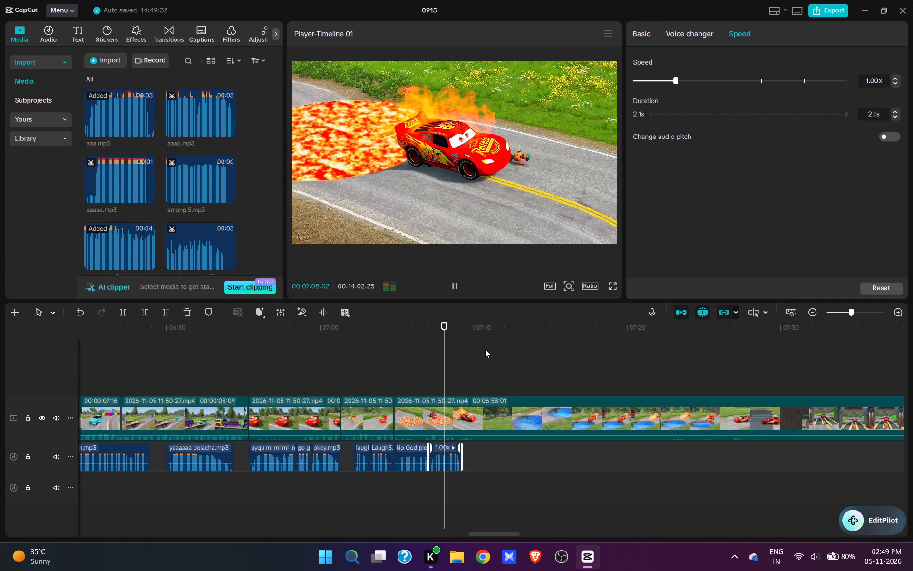
{"action": "key", "text": "space"}
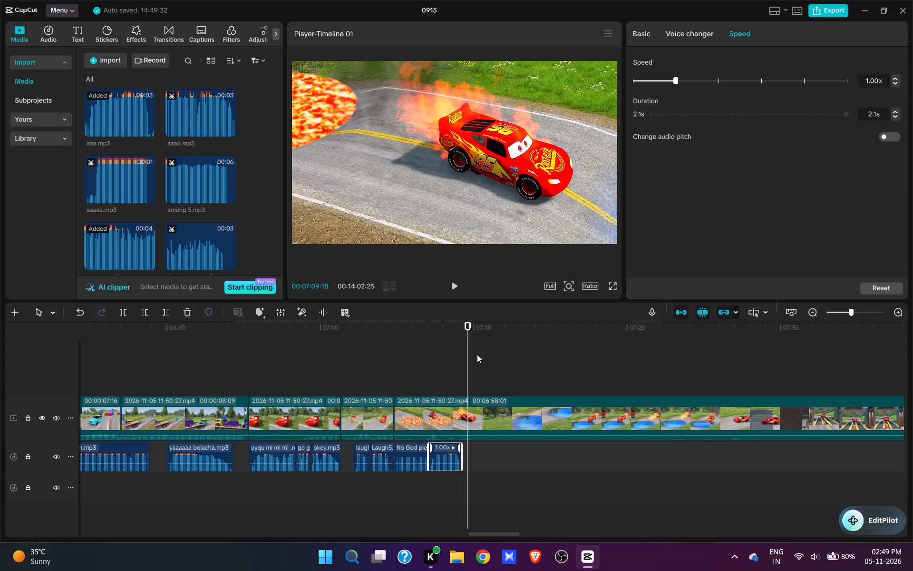
Split the footage at 00:07:09:17 and cut the following 13 seconds, up to the burning car approaching the water pool.
{"action": "left_click", "coordinate": [462, 367]}
{"action": "key", "text": "space"}
{"action": "key", "text": "space"}
{"action": "type", "text": "w"}
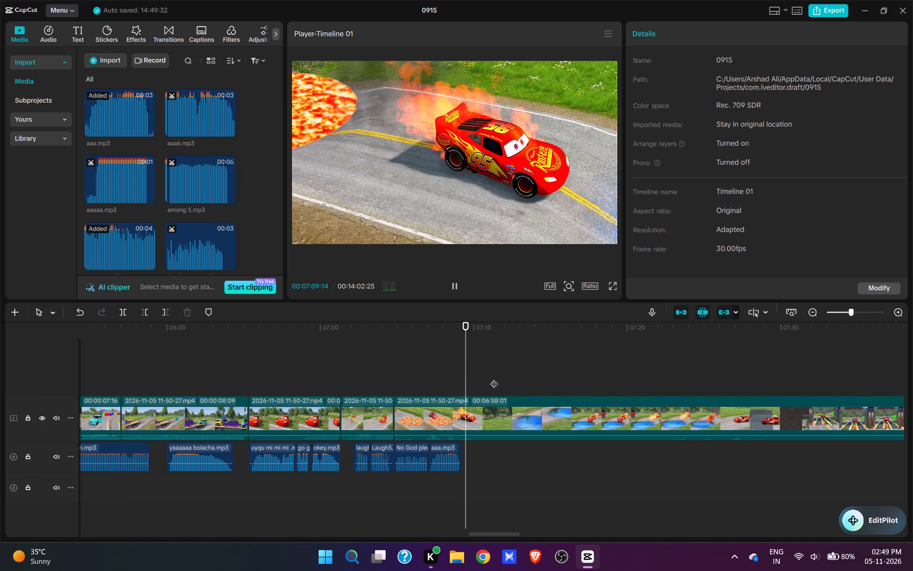
{"action": "left_click", "coordinate": [609, 373]}
{"action": "left_click", "coordinate": [662, 378]}
{"action": "key", "text": "space"}
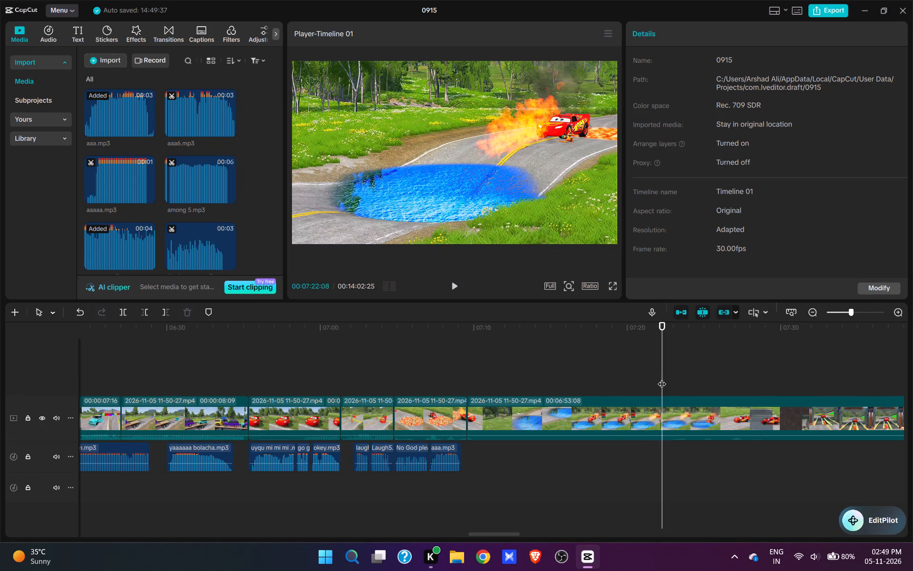
{"action": "key", "text": "space"}
{"action": "type", "text": "q"}
Add HOT HOT HOT.mp3 at 00:07:09:17, as the burning red car approaches the water pool, and play it through.
{"action": "scroll", "coordinate": [202, 166], "scroll_direction": "down", "scroll_amount": 5}
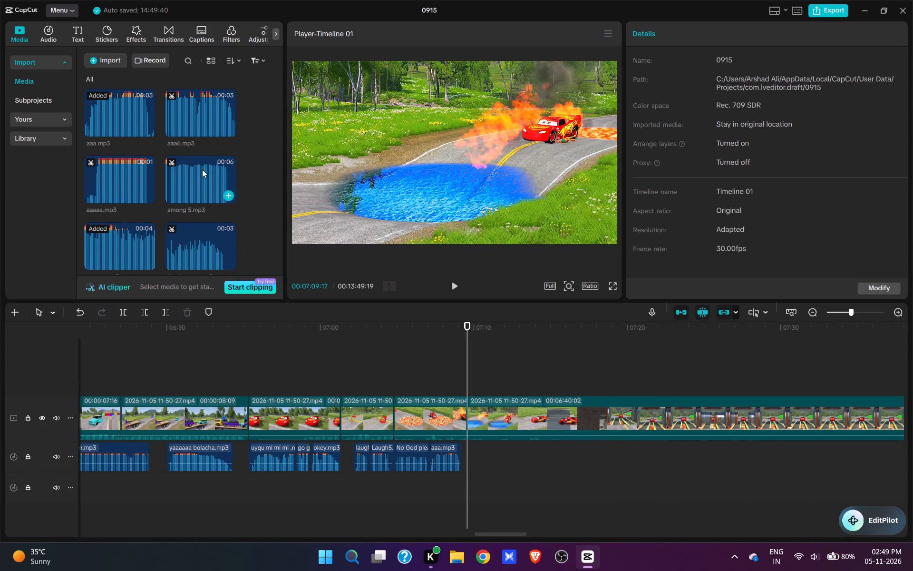
{"action": "scroll", "coordinate": [202, 172], "scroll_direction": "down", "scroll_amount": 18}
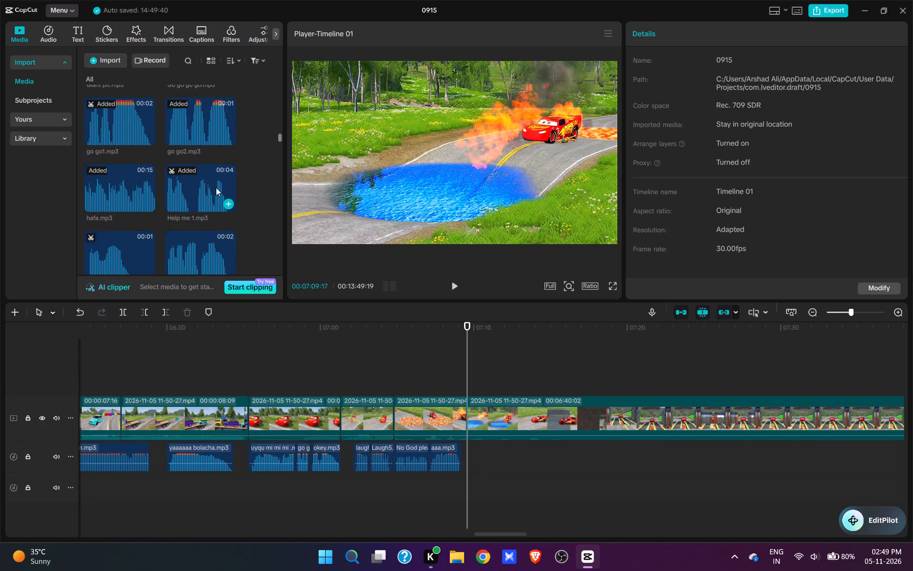
{"action": "scroll", "coordinate": [216, 187], "scroll_direction": "down", "scroll_amount": 4}
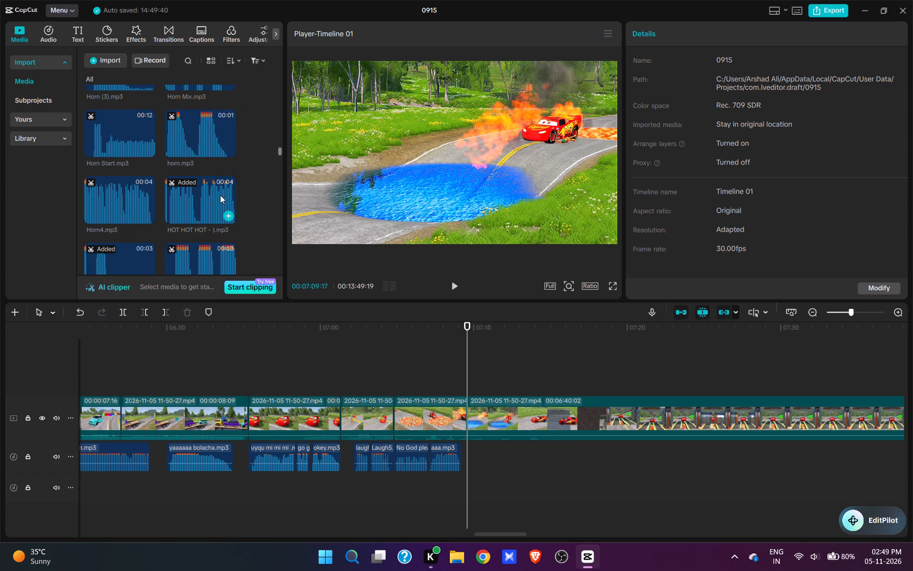
{"action": "left_click", "coordinate": [228, 213]}
{"action": "key", "text": "space"}
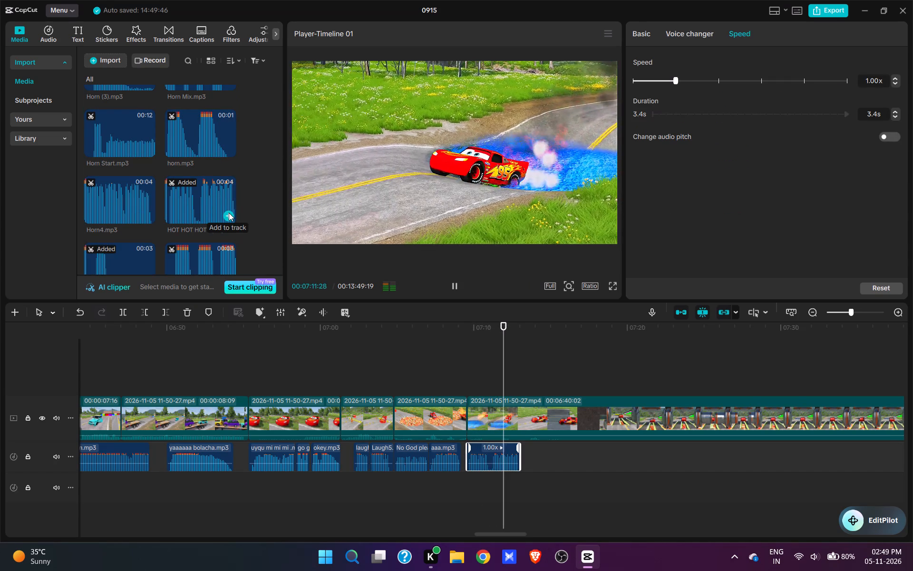
{"action": "key", "text": "space"}
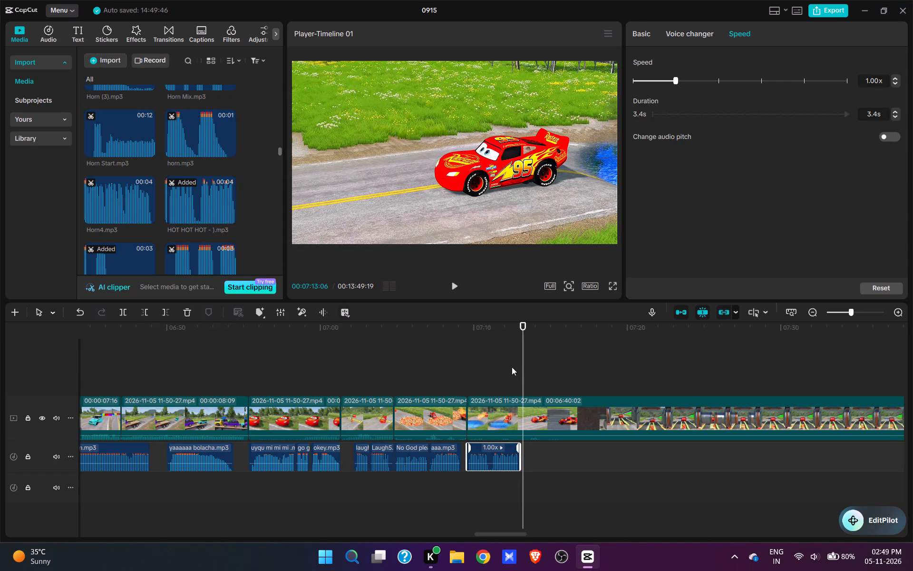
Add the Man Laughing sound effect at 00:07:13:00, where the red car drives out of the water, and play it through.
{"action": "left_click", "coordinate": [522, 373]}
{"action": "scroll", "coordinate": [180, 212], "scroll_direction": "down", "scroll_amount": 11}
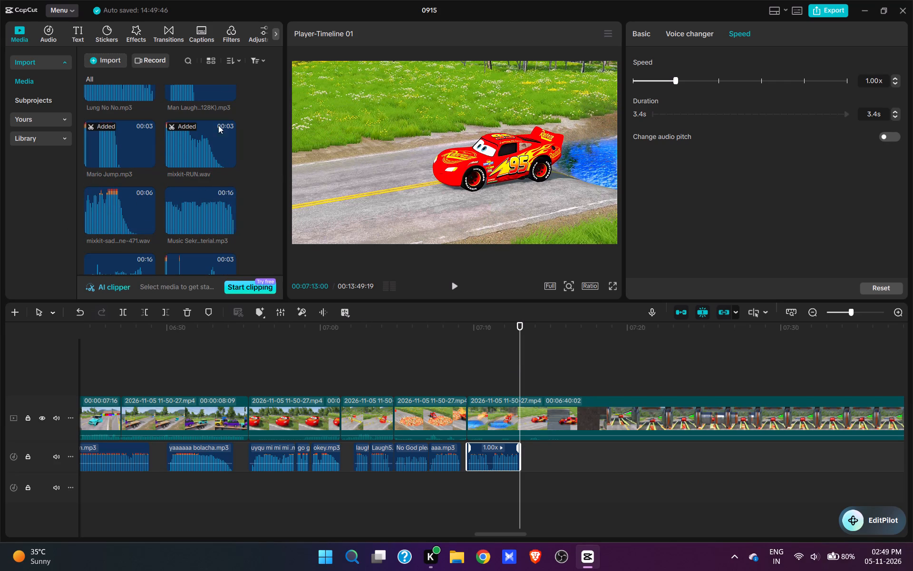
{"action": "left_click", "coordinate": [228, 94]}
{"action": "key", "text": "space"}
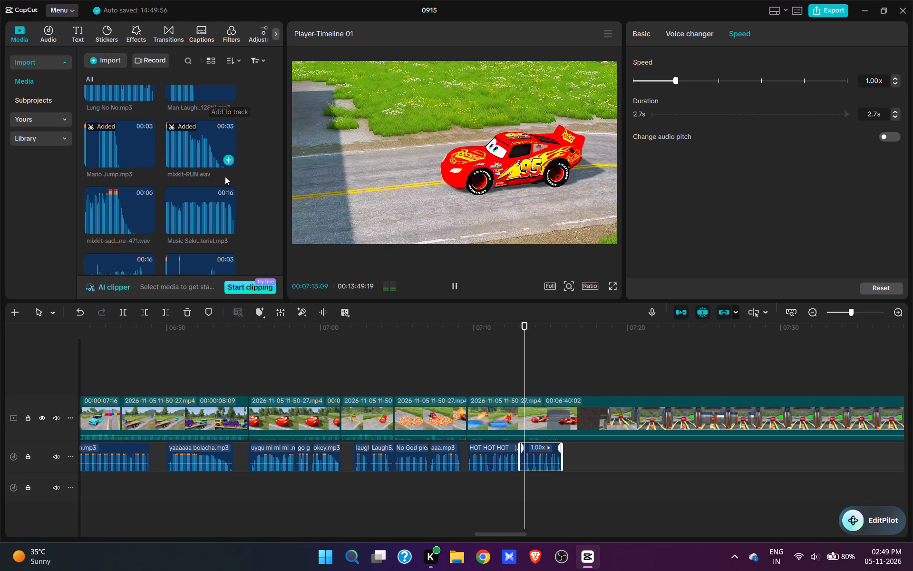
{"action": "key", "text": "space"}
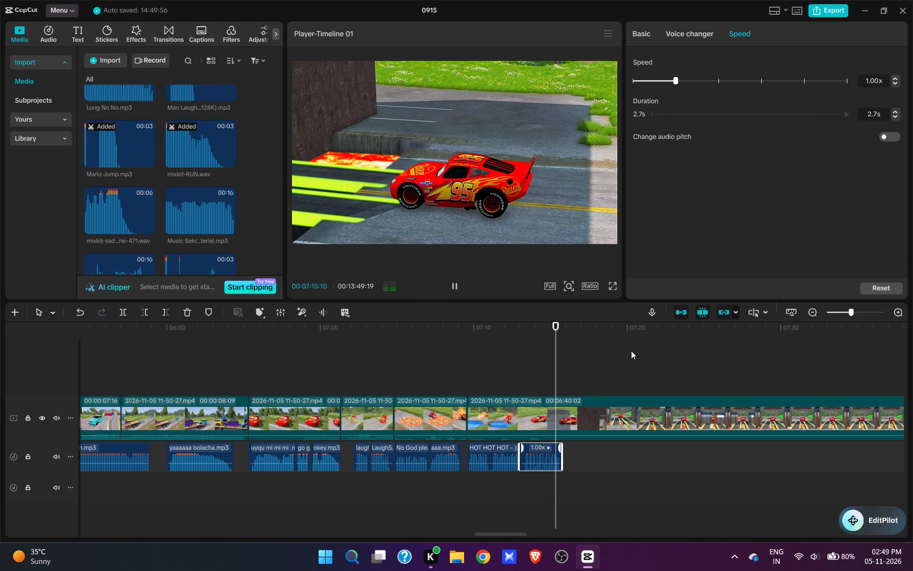
{"action": "key", "text": "space"}
{"action": "key", "text": "space"}
Split the footage at 00:07:15:12, as the red car nears the lava strips.
{"action": "left_click_drag", "start_coordinate": [561, 381], "coordinate": [557, 380]}
{"action": "left_click", "coordinate": [561, 412]}
{"action": "key", "text": "w"}
Examine the metal roller scene between about 00:07:21 and 00:07:51 for the point where the next shot should start.
{"action": "left_click", "coordinate": [706, 379]}
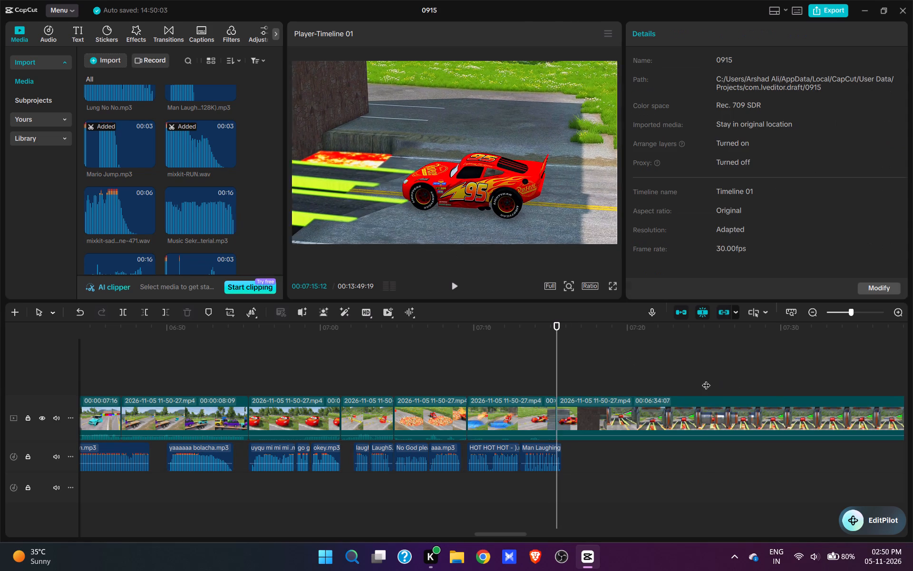
{"action": "key", "text": "space"}
{"action": "left_click", "coordinate": [654, 370]}
{"action": "left_click", "coordinate": [623, 370]}
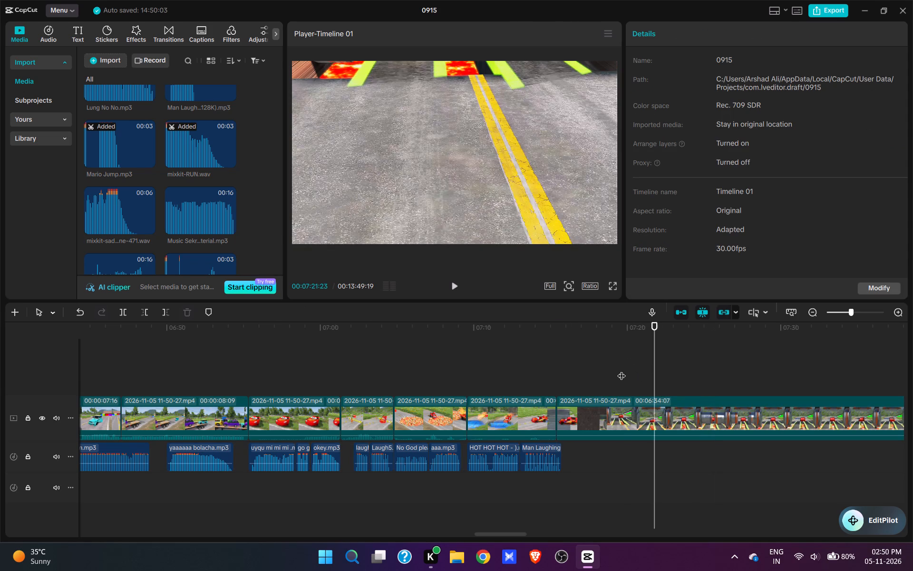
{"action": "key", "text": "space"}
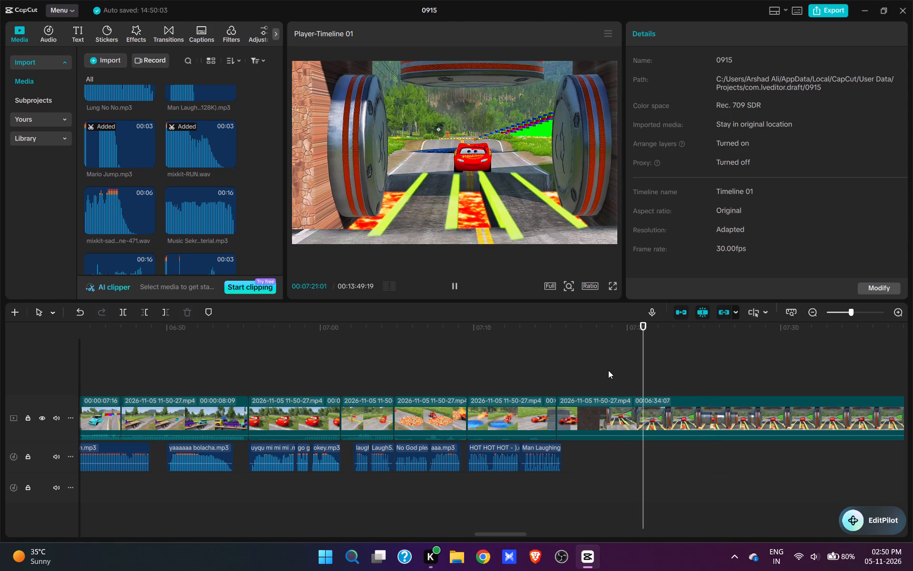
{"action": "key", "text": "space"}
{"action": "left_click_drag", "start_coordinate": [614, 372], "coordinate": [628, 440]}
{"action": "left_click", "coordinate": [701, 365]}
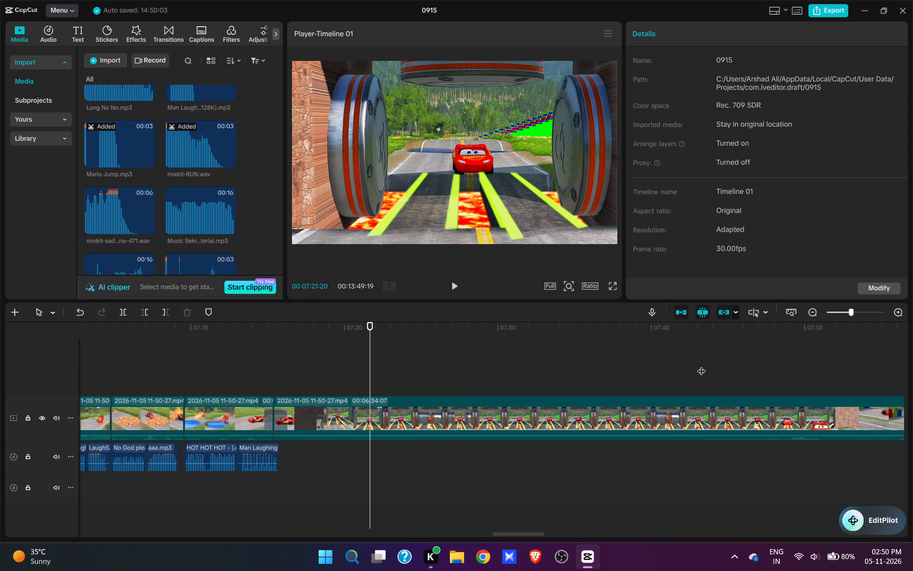
{"action": "key", "text": "space"}
{"action": "left_click", "coordinate": [675, 363]}
{"action": "left_click", "coordinate": [640, 362]}
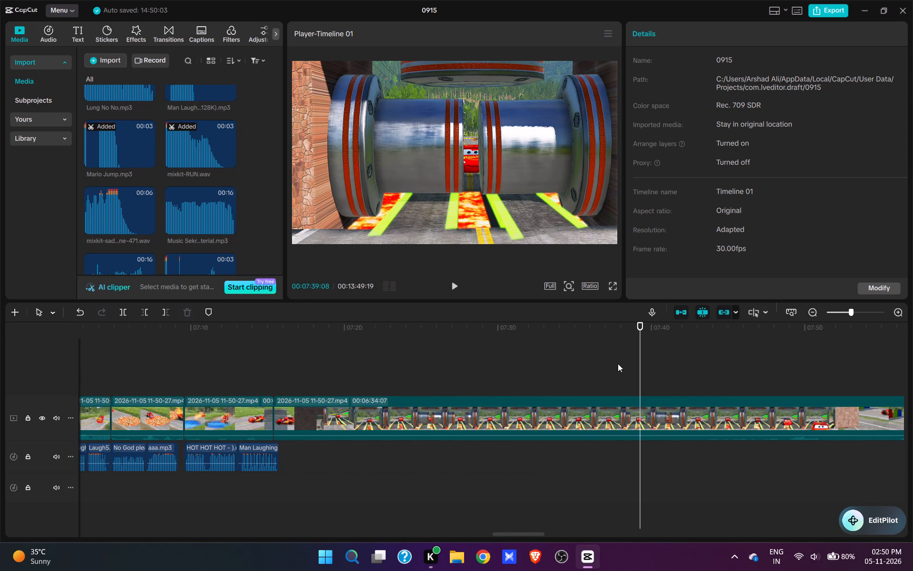
{"action": "key", "text": "space"}
{"action": "left_click", "coordinate": [592, 364]}
{"action": "left_click", "coordinate": [558, 363]}
{"action": "key", "text": "space"}
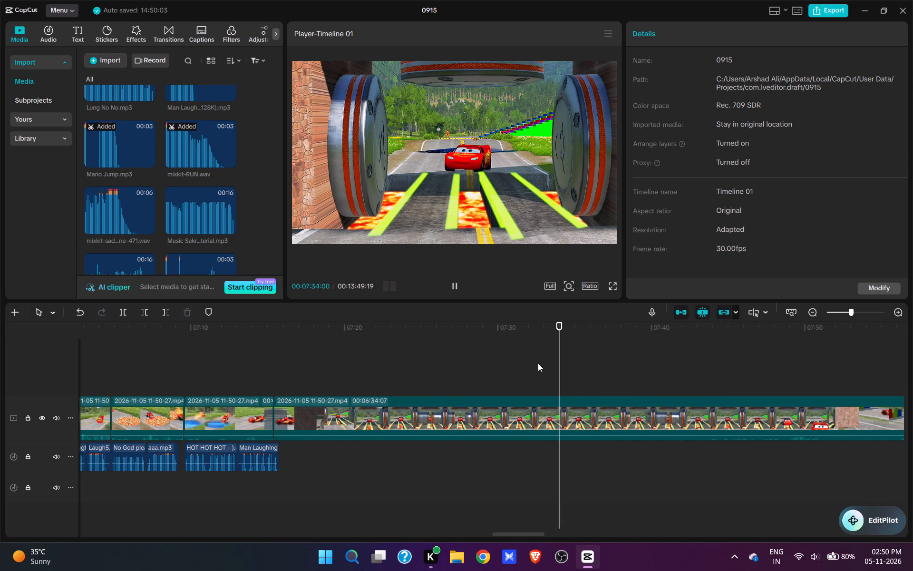
{"action": "left_click", "coordinate": [517, 364]}
{"action": "left_click", "coordinate": [816, 362]}
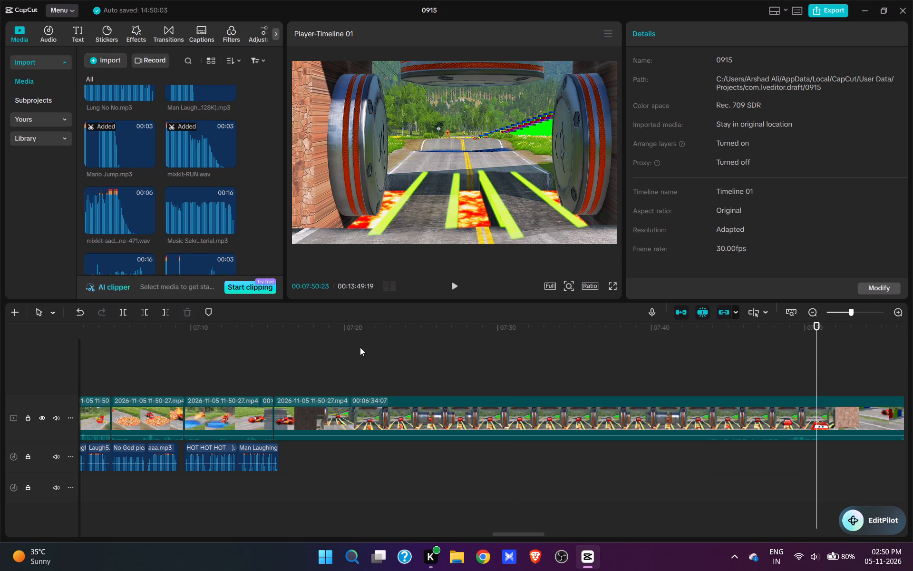
{"action": "left_click", "coordinate": [360, 347]}
{"action": "left_click", "coordinate": [330, 348]}
{"action": "left_click", "coordinate": [375, 344]}
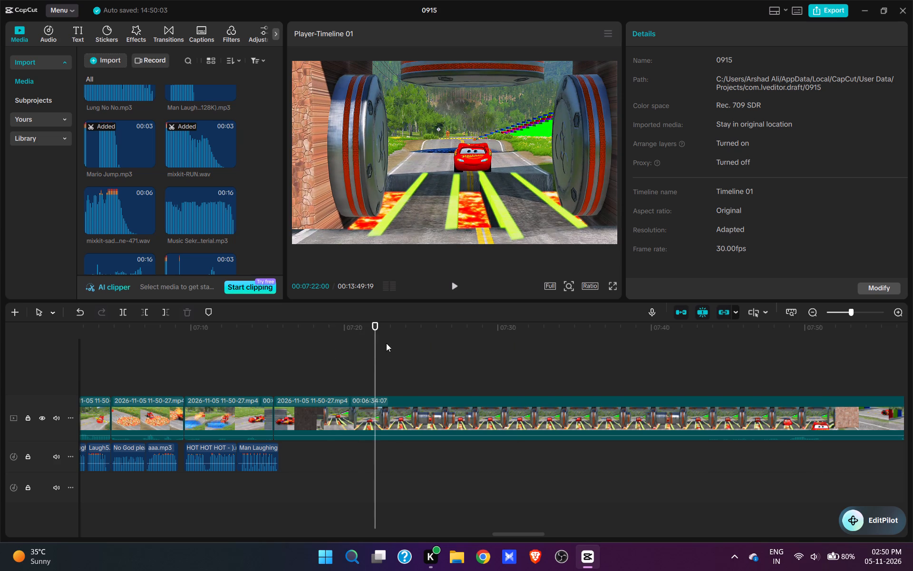
{"action": "left_click", "coordinate": [389, 343]}
{"action": "left_click", "coordinate": [407, 344]}
{"action": "left_click", "coordinate": [424, 344]}
{"action": "left_click", "coordinate": [458, 345]}
{"action": "left_click", "coordinate": [471, 346]}
{"action": "left_click", "coordinate": [530, 351]}
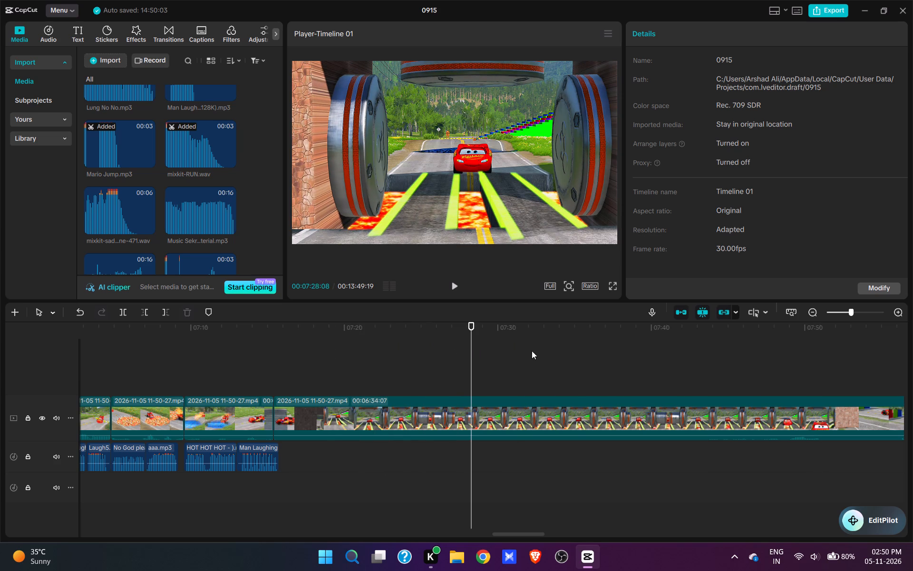
{"action": "left_click", "coordinate": [577, 352]}
{"action": "left_click", "coordinate": [639, 350]}
{"action": "left_click", "coordinate": [679, 348]}
{"action": "left_click", "coordinate": [727, 346]}
{"action": "left_click", "coordinate": [379, 350]}
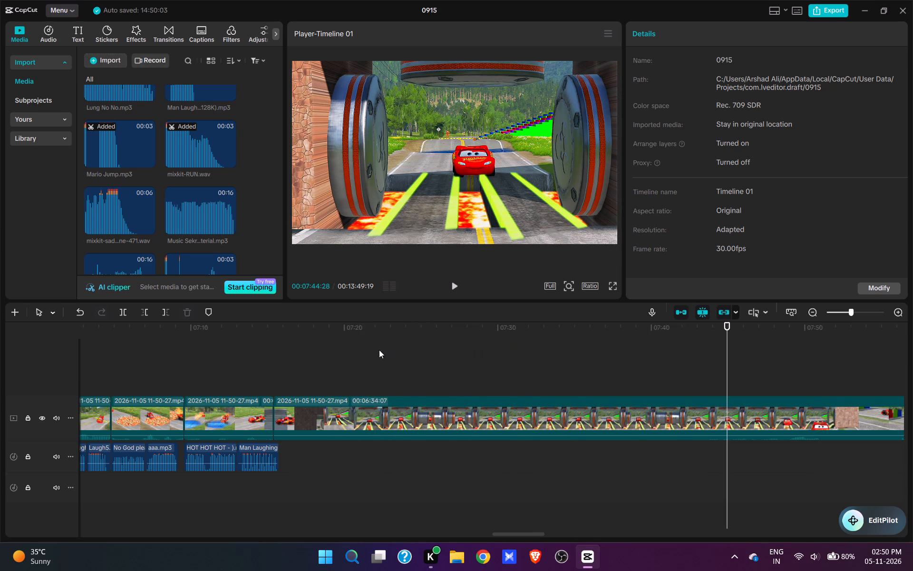
Cut about 7 seconds of footage after the 00:07:15:12 split, up to the red car waiting before the open rollers.
{"action": "key", "text": "space"}
{"action": "left_click", "coordinate": [379, 349]}
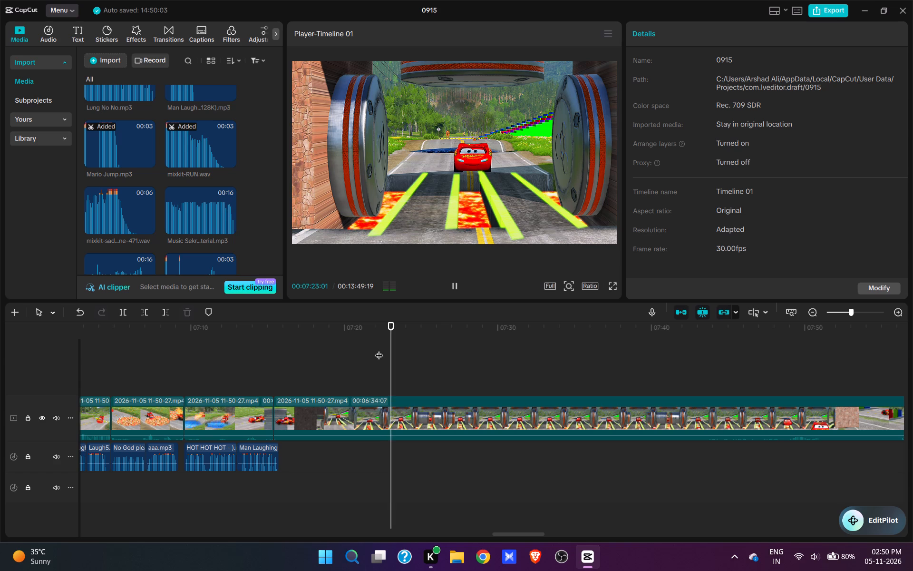
{"action": "left_click", "coordinate": [376, 351]}
{"action": "left_click", "coordinate": [370, 353]}
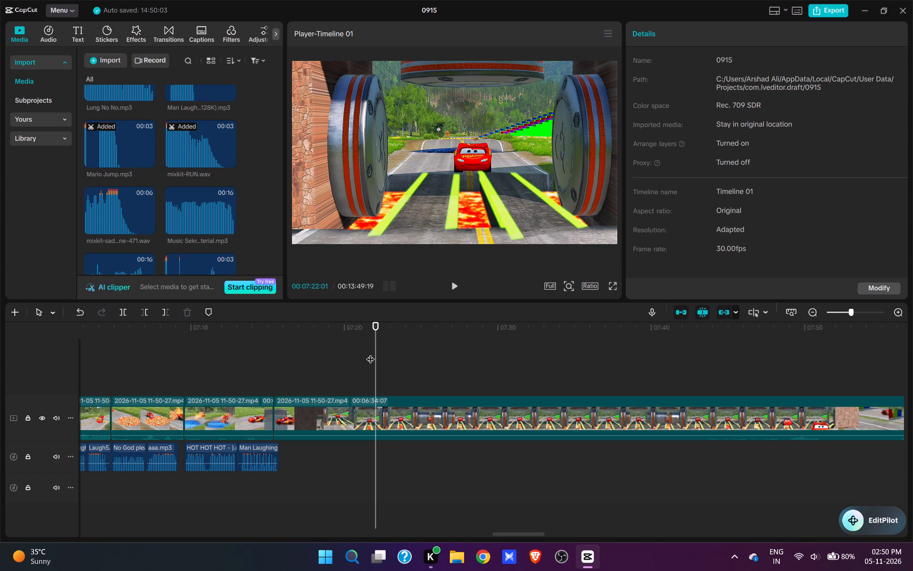
{"action": "key", "text": "space"}
{"action": "key", "text": "space"}
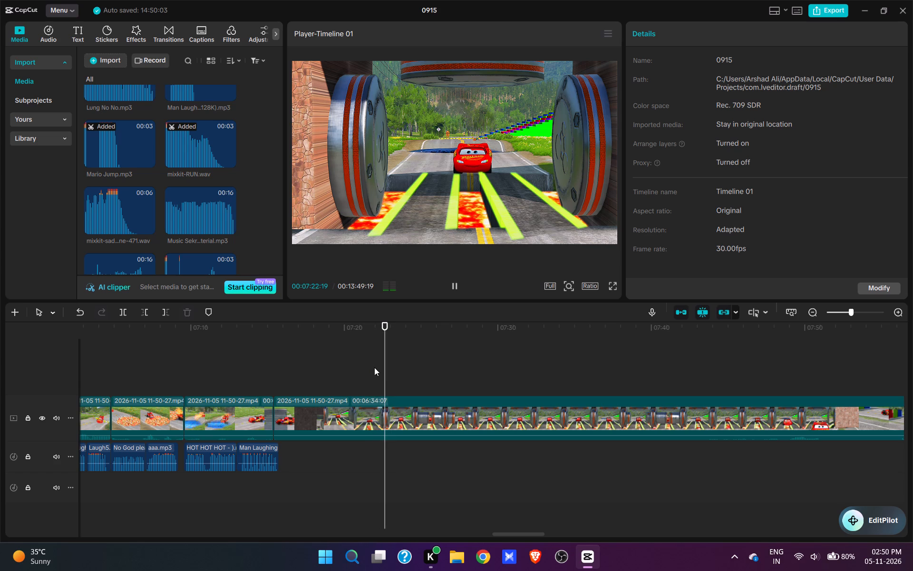
{"action": "left_click", "coordinate": [381, 379]}
{"action": "type", "text": "q"}
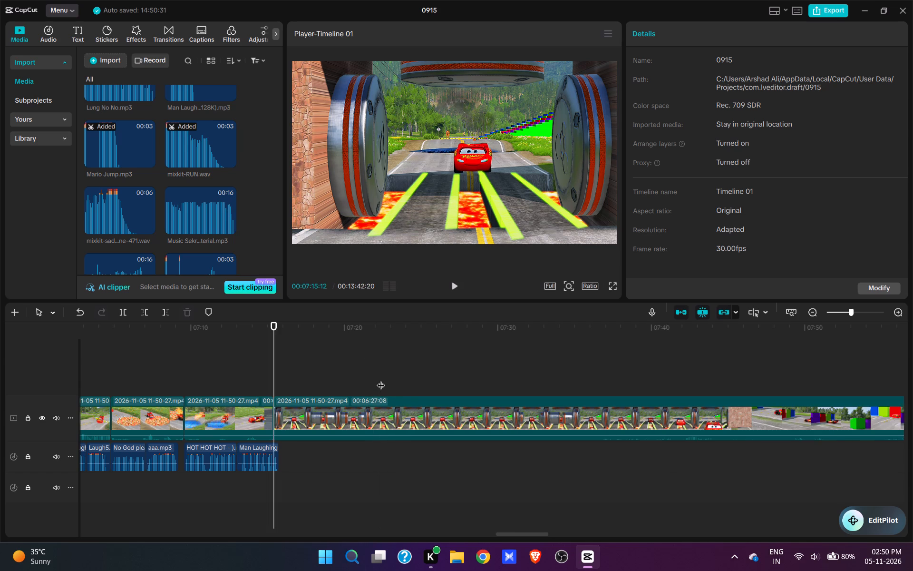
Play the cut around 00:07:15:12 to check the transition into the roller scene.
{"action": "key", "text": "space"}
{"action": "key", "text": "space"}
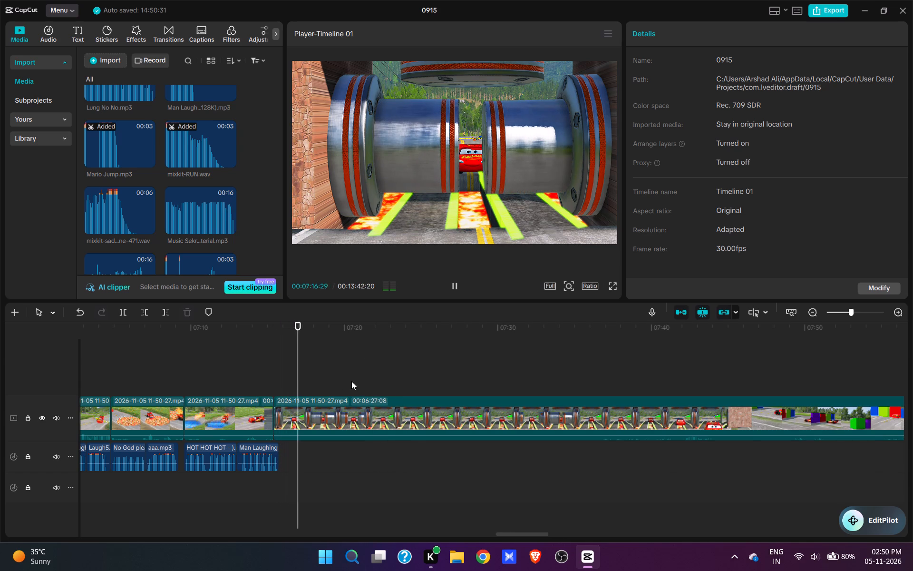
{"action": "left_click", "coordinate": [253, 368]}
{"action": "key", "text": "space"}
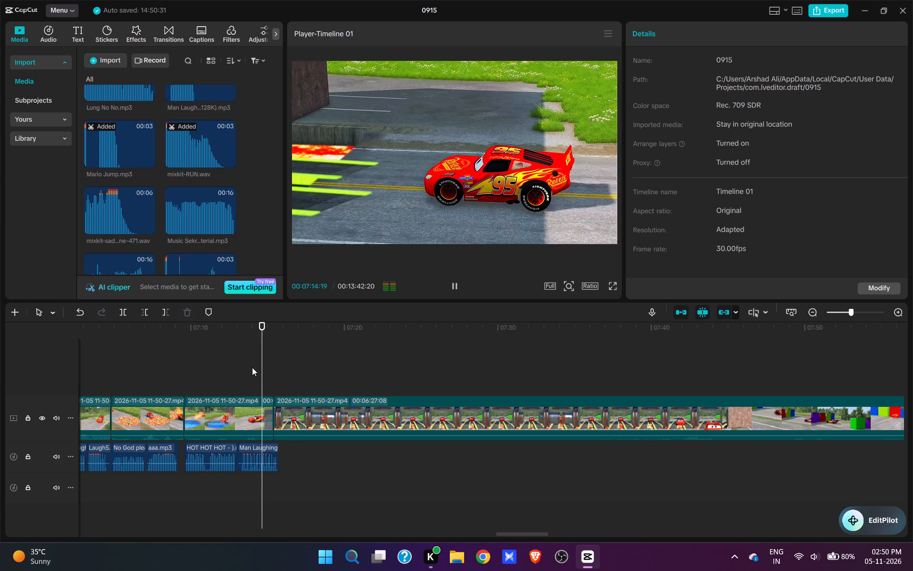
{"action": "key", "text": "space"}
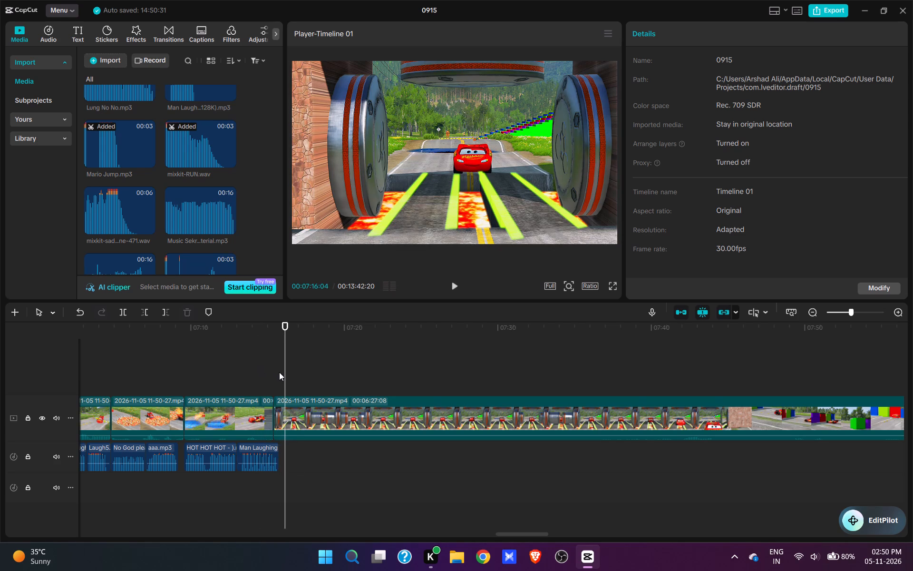
{"action": "left_click", "coordinate": [279, 372]}
{"action": "left_click", "coordinate": [276, 372]}
{"action": "key", "text": "space"}
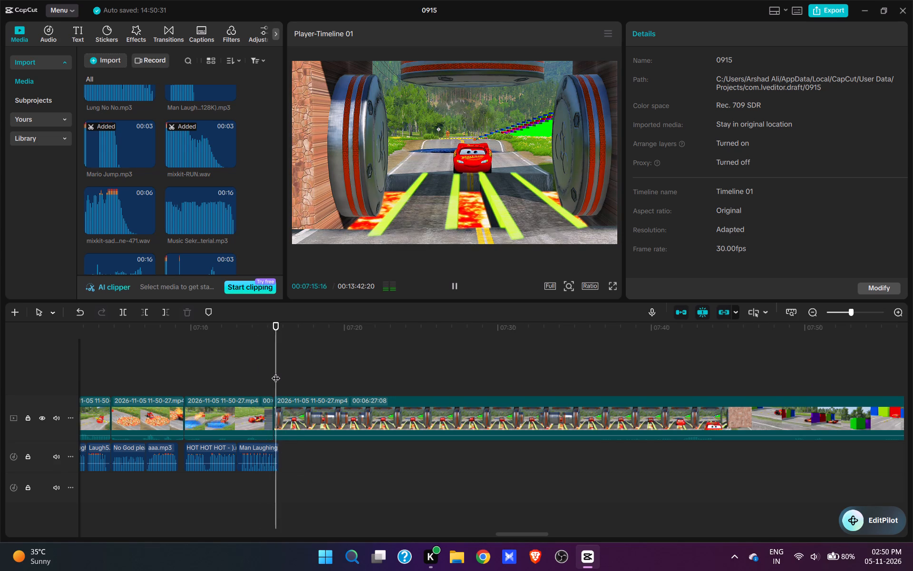
{"action": "key", "text": "space"}
Add Crane Low.mp3 at 00:07:16:17, just before the metal rollers close in front of the red car.
{"action": "left_click", "coordinate": [294, 384]}
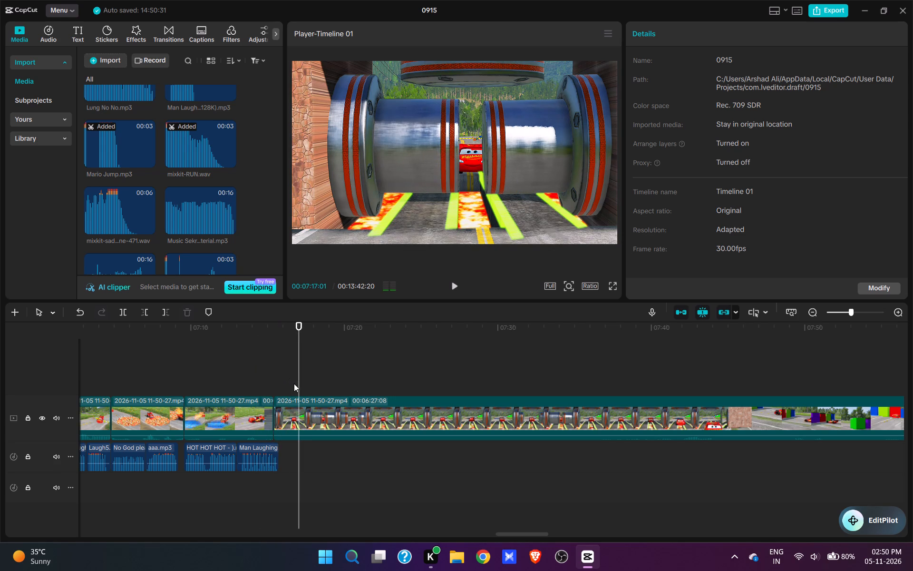
{"action": "left_click", "coordinate": [291, 384]}
{"action": "key", "text": "ctrl+v"}
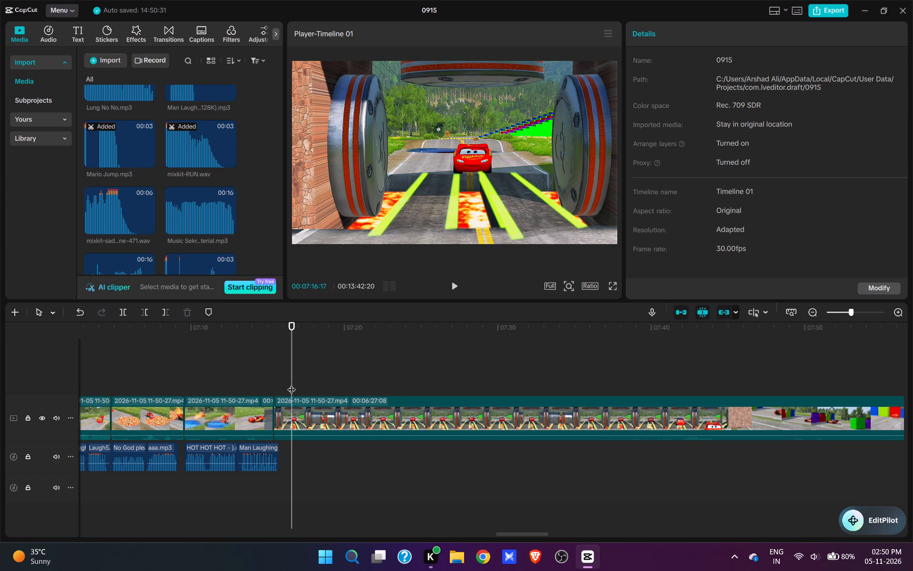
{"action": "key", "text": "space"}
{"action": "key", "text": "space"}
{"action": "type", "text": "d"}
{"action": "left_click", "coordinate": [291, 386]}
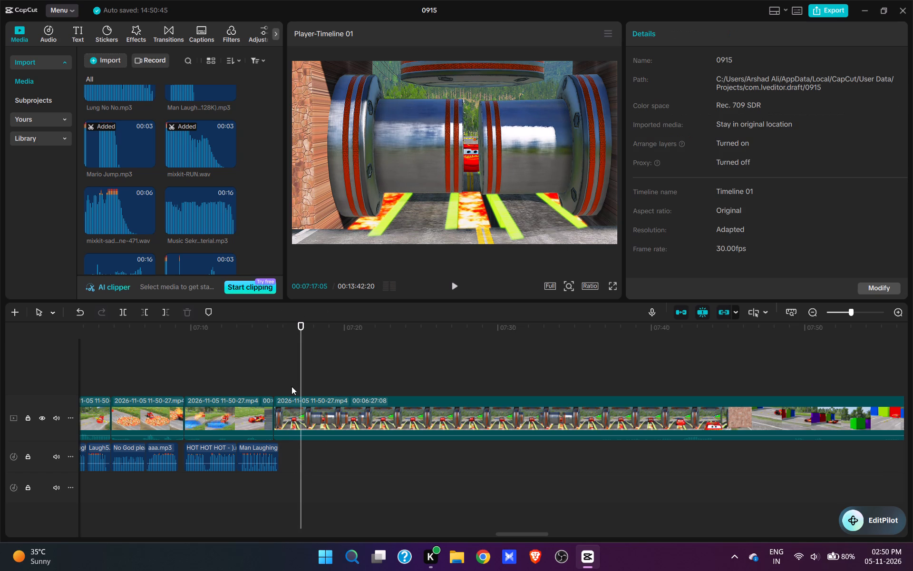
{"action": "scroll", "coordinate": [173, 199], "scroll_direction": "up", "scroll_amount": 13}
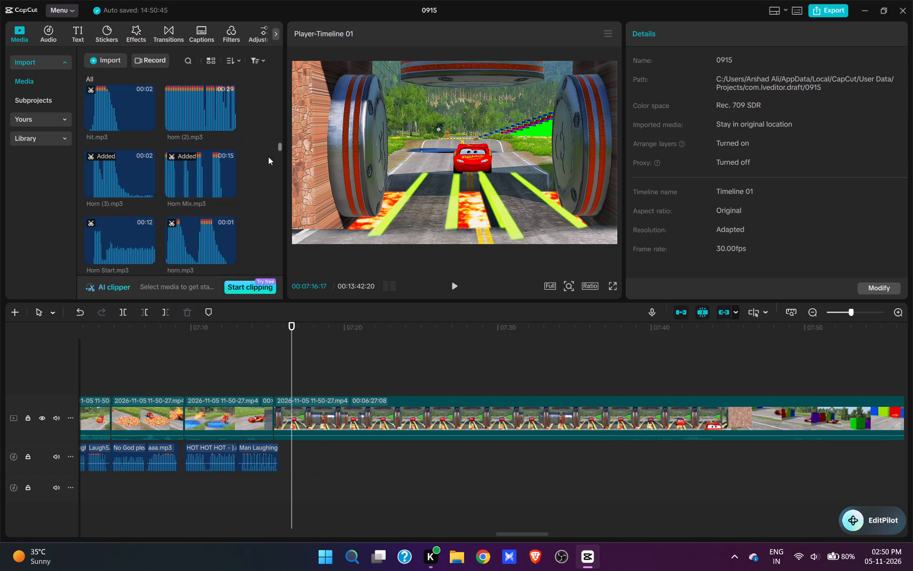
{"action": "left_click_drag", "start_coordinate": [281, 142], "coordinate": [300, 29]}
{"action": "scroll", "coordinate": [214, 221], "scroll_direction": "down", "scroll_amount": 5}
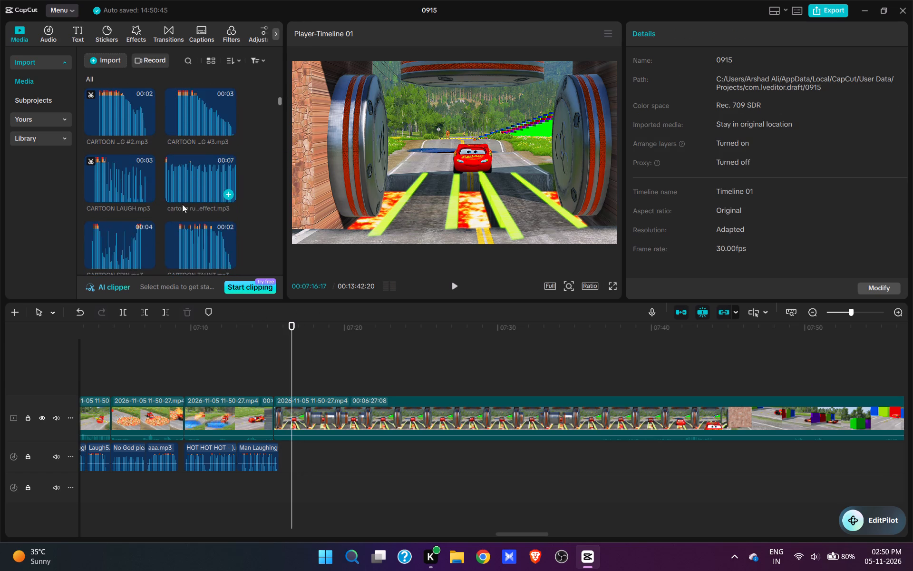
{"action": "scroll", "coordinate": [182, 192], "scroll_direction": "down", "scroll_amount": 4}
{"action": "left_click", "coordinate": [230, 243]}
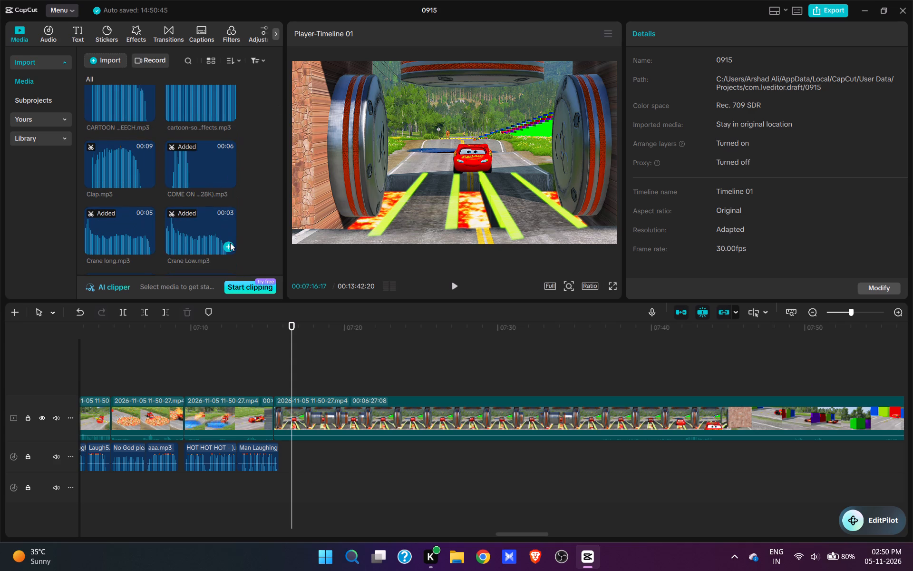
Split the footage at 00:07:16:17 and 00:07:17:11 to isolate the moment the rollers close.
{"action": "left_click", "coordinate": [351, 414]}
{"action": "key", "text": "w"}
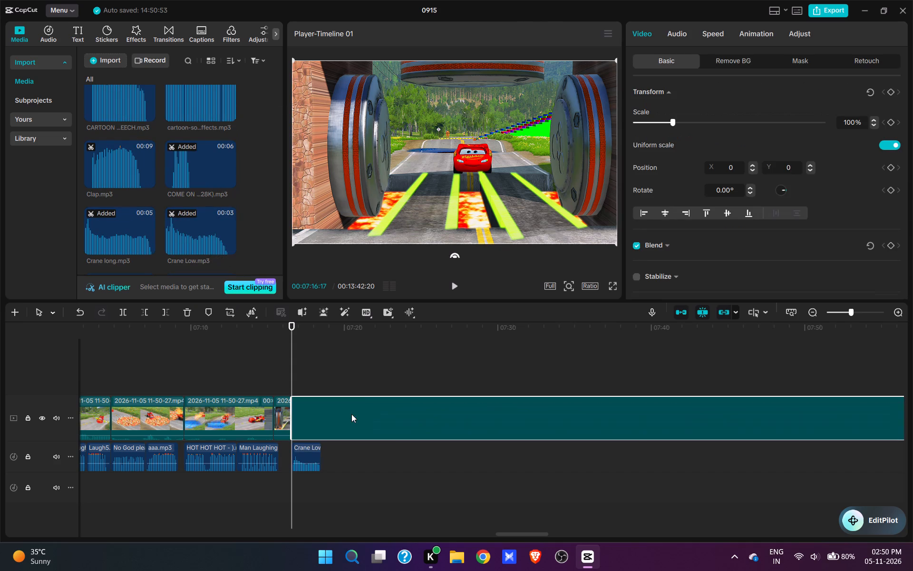
{"action": "key", "text": "space"}
{"action": "key", "text": "space"}
{"action": "type", "text": "w"}
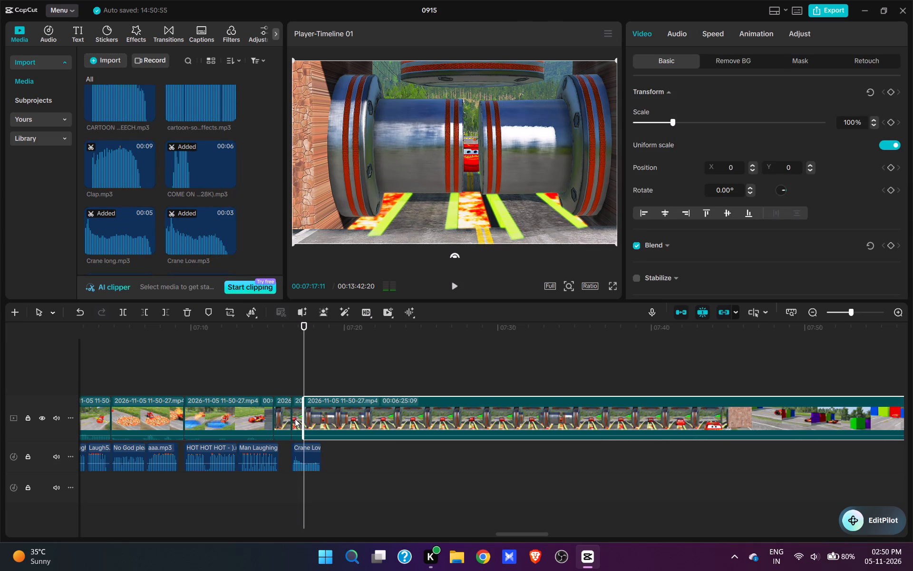
Set the duration of the Crane Low sound at the closing rollers to 0.8 s.
{"action": "left_click", "coordinate": [295, 418]}
{"action": "left_click", "coordinate": [718, 30]}
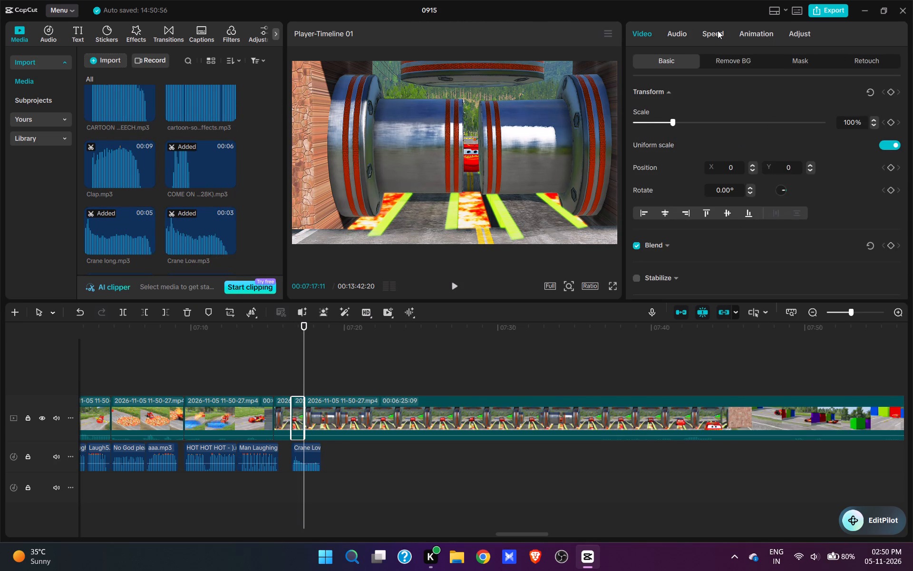
{"action": "left_click", "coordinate": [298, 460]}
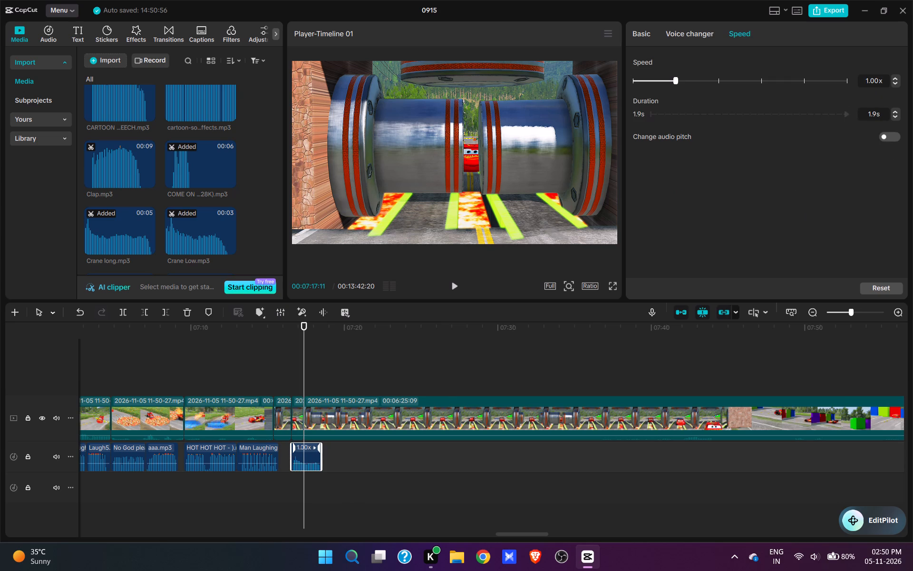
{"action": "left_click_drag", "start_coordinate": [879, 115], "coordinate": [853, 114]}
{"action": "type", "text": "0.8"}
{"action": "key", "text": "Return"}
{"action": "left_click", "coordinate": [292, 375]}
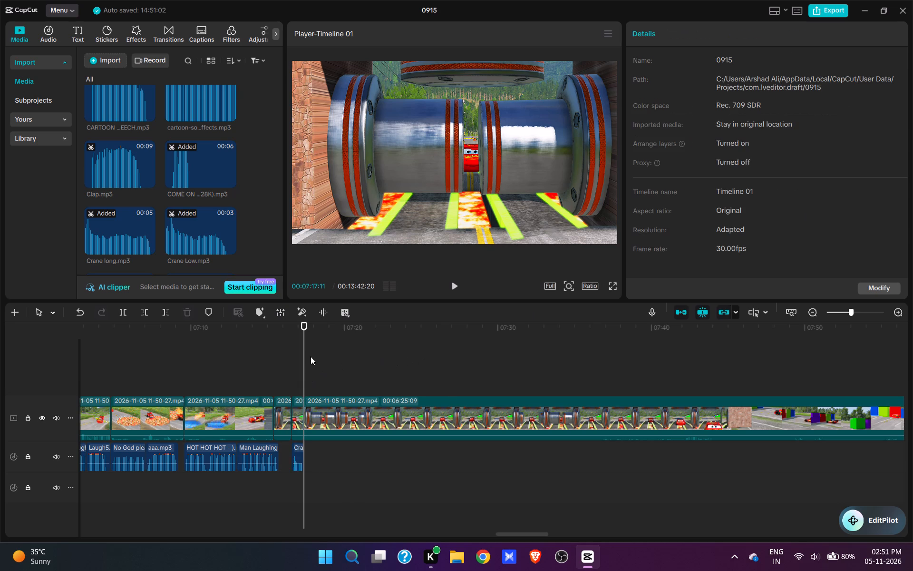
Duplicate the shortened Crane Low sound at about 00:07:19:00, where the rollers start opening again.
{"action": "key", "text": "space"}
{"action": "key", "text": "space"}
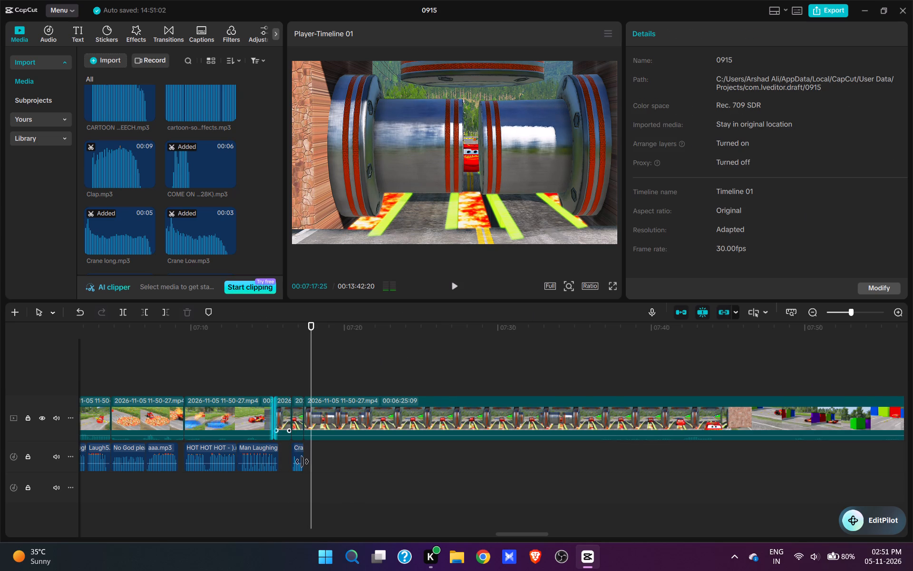
{"action": "left_click", "coordinate": [300, 459]}
{"action": "key", "text": "ctrl+c"}
{"action": "key", "text": "space"}
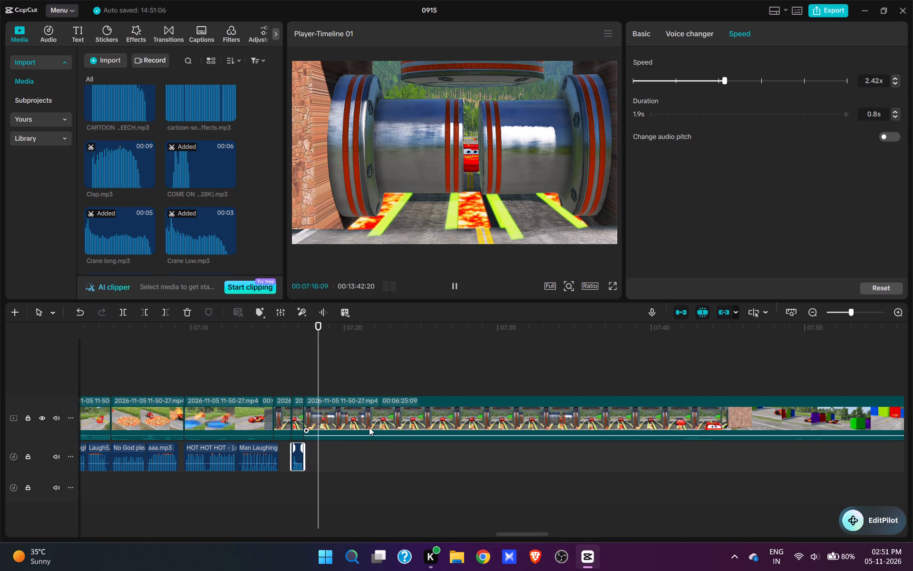
{"action": "key", "text": "space"}
{"action": "left_click", "coordinate": [328, 385]}
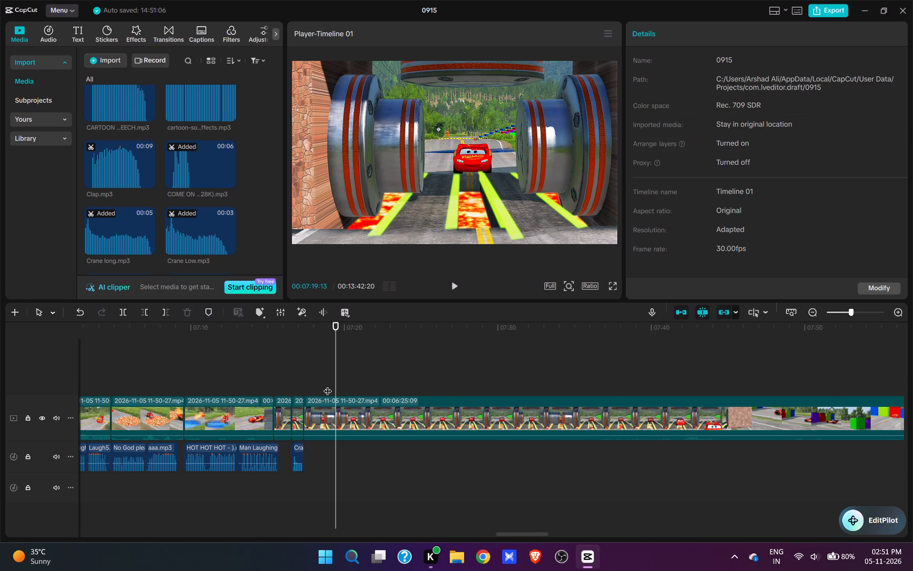
{"action": "left_click", "coordinate": [326, 384]}
{"action": "key", "text": "space"}
{"action": "key", "text": "space"}
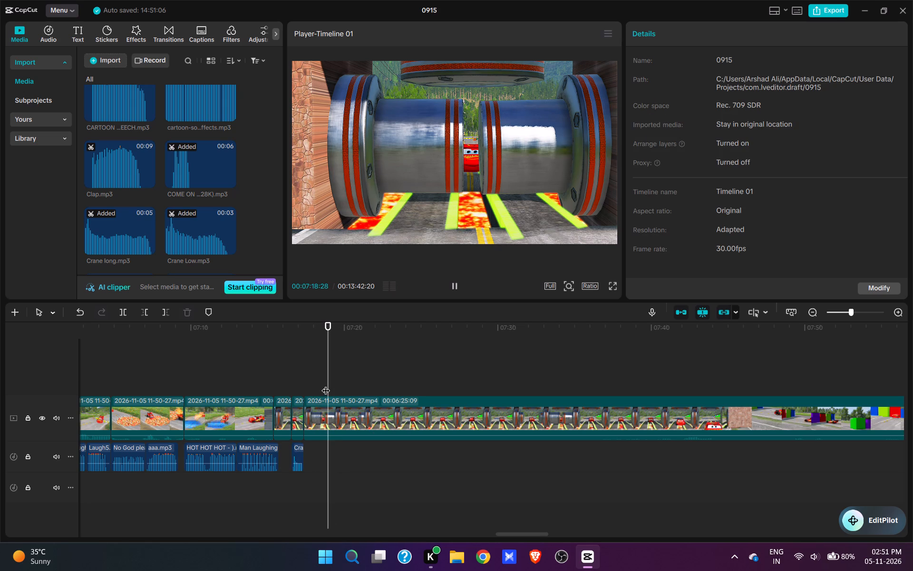
{"action": "key", "text": "ctrl+v"}
{"action": "key", "text": "space"}
{"action": "key", "text": "space"}
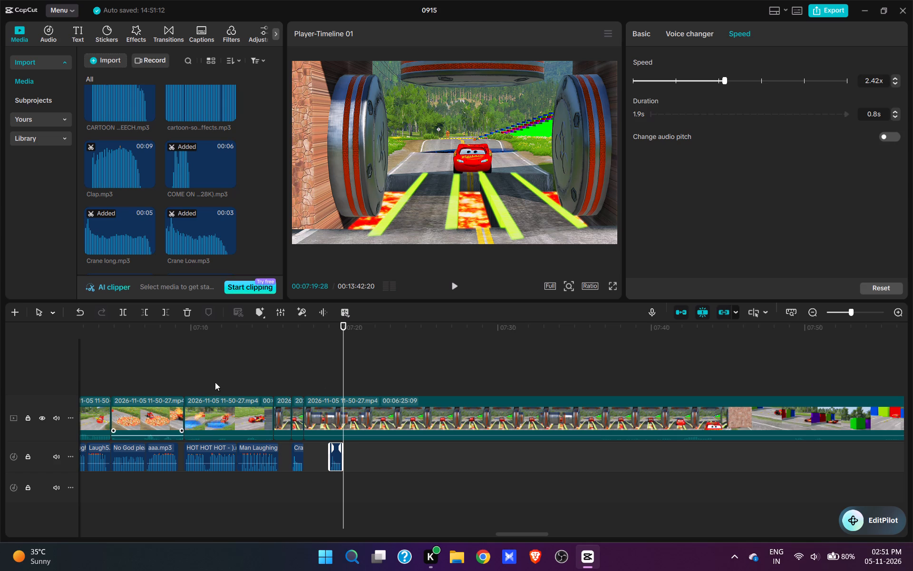
Add the Sudden Im… sound at 00:07:15:22, where the red car waits before the open rollers, and play it.
{"action": "left_click", "coordinate": [279, 378]}
{"action": "key", "text": "space"}
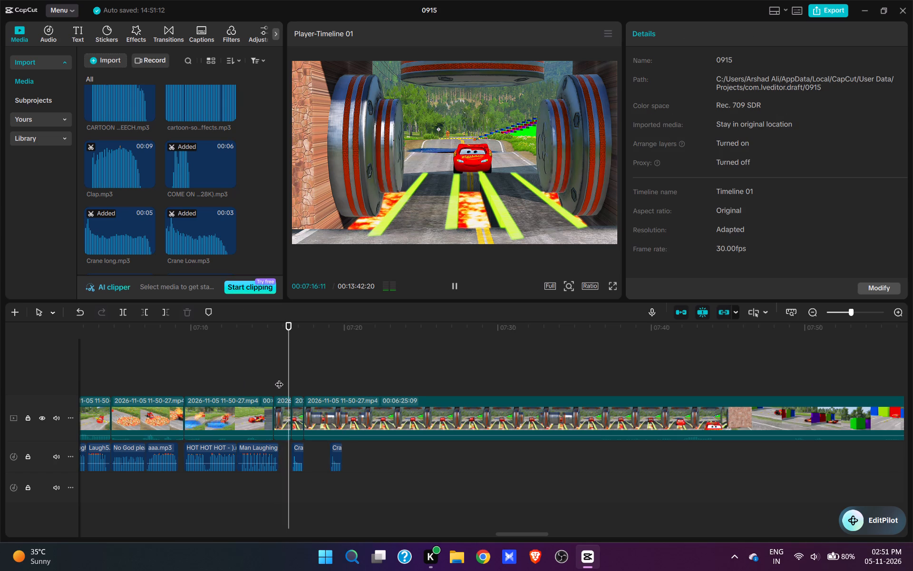
{"action": "key", "text": "space"}
{"action": "left_click", "coordinate": [268, 371]}
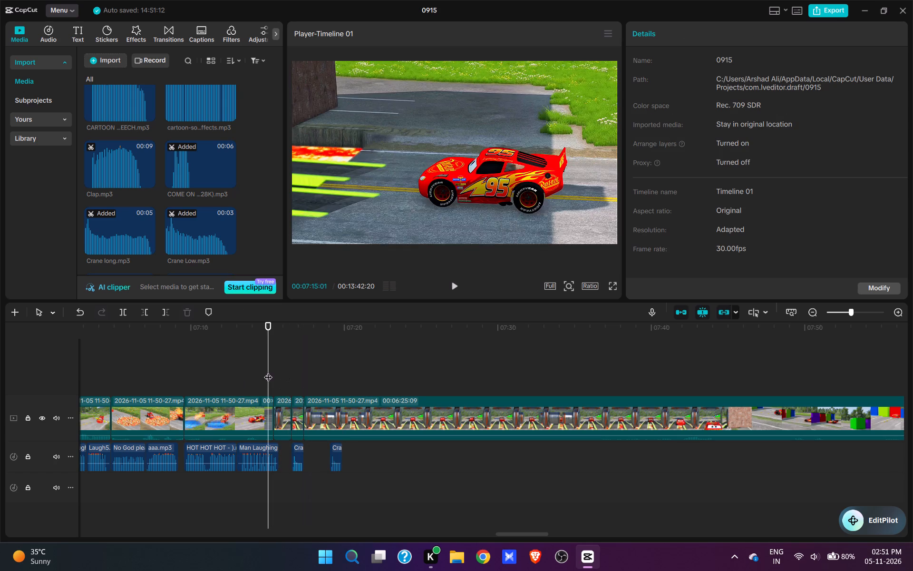
{"action": "left_click_drag", "start_coordinate": [268, 371], "coordinate": [279, 378]}
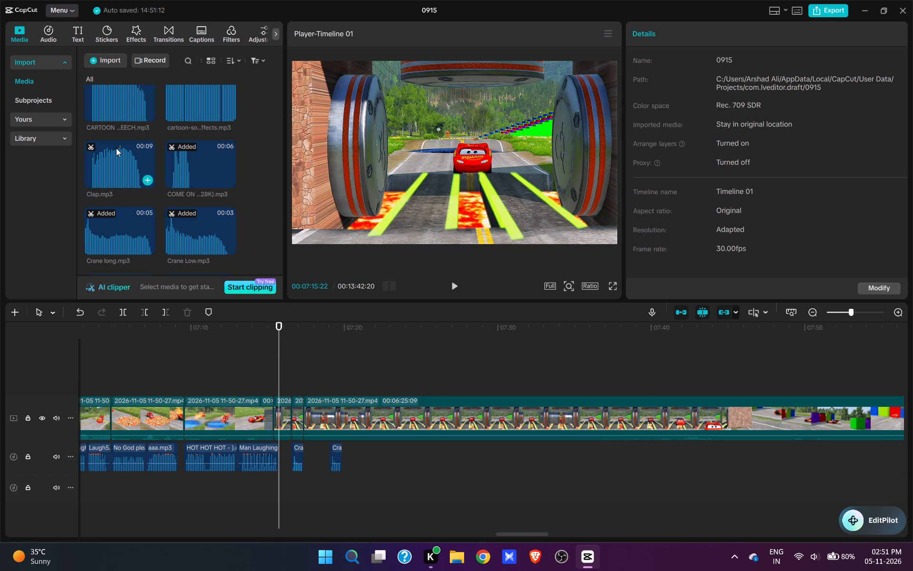
{"action": "scroll", "coordinate": [116, 147], "scroll_direction": "down", "scroll_amount": 15}
{"action": "scroll", "coordinate": [131, 147], "scroll_direction": "down", "scroll_amount": 11}
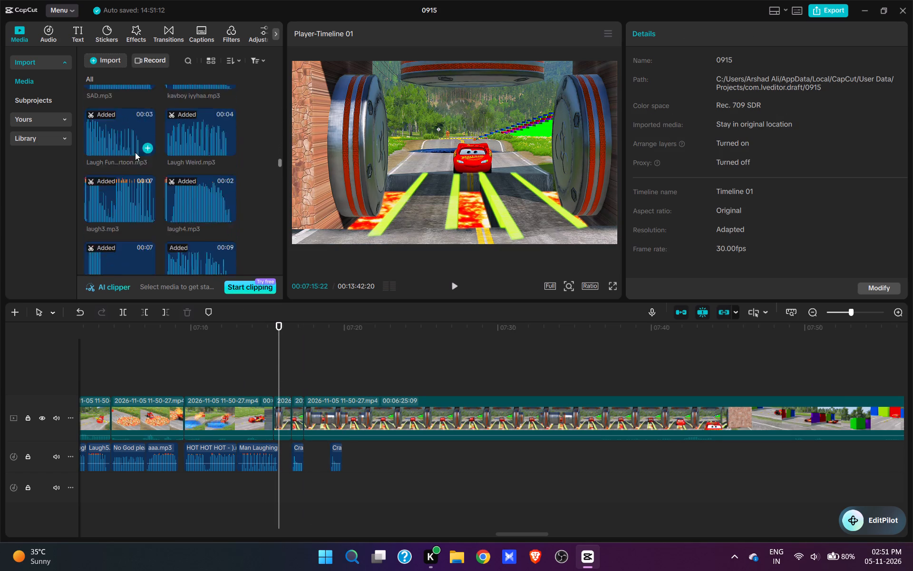
{"action": "scroll", "coordinate": [135, 159], "scroll_direction": "down", "scroll_amount": 4}
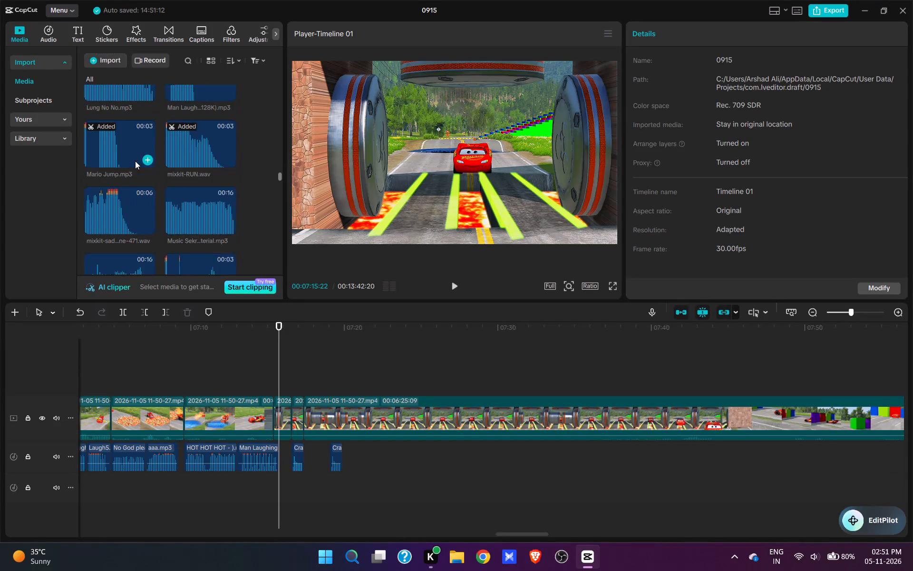
{"action": "scroll", "coordinate": [135, 161], "scroll_direction": "down", "scroll_amount": 11}
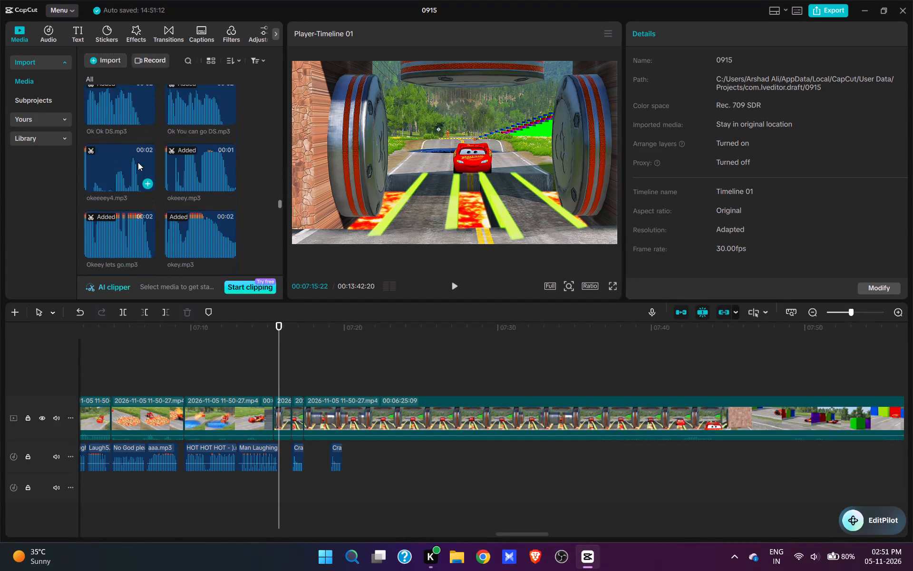
{"action": "scroll", "coordinate": [138, 162], "scroll_direction": "down", "scroll_amount": 12}
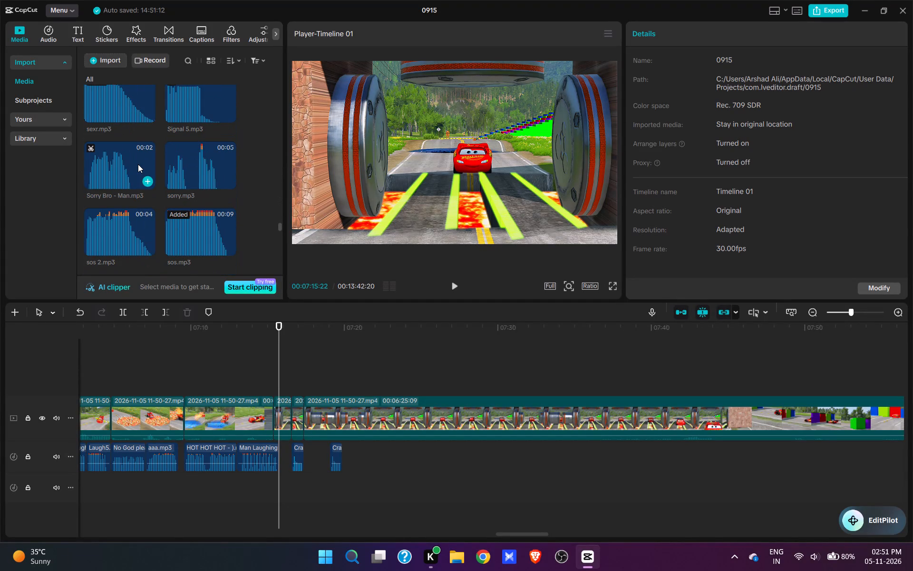
{"action": "scroll", "coordinate": [138, 164], "scroll_direction": "down", "scroll_amount": 1}
{"action": "left_click", "coordinate": [151, 221]}
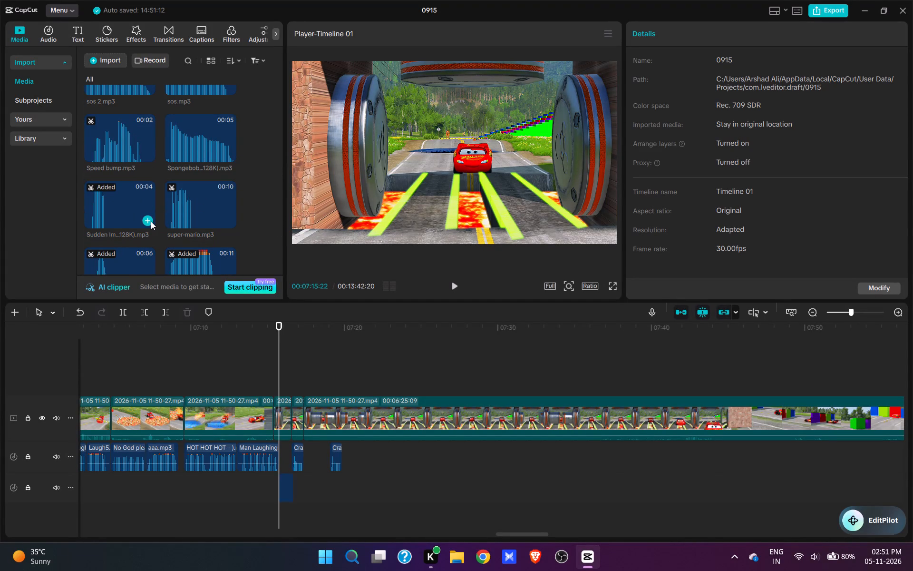
{"action": "key", "text": "space"}
{"action": "key", "text": "space"}
{"action": "key", "text": "space"}
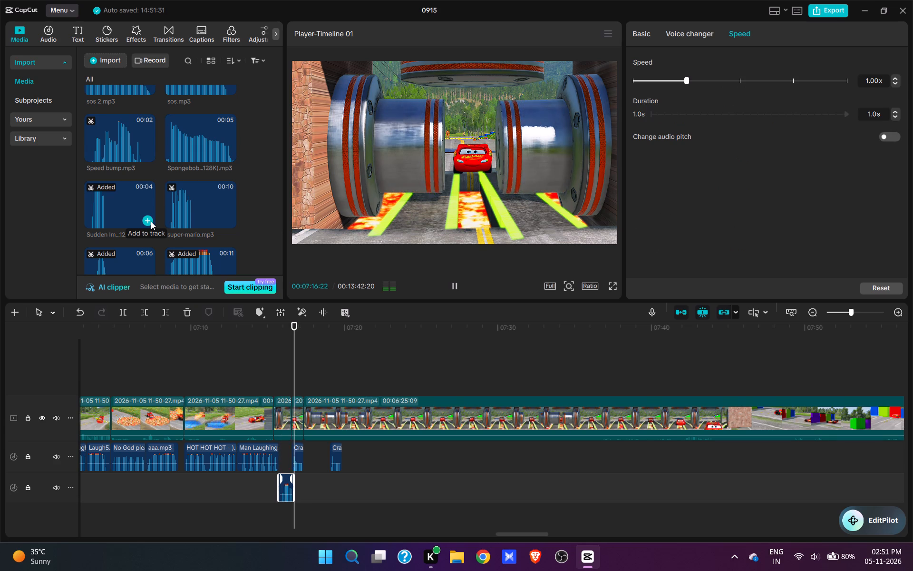
{"action": "key", "text": "space"}
Audition Horn (3).mp3 and add it at 00:07:17:11, while the rollers are closed, between the two Crane Low sounds.
{"action": "left_click", "coordinate": [304, 371]}
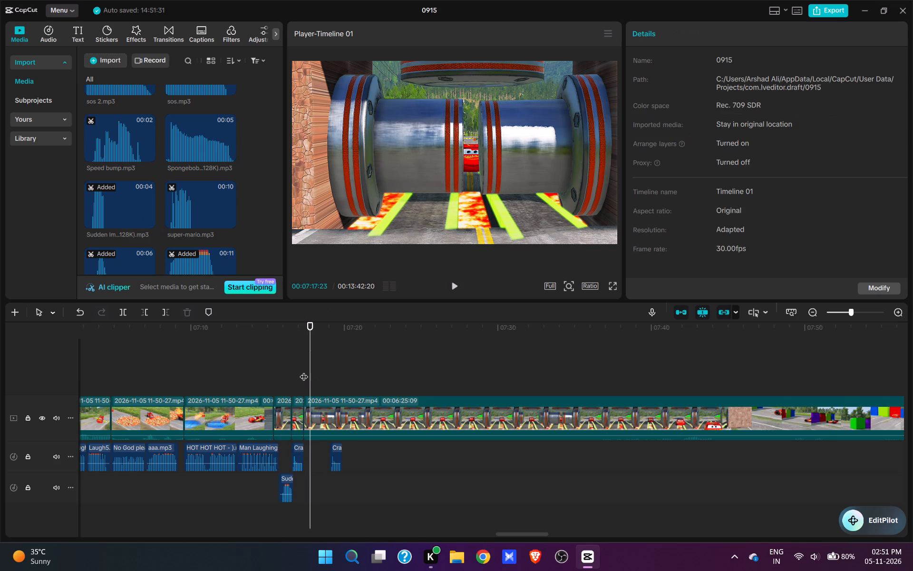
{"action": "scroll", "coordinate": [181, 190], "scroll_direction": "up", "scroll_amount": 5}
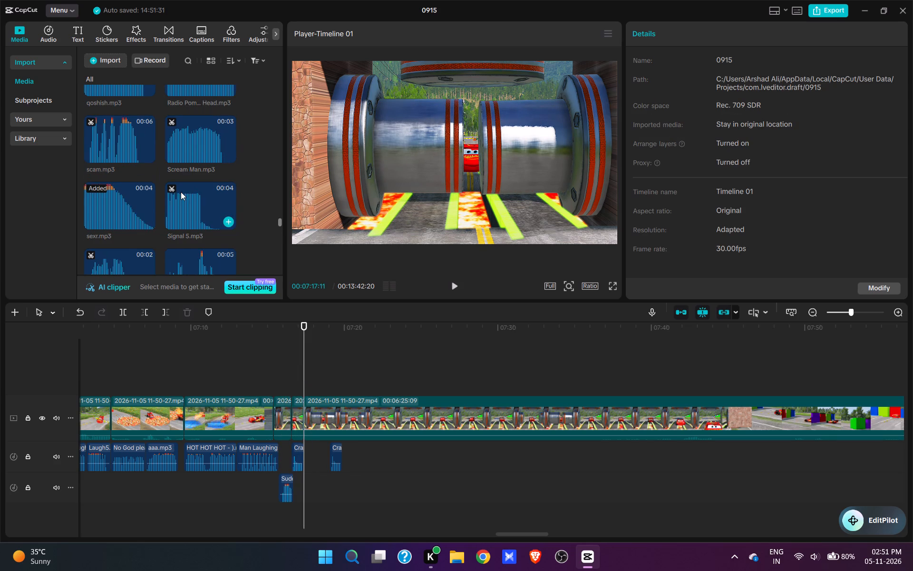
{"action": "scroll", "coordinate": [181, 192], "scroll_direction": "up", "scroll_amount": 9}
{"action": "left_click_drag", "start_coordinate": [282, 191], "coordinate": [279, 148]}
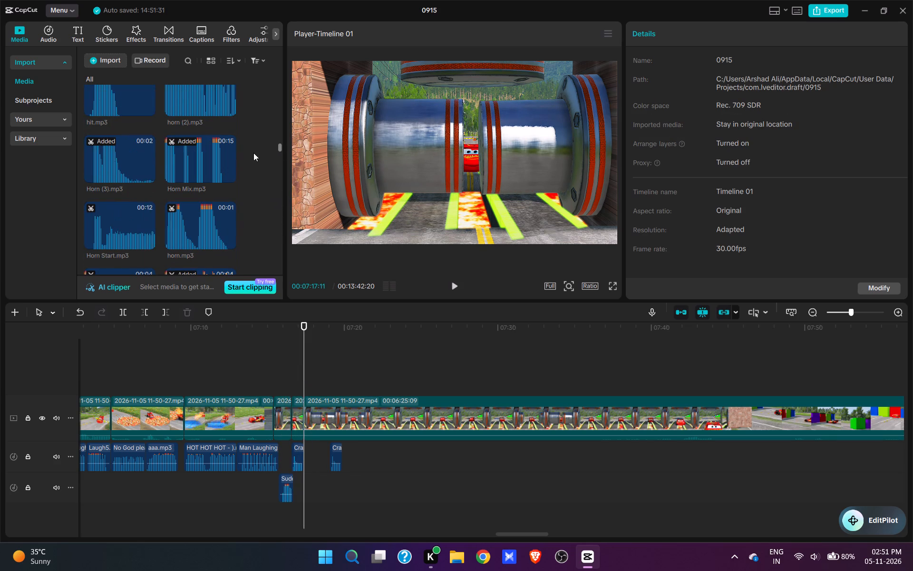
{"action": "left_click", "coordinate": [100, 169]}
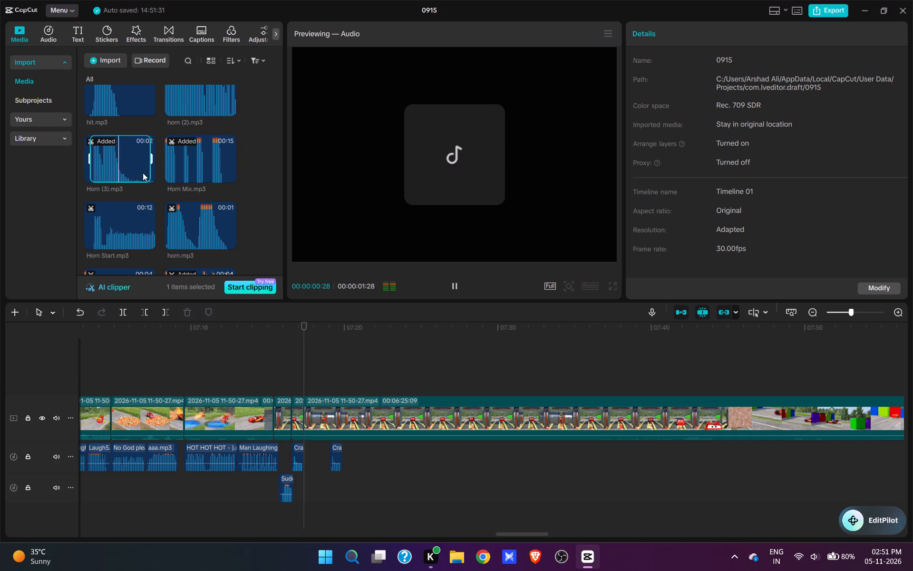
{"action": "left_click", "coordinate": [143, 173]}
{"action": "key", "text": "space"}
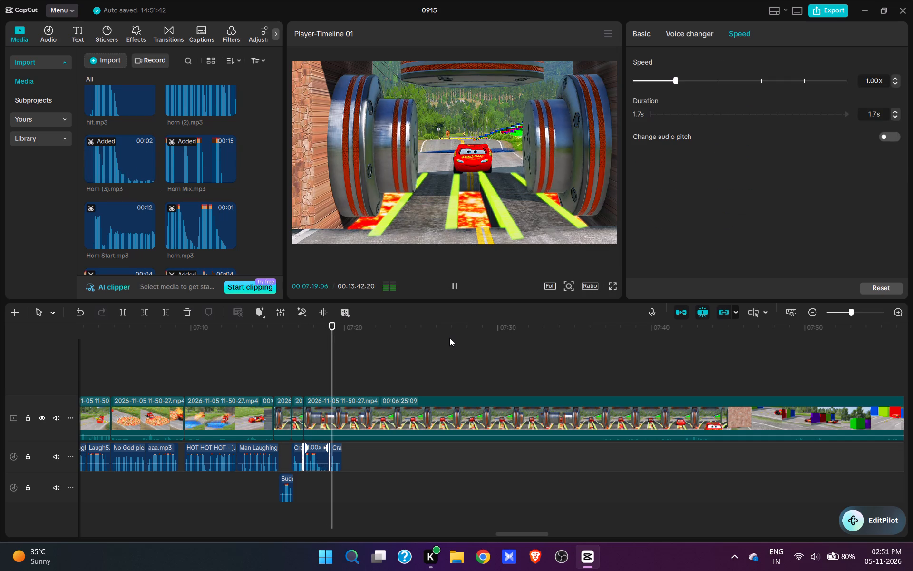
{"action": "key", "text": "space"}
{"action": "key", "text": "space"}
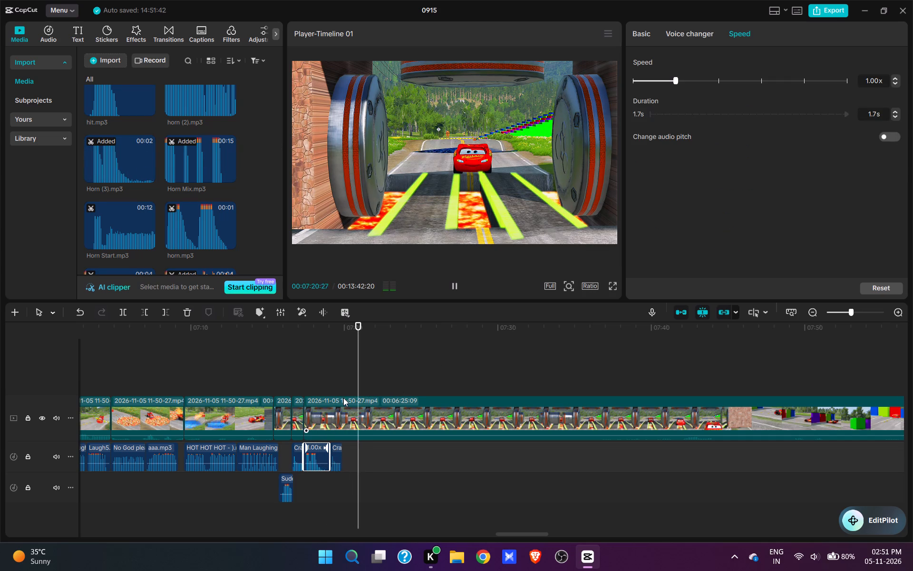
Split the footage at 00:07:19:26 and cut about 5.6 seconds after it, while the rollers are open.
{"action": "left_click", "coordinate": [339, 381]}
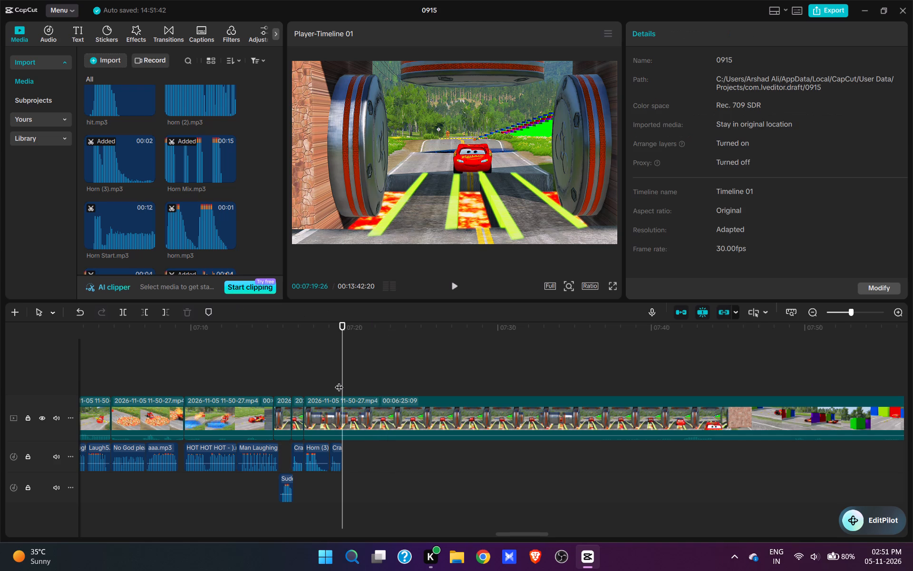
{"action": "left_click", "coordinate": [369, 418]}
{"action": "key", "text": "w"}
{"action": "left_click", "coordinate": [420, 372]}
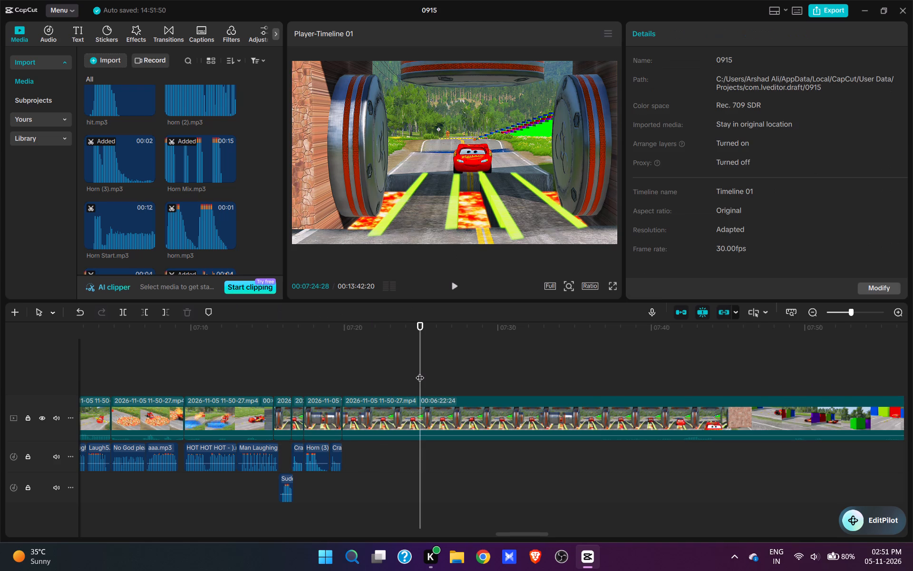
{"action": "key", "text": "space"}
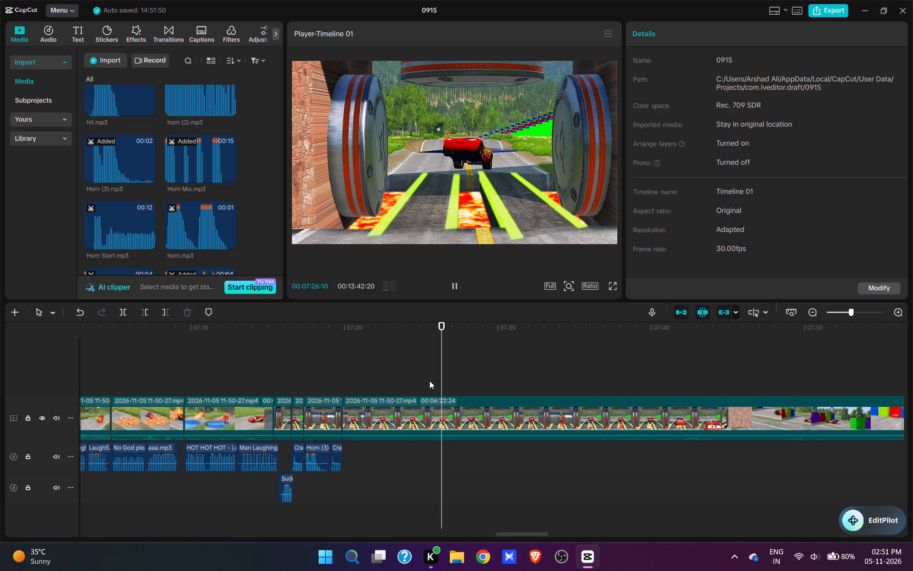
{"action": "left_click", "coordinate": [429, 382]}
{"action": "key", "text": "q"}
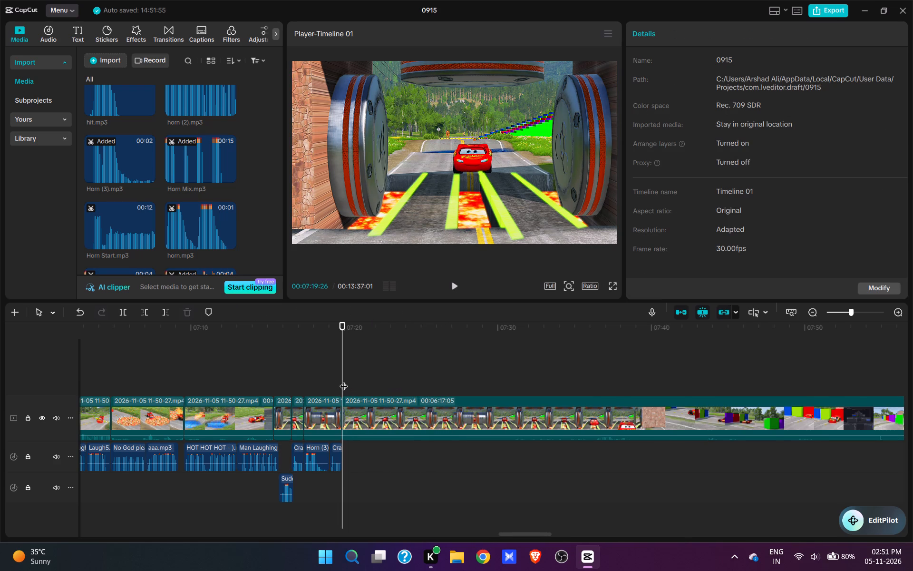
{"action": "left_click", "coordinate": [332, 376]}
{"action": "key", "text": "space"}
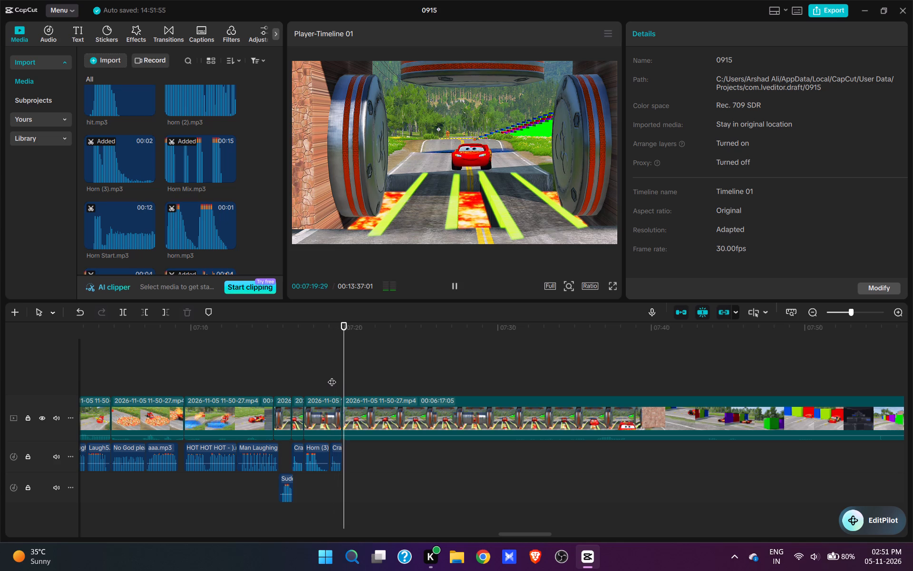
{"action": "key", "text": "space"}
Add Help me 1.mp3 at 00:07:19:26, at the cut after the rollers open, and play it with the scene.
{"action": "left_click", "coordinate": [332, 376]}
{"action": "left_click", "coordinate": [336, 375]}
{"action": "left_click", "coordinate": [340, 374]}
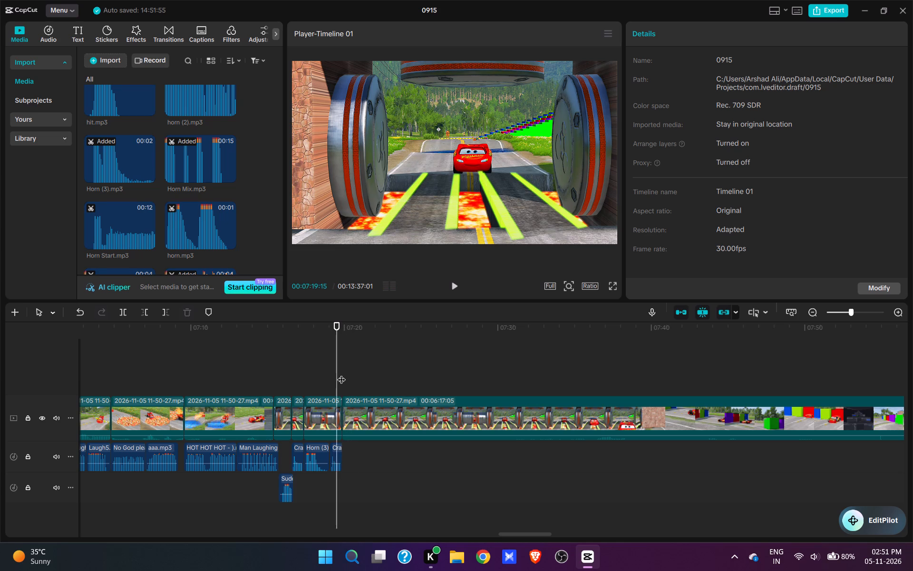
{"action": "scroll", "coordinate": [224, 198], "scroll_direction": "up", "scroll_amount": 6}
{"action": "scroll", "coordinate": [217, 188], "scroll_direction": "down", "scroll_amount": 1}
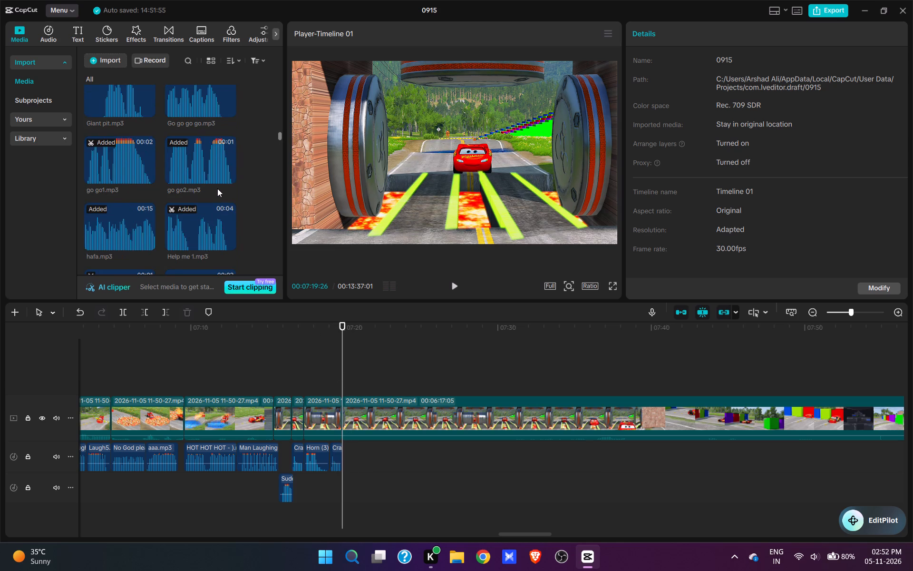
{"action": "scroll", "coordinate": [217, 188], "scroll_direction": "down", "scroll_amount": 2}
{"action": "left_click", "coordinate": [230, 135]}
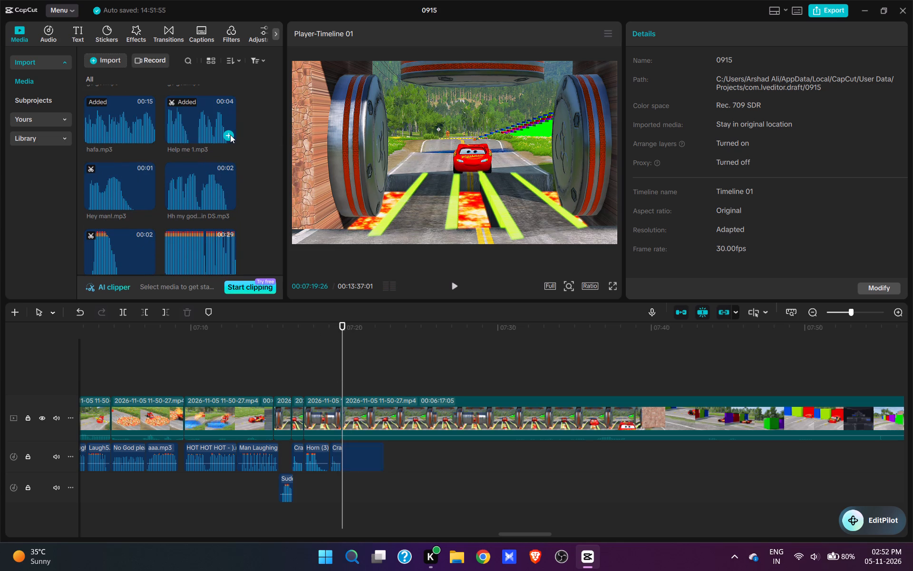
{"action": "key", "text": "space"}
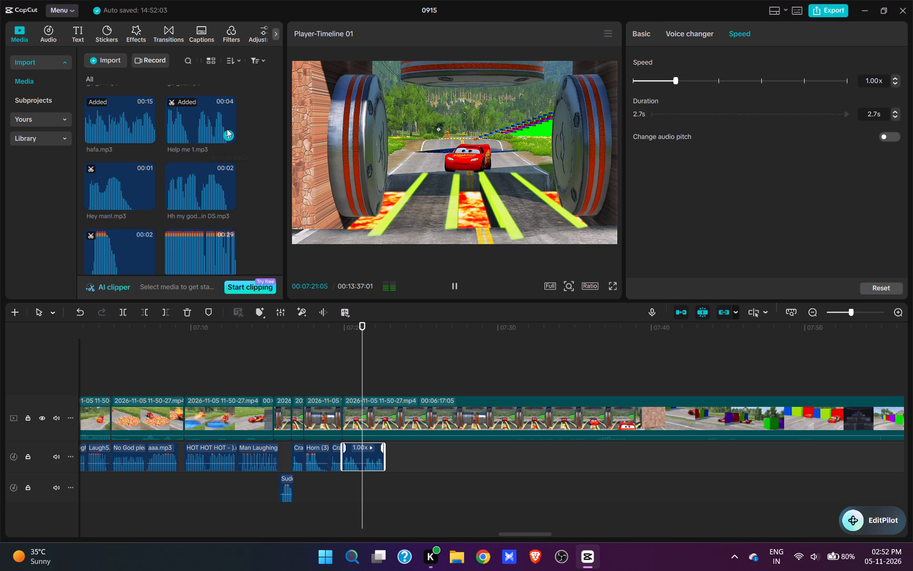
{"action": "key", "text": "space"}
{"action": "key", "text": "space"}
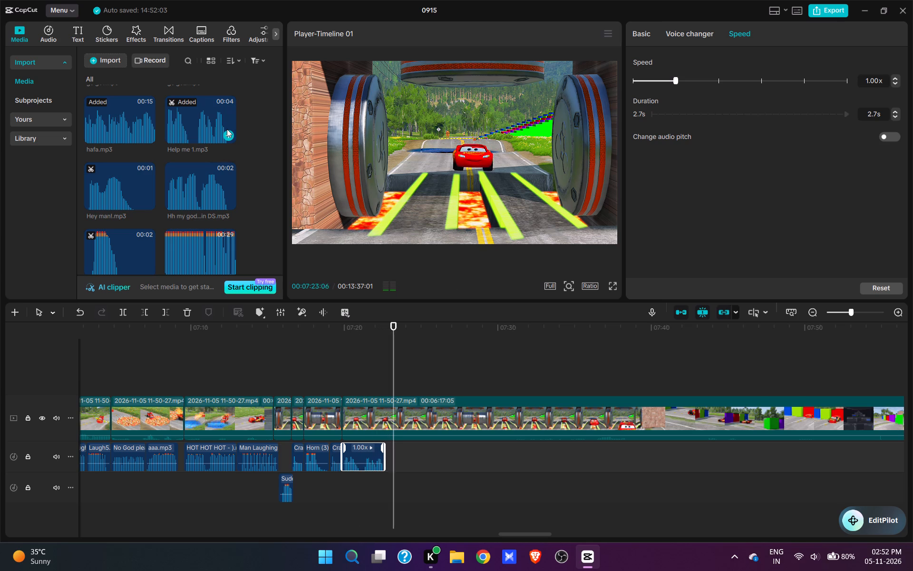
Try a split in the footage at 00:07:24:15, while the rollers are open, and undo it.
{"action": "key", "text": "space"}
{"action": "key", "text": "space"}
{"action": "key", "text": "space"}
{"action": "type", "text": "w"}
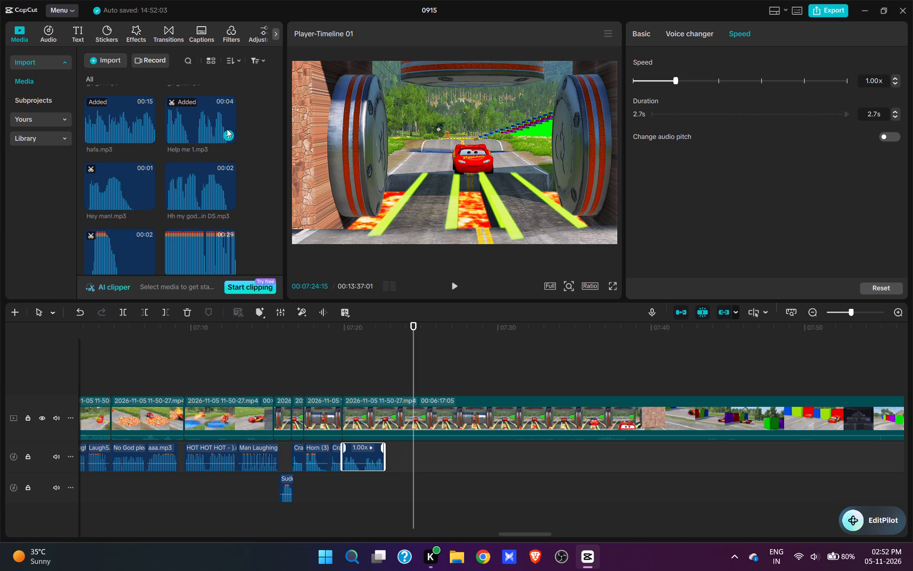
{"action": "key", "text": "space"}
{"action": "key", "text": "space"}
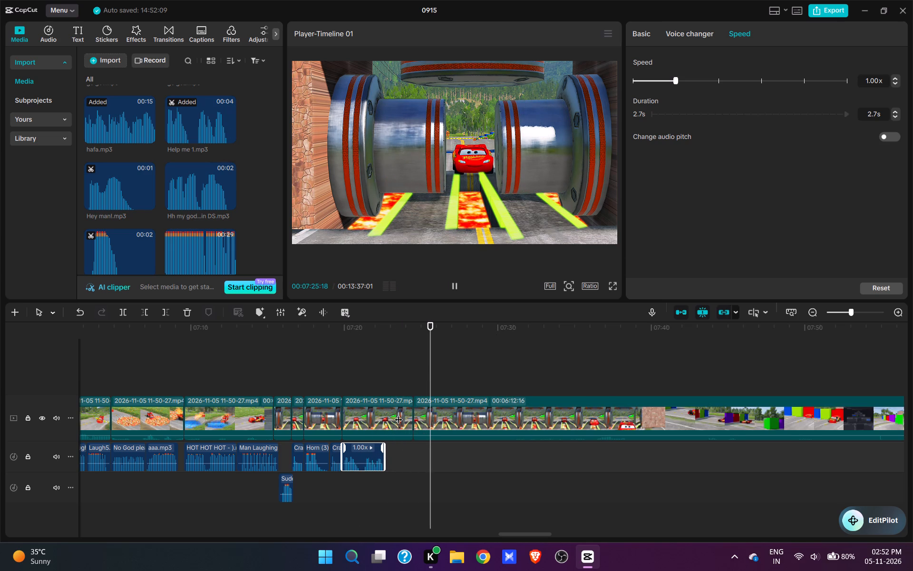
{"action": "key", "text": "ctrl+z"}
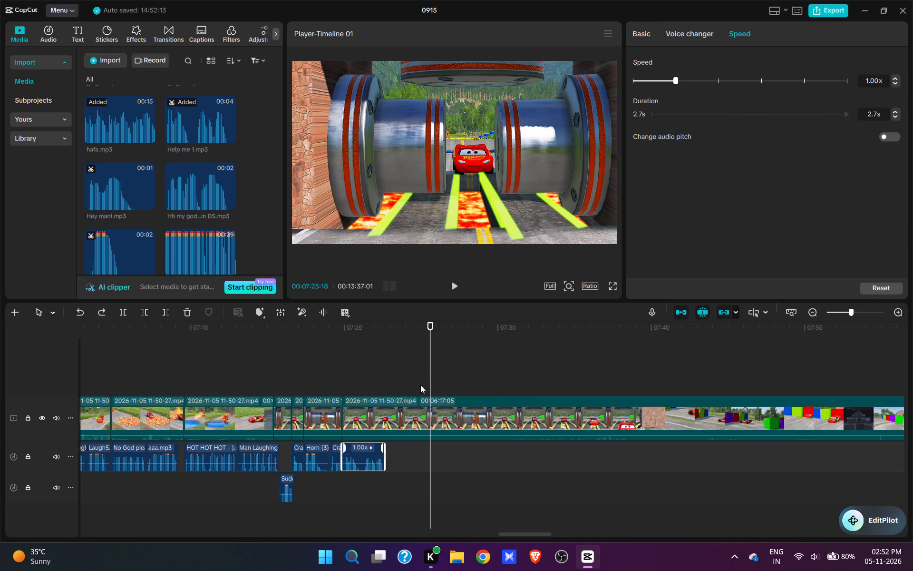
Paste the sped-up 0.8-second Crane Low sound at about 00:07:25:05, where the rollers start closing, and play it.
{"action": "left_click", "coordinate": [420, 385]}
{"action": "key", "text": "space"}
{"action": "key", "text": "space"}
{"action": "key", "text": "space"}
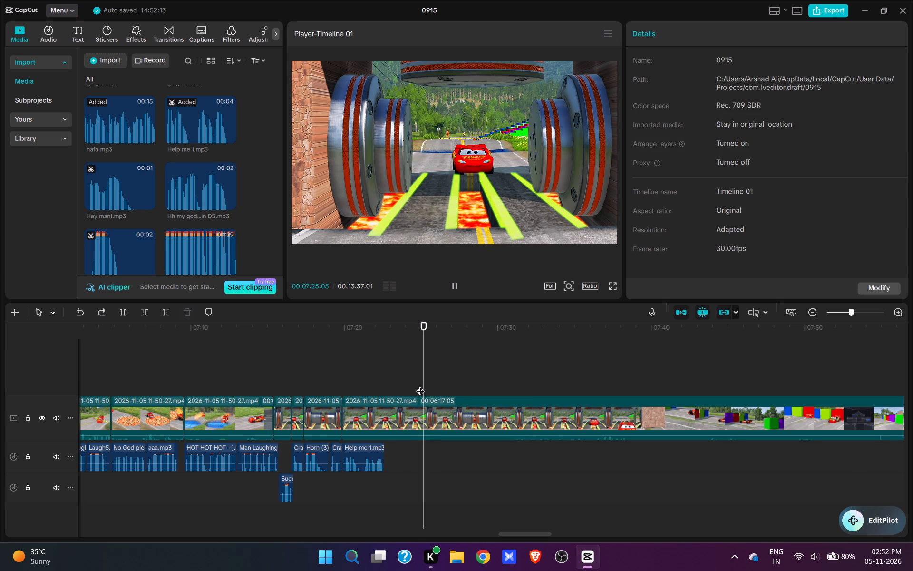
{"action": "key", "text": "space"}
{"action": "left_click", "coordinate": [426, 385]}
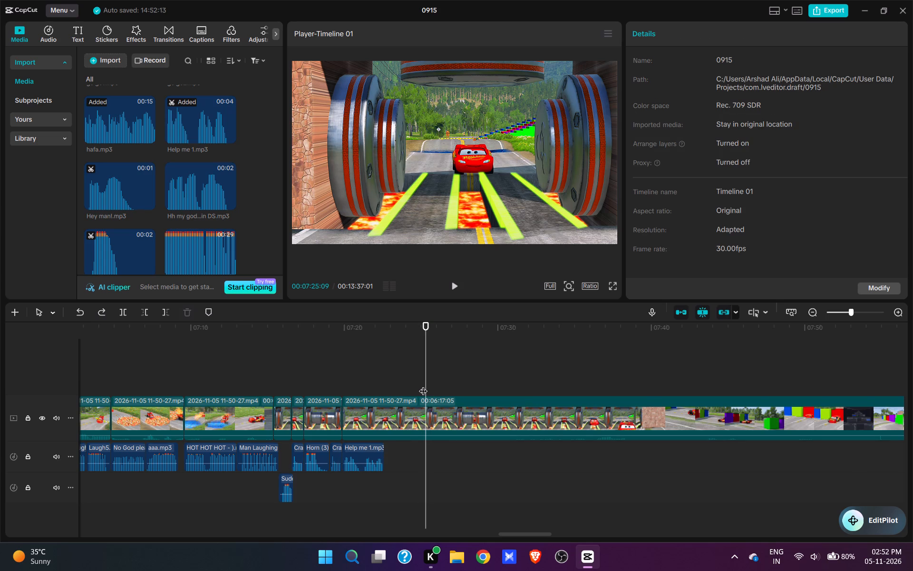
{"action": "left_click", "coordinate": [423, 384]}
{"action": "key", "text": "ctrl+v"}
{"action": "key", "text": "space"}
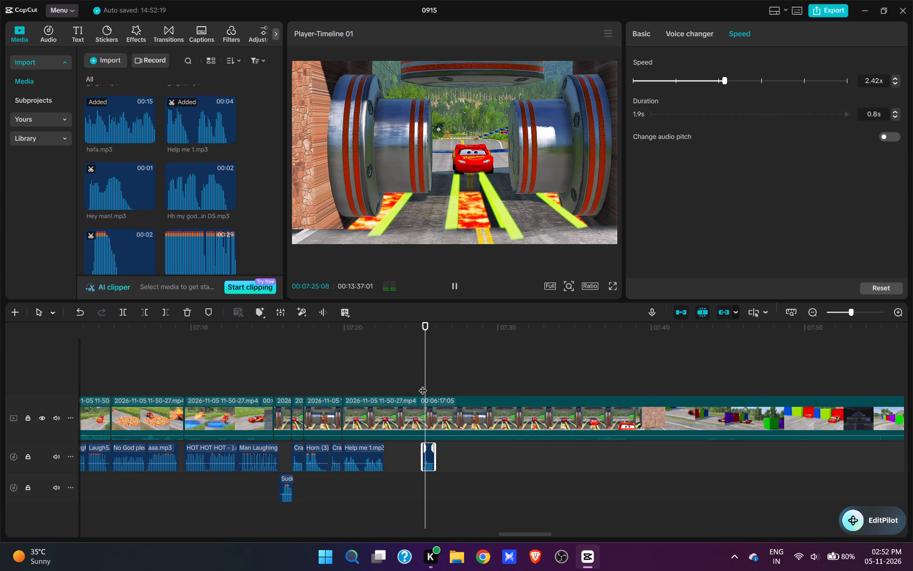
{"action": "key", "text": "space"}
{"action": "key", "text": "space"}
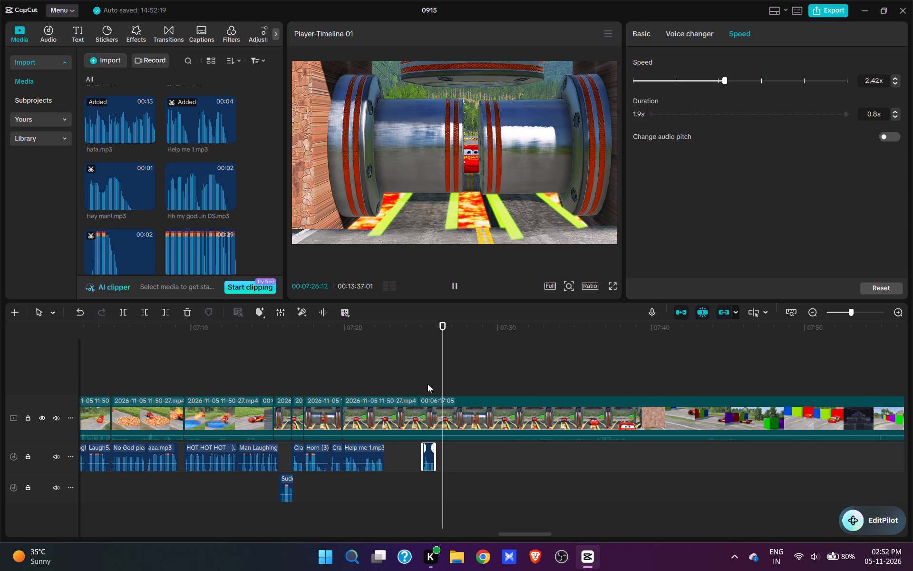
Add the COME ON sound at 00:07:25:27, while the rollers are closed, and play it with the scene.
{"action": "left_click", "coordinate": [435, 386]}
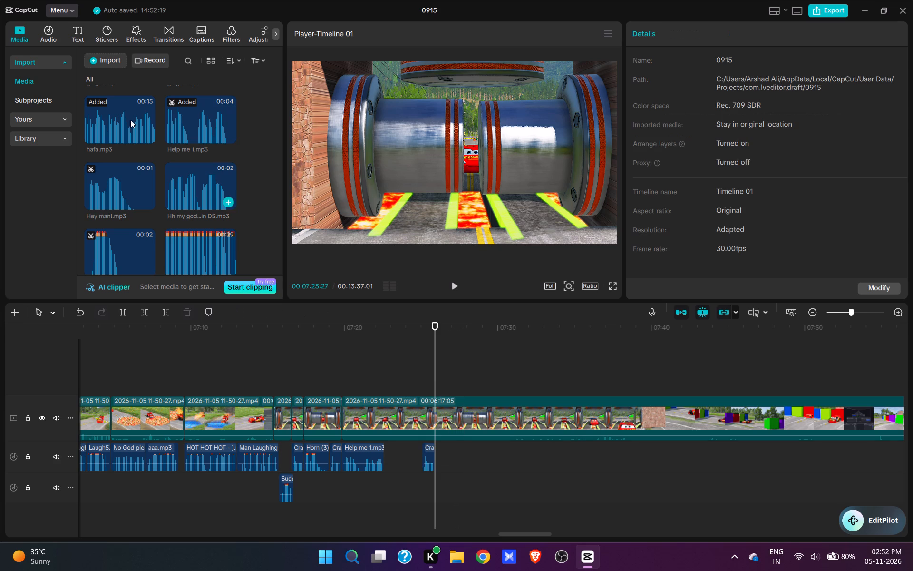
{"action": "scroll", "coordinate": [164, 194], "scroll_direction": "up", "scroll_amount": 7}
{"action": "scroll", "coordinate": [164, 194], "scroll_direction": "down", "scroll_amount": 20}
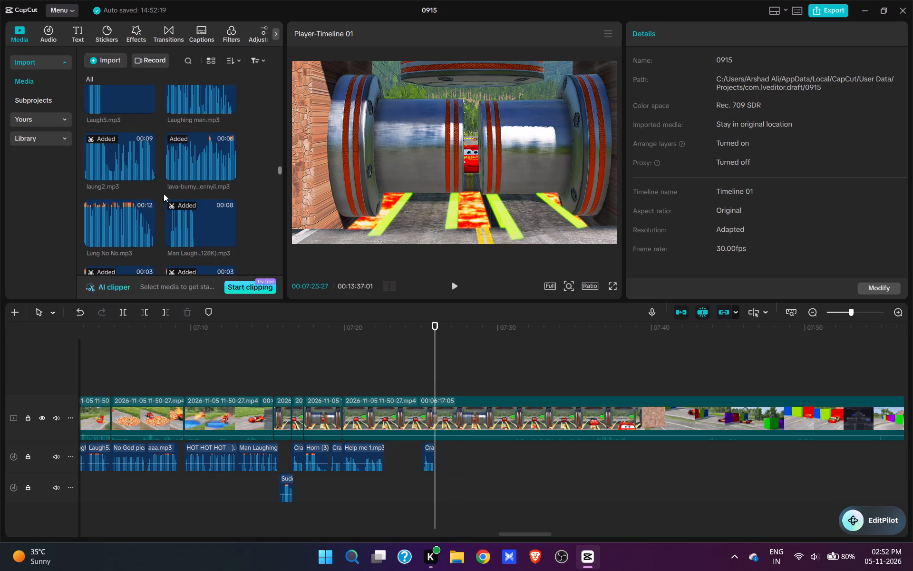
{"action": "scroll", "coordinate": [164, 194], "scroll_direction": "up", "scroll_amount": 5}
{"action": "scroll", "coordinate": [164, 194], "scroll_direction": "up", "scroll_amount": 20}
{"action": "scroll", "coordinate": [164, 194], "scroll_direction": "up", "scroll_amount": 6}
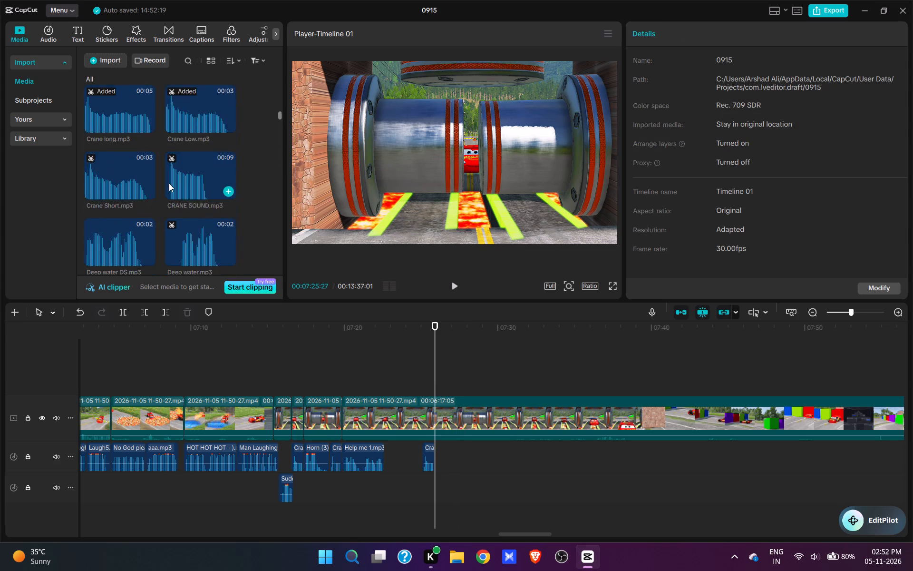
{"action": "scroll", "coordinate": [169, 183], "scroll_direction": "up", "scroll_amount": 7}
{"action": "scroll", "coordinate": [187, 184], "scroll_direction": "down", "scroll_amount": 5}
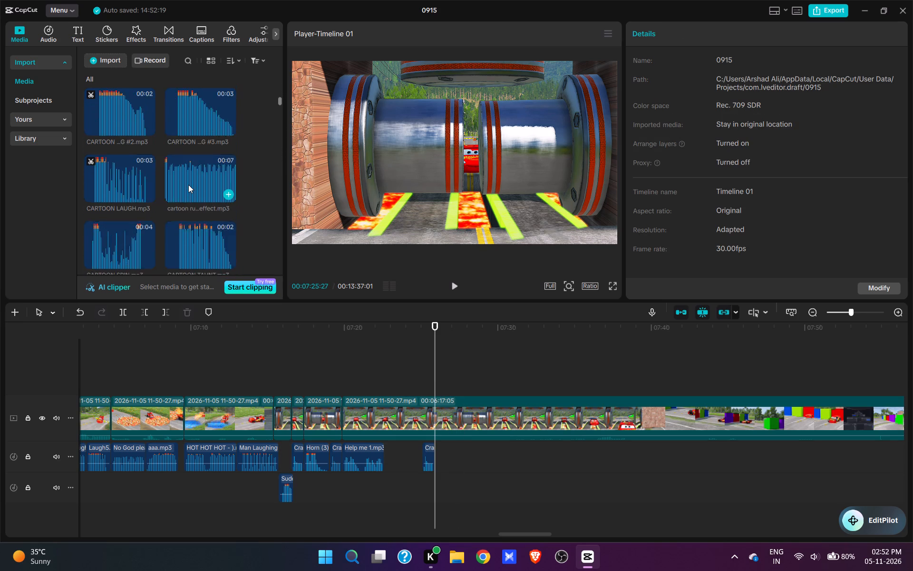
{"action": "scroll", "coordinate": [188, 185], "scroll_direction": "down", "scroll_amount": 3}
{"action": "scroll", "coordinate": [218, 216], "scroll_direction": "down", "scroll_amount": 1}
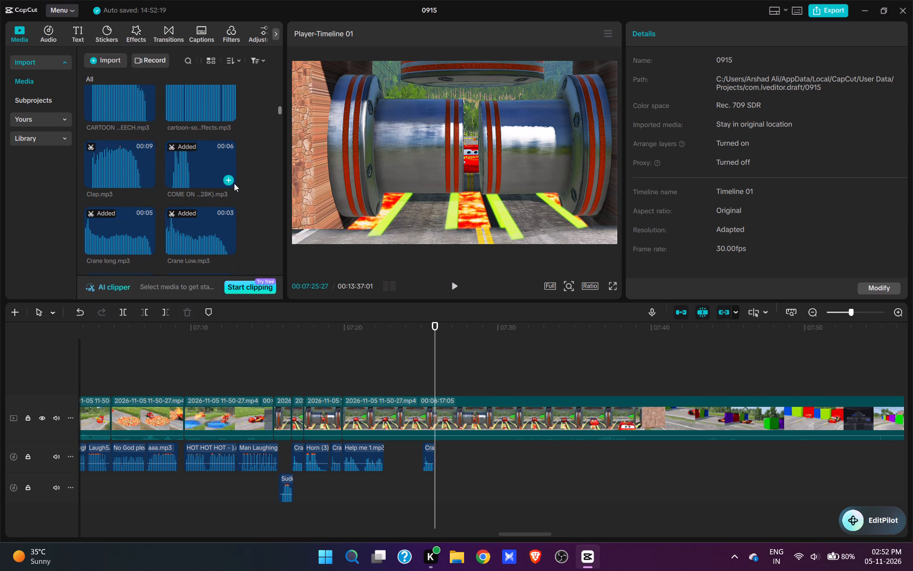
{"action": "left_click", "coordinate": [230, 182]}
{"action": "key", "text": "space"}
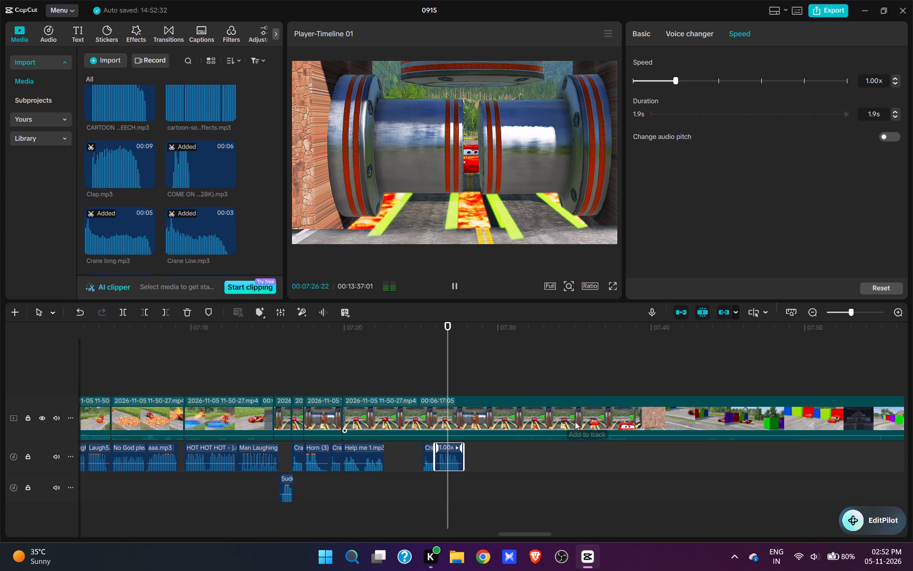
{"action": "key", "text": "space"}
{"action": "key", "text": "space"}
{"action": "key", "text": "space"}
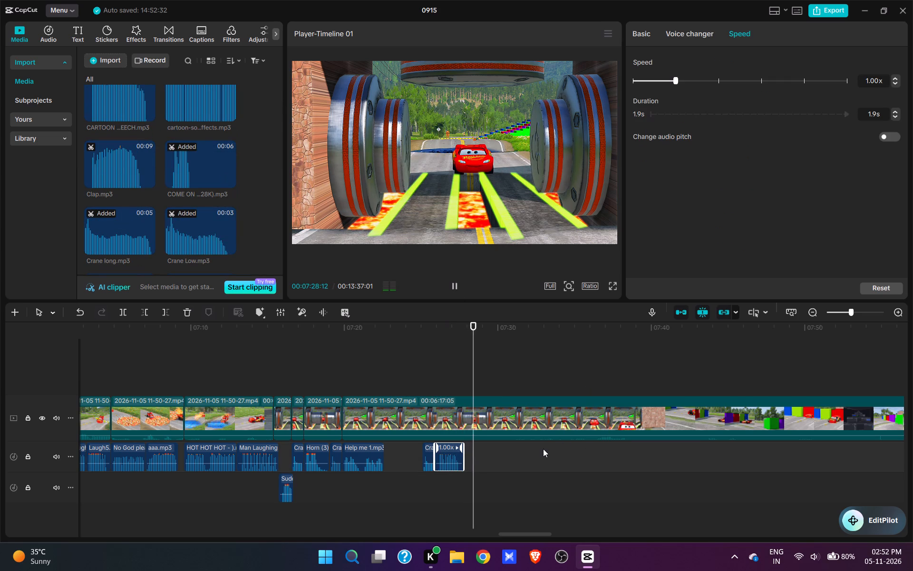
Paste the 0.8-second Crane Low sound at 00:07:28:10, where the rollers open again, and play it.
{"action": "left_click", "coordinate": [472, 384]}
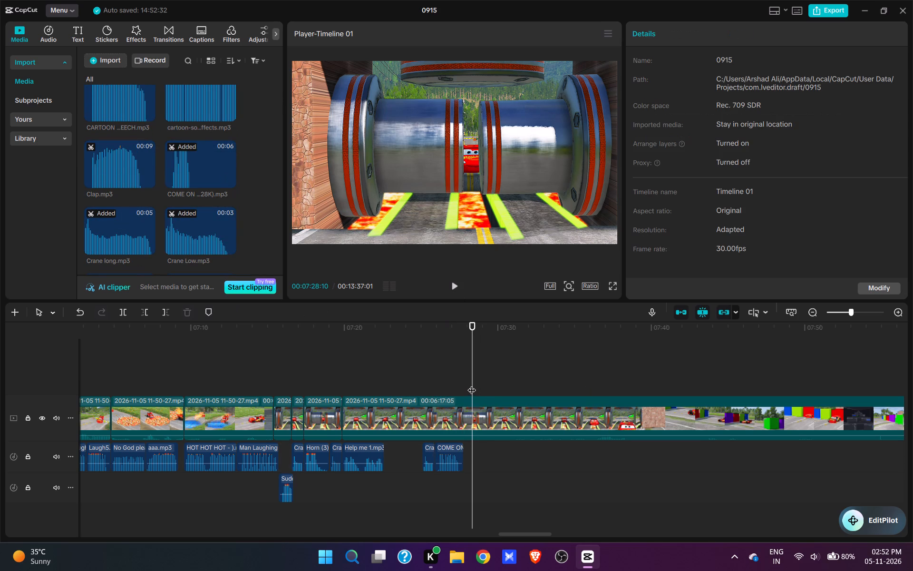
{"action": "key", "text": "ctrl+v"}
{"action": "key", "text": "space"}
{"action": "key", "text": "space"}
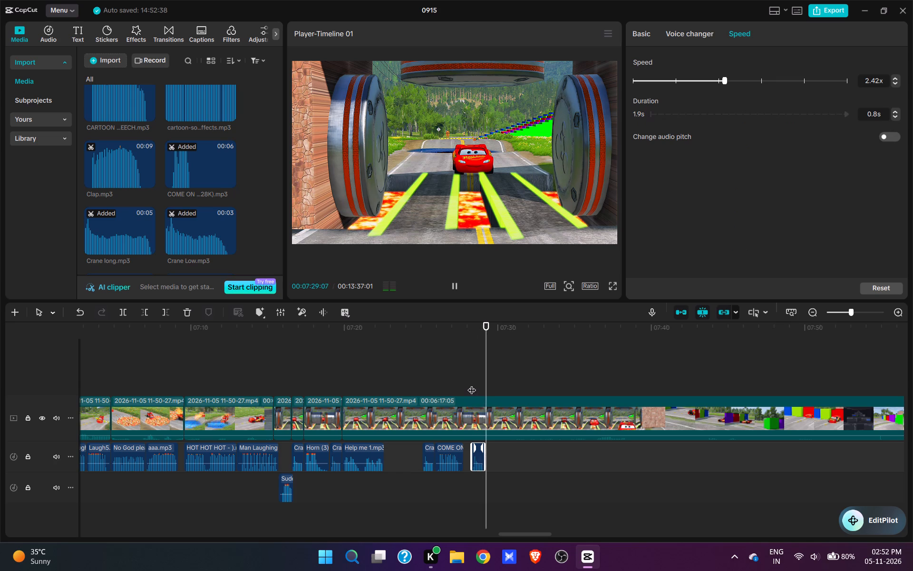
Find go go2.mp3 among the media and add it at 00:07:29:04, once the rollers are open, and play it.
{"action": "left_click", "coordinate": [488, 384]}
{"action": "scroll", "coordinate": [146, 157], "scroll_direction": "down", "scroll_amount": 9}
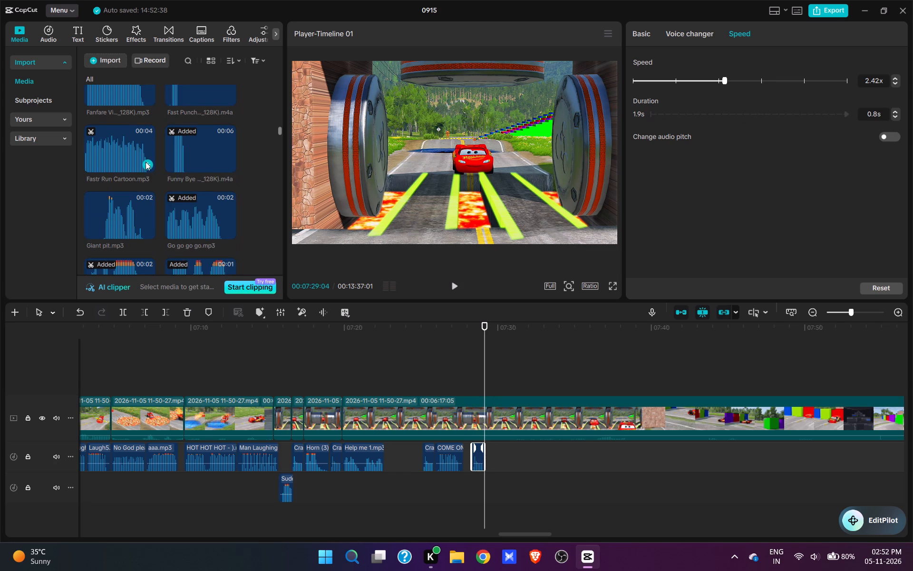
{"action": "scroll", "coordinate": [145, 166], "scroll_direction": "down", "scroll_amount": 9}
{"action": "scroll", "coordinate": [173, 177], "scroll_direction": "up", "scroll_amount": 2}
{"action": "scroll", "coordinate": [191, 224], "scroll_direction": "down", "scroll_amount": 1}
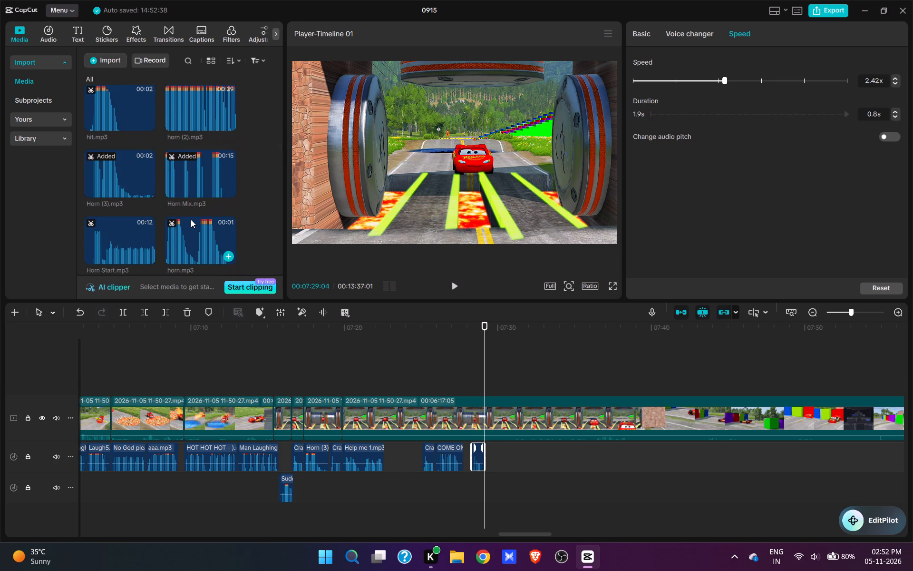
{"action": "scroll", "coordinate": [191, 219], "scroll_direction": "down", "scroll_amount": 4}
{"action": "scroll", "coordinate": [193, 207], "scroll_direction": "up", "scroll_amount": 5}
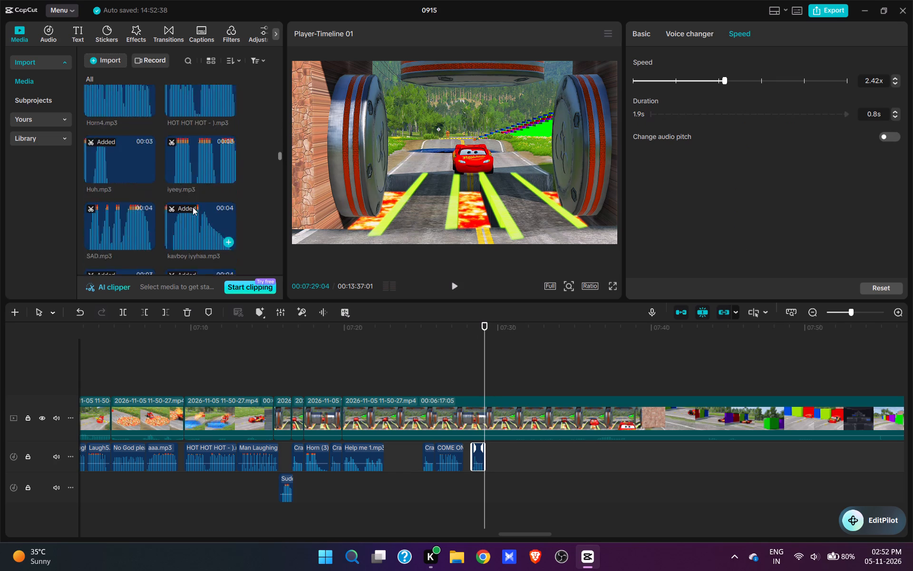
{"action": "scroll", "coordinate": [193, 207], "scroll_direction": "up", "scroll_amount": 5}
{"action": "left_click", "coordinate": [188, 182]}
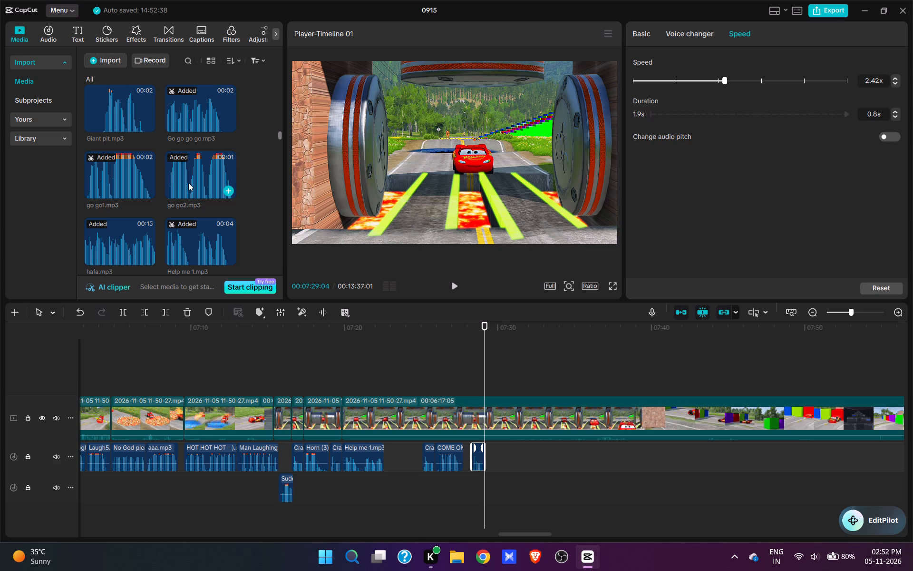
{"action": "left_click", "coordinate": [228, 188]}
{"action": "key", "text": "space"}
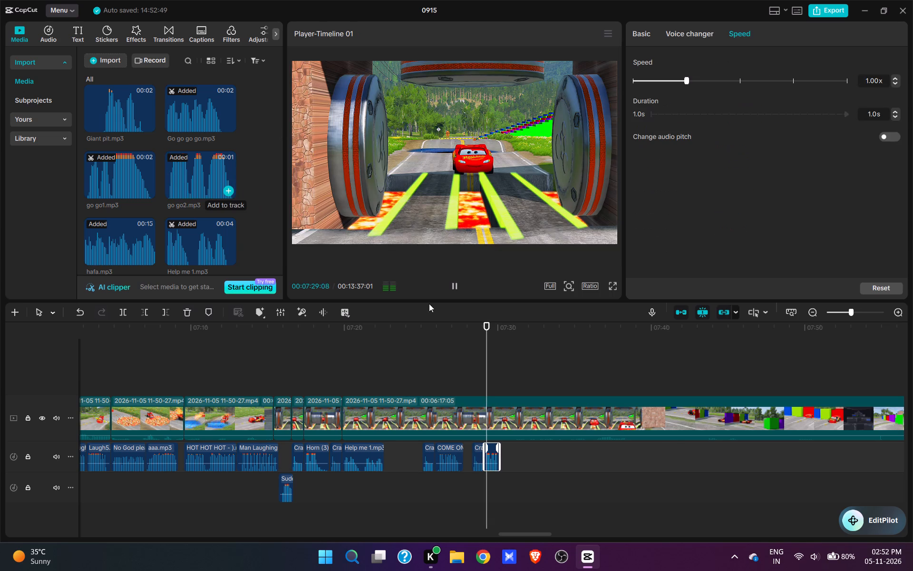
{"action": "key", "text": "space"}
{"action": "key", "text": "space"}
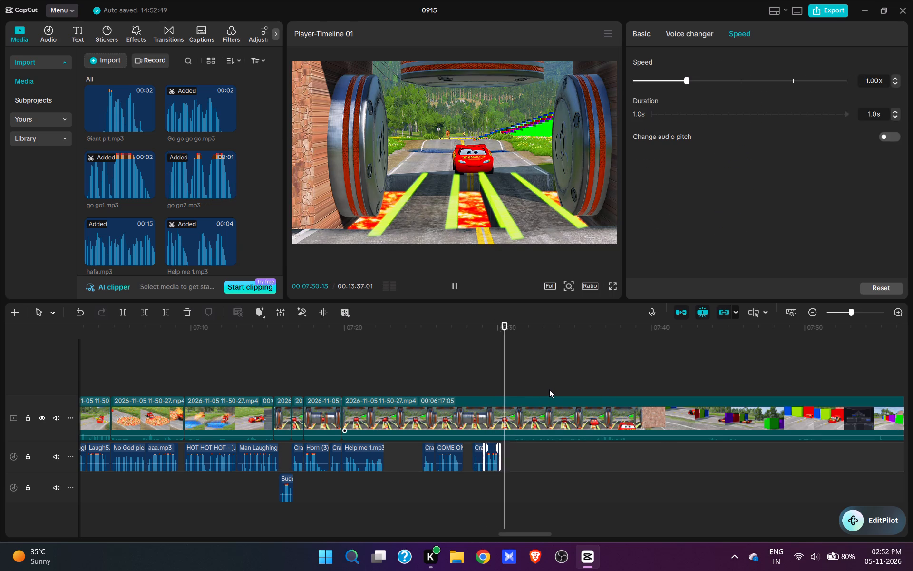
Split the footage at 00:07:30:03, where go go2.mp3 ends, cut about 1.5 seconds after it and play across the cut.
{"action": "left_click", "coordinate": [501, 373]}
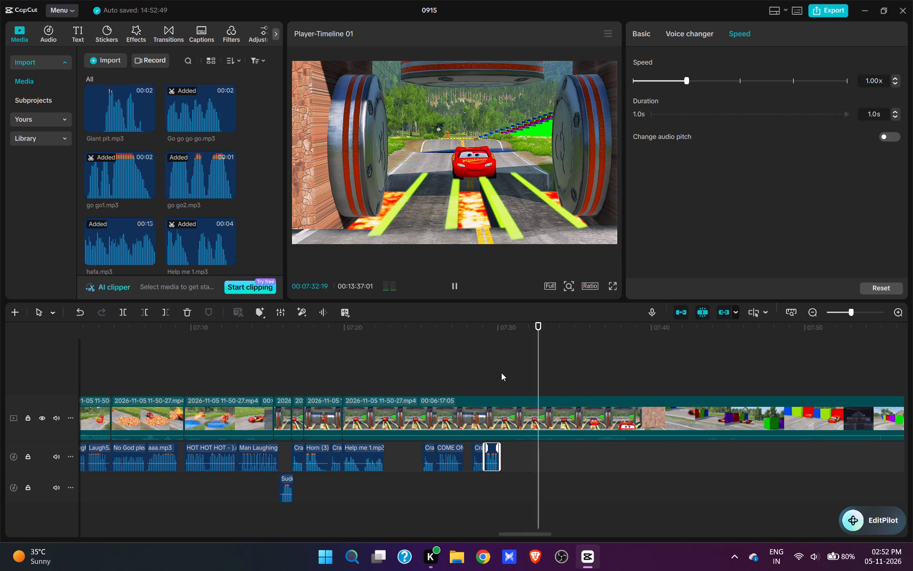
{"action": "left_click", "coordinate": [509, 394]}
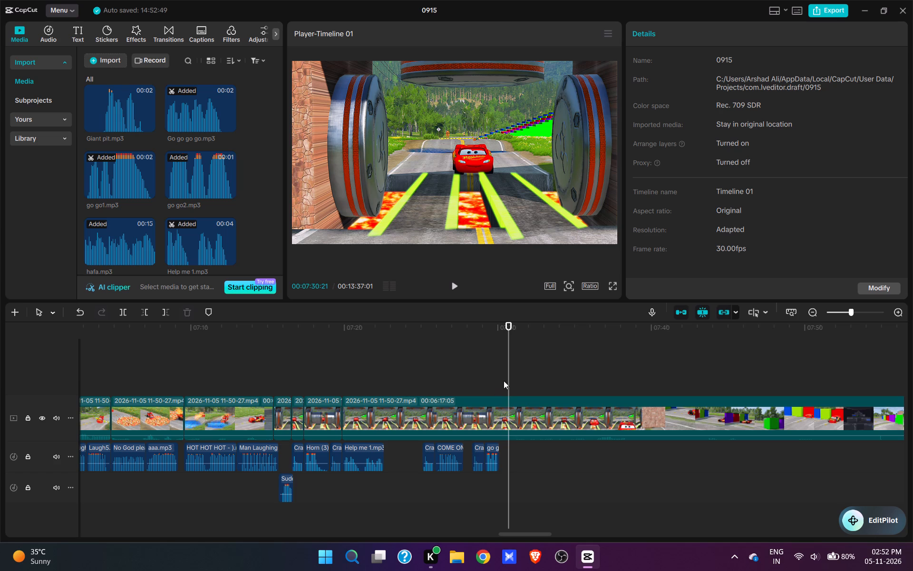
{"action": "left_click", "coordinate": [504, 381]}
{"action": "left_click_drag", "start_coordinate": [503, 380], "coordinate": [499, 378]}
{"action": "type", "text": "w"}
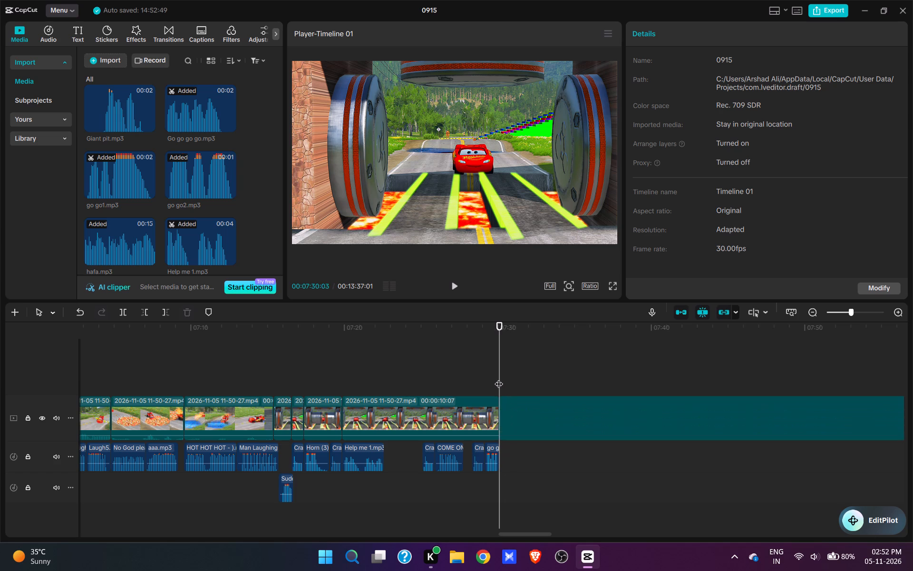
{"action": "key", "text": "space"}
{"action": "key", "text": "space"}
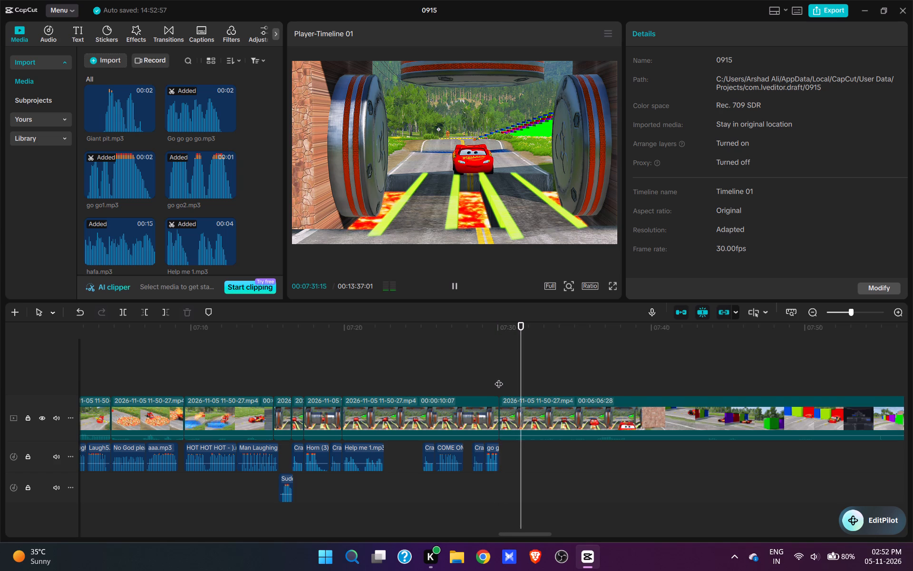
{"action": "type", "text": "q"}
{"action": "key", "text": "space"}
{"action": "left_click", "coordinate": [493, 380]}
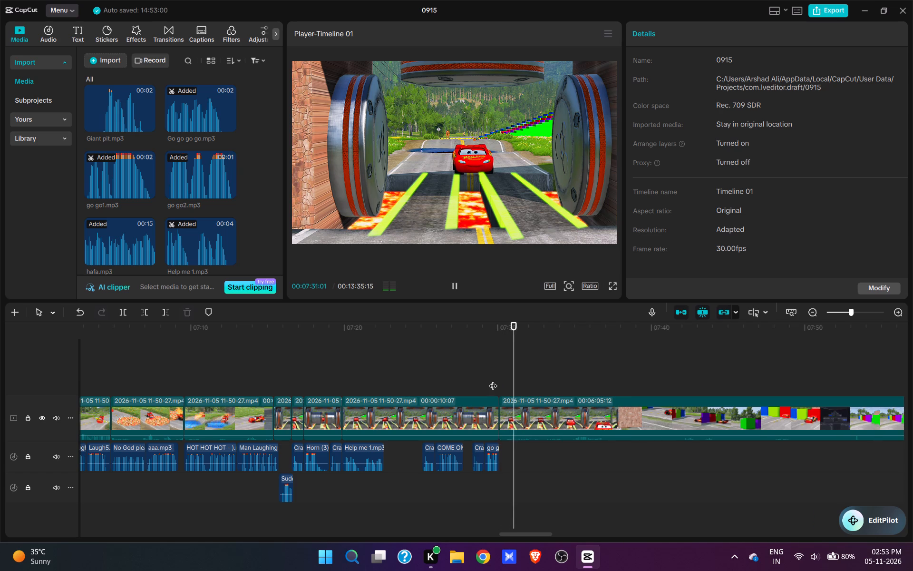
{"action": "key", "text": "space"}
{"action": "key", "text": "space"}
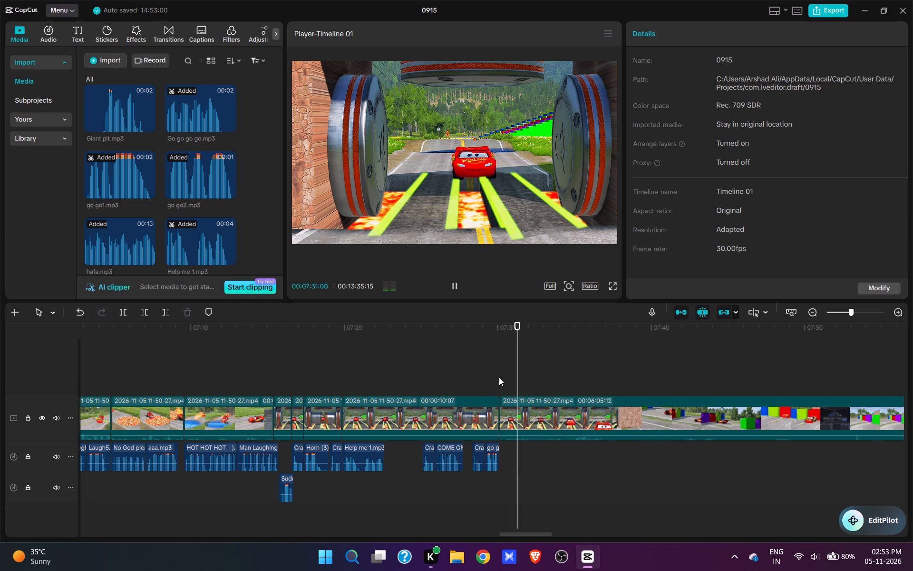
Add zina2.mp3 at 00:07:30:03, where the red car starts driving through the open rollers, and play it with the scene.
{"action": "left_click", "coordinate": [499, 377]}
{"action": "scroll", "coordinate": [211, 162], "scroll_direction": "down", "scroll_amount": 12}
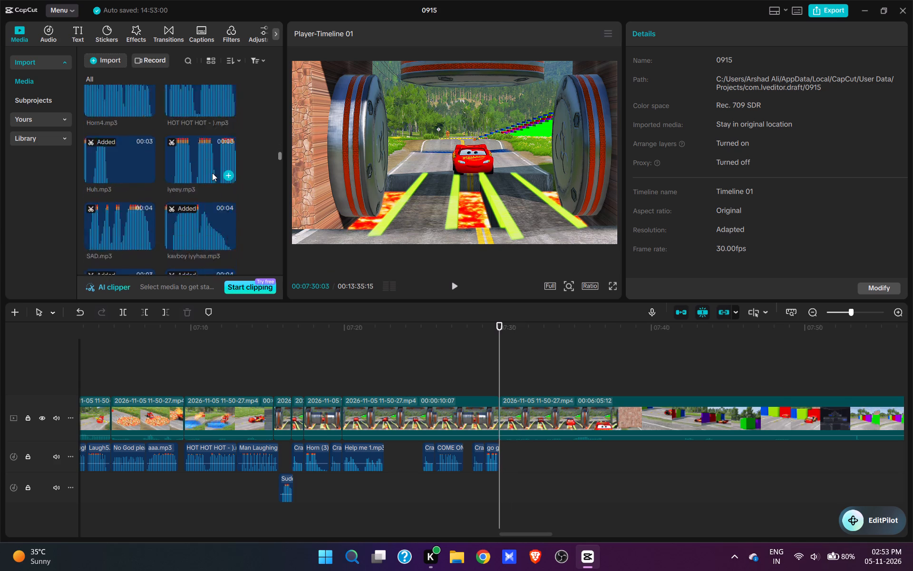
{"action": "left_click_drag", "start_coordinate": [281, 163], "coordinate": [280, 305]}
{"action": "scroll", "coordinate": [209, 200], "scroll_direction": "up", "scroll_amount": 3}
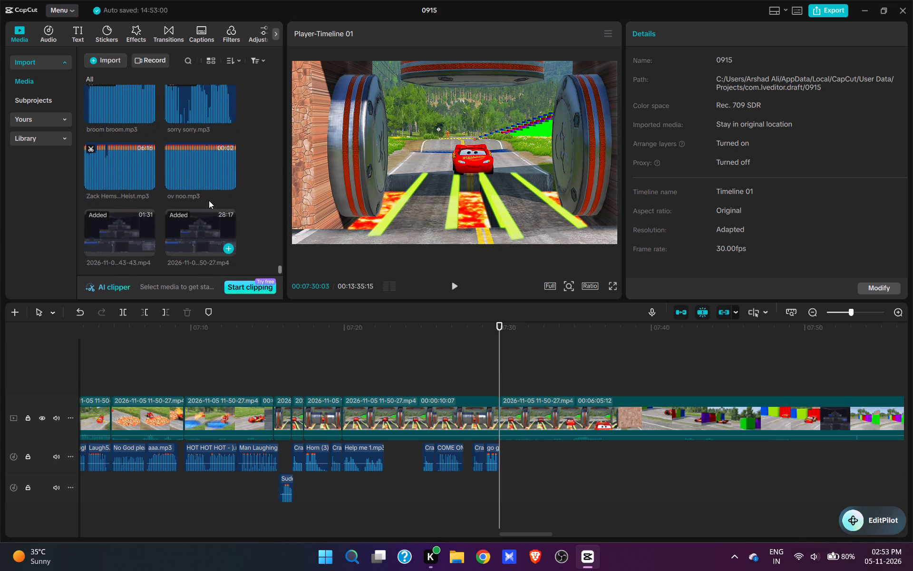
{"action": "scroll", "coordinate": [209, 200], "scroll_direction": "up", "scroll_amount": 1}
{"action": "left_click", "coordinate": [226, 197]}
{"action": "key", "text": "space"}
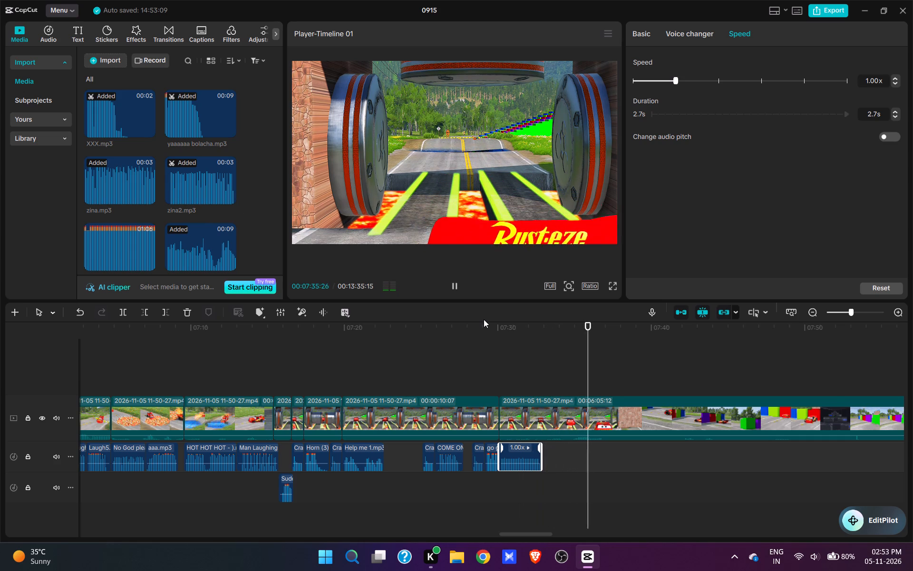
Split the footage at 00:07:36:15, after the car passes the rollers, and cut about 5.8 seconds up to the coloured-blocks scene.
{"action": "key", "text": "space"}
{"action": "type", "text": "w"}
{"action": "left_click", "coordinate": [694, 378]}
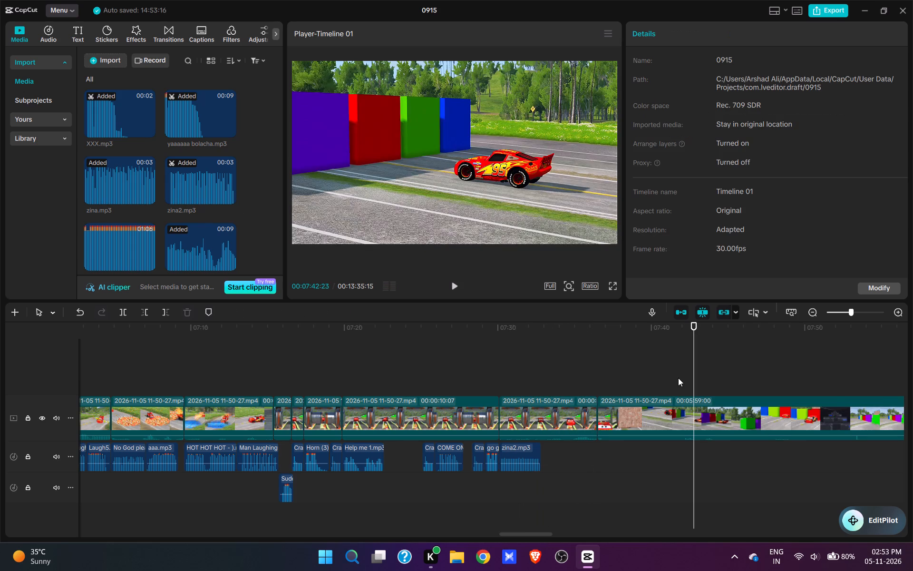
{"action": "left_click", "coordinate": [678, 378]}
{"action": "type", "text": "q q"}
{"action": "key", "text": "space"}
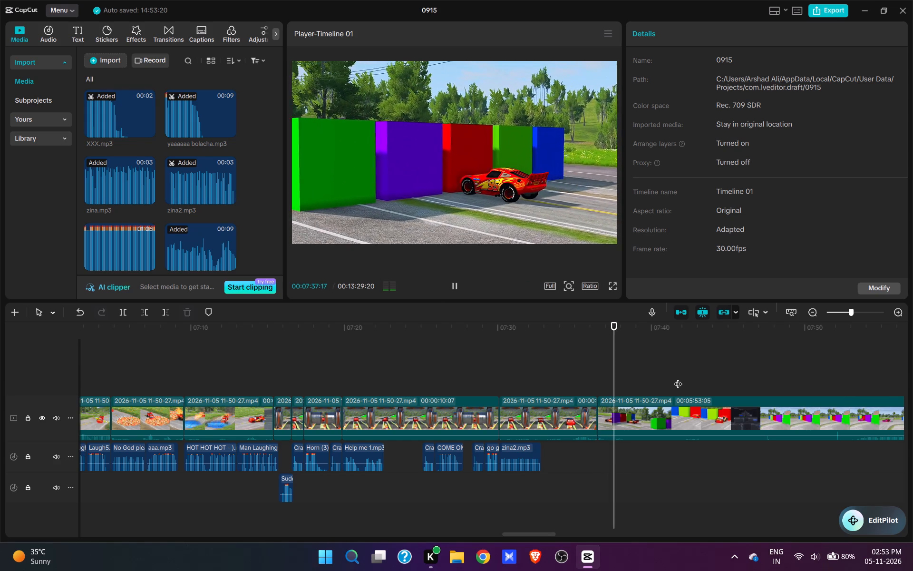
Split the footage at 00:07:38:22, once the red car is behind the coloured blocks, cut about 13 seconds up to the pink car's appearance and play.
{"action": "key", "text": "space"}
{"action": "type", "text": "w"}
{"action": "left_click", "coordinate": [696, 379]}
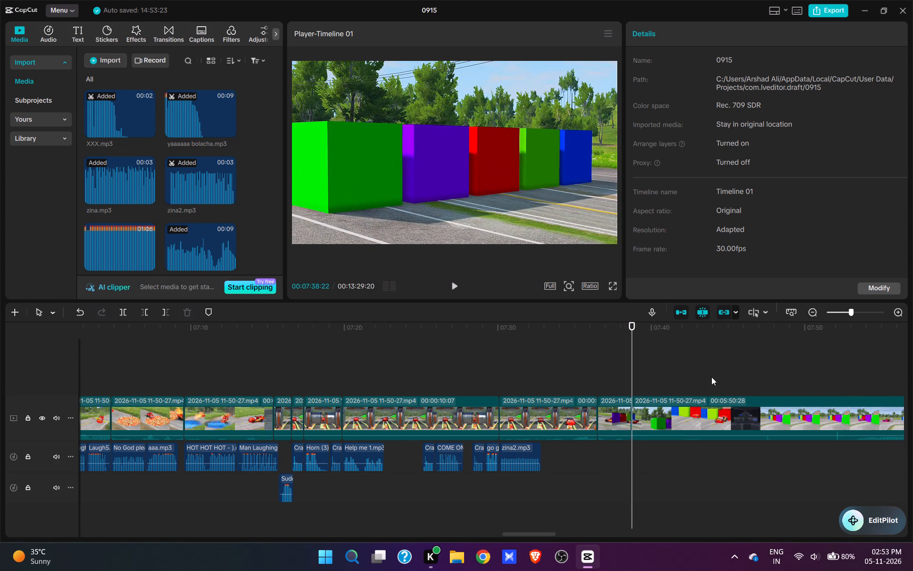
{"action": "key", "text": "space"}
{"action": "key", "text": "space"}
{"action": "left_click_drag", "start_coordinate": [732, 389], "coordinate": [742, 407]}
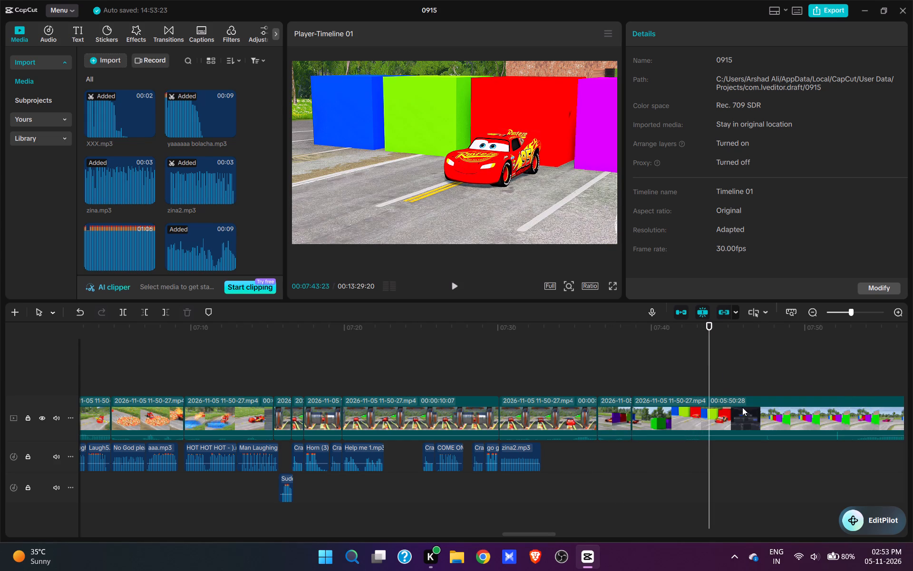
{"action": "left_click_drag", "start_coordinate": [742, 407], "coordinate": [526, 456]}
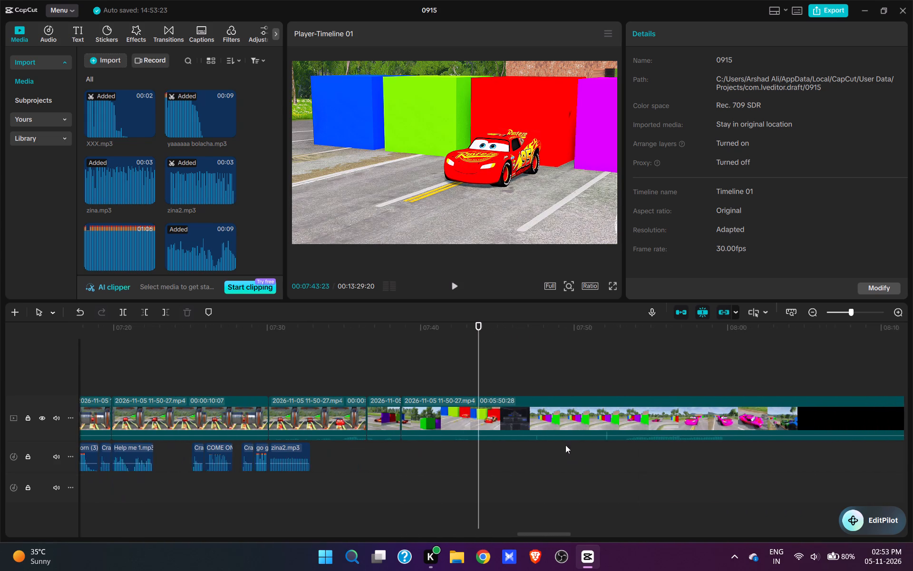
{"action": "left_click", "coordinate": [609, 376]}
{"action": "key", "text": "space"}
{"action": "left_click", "coordinate": [556, 378]}
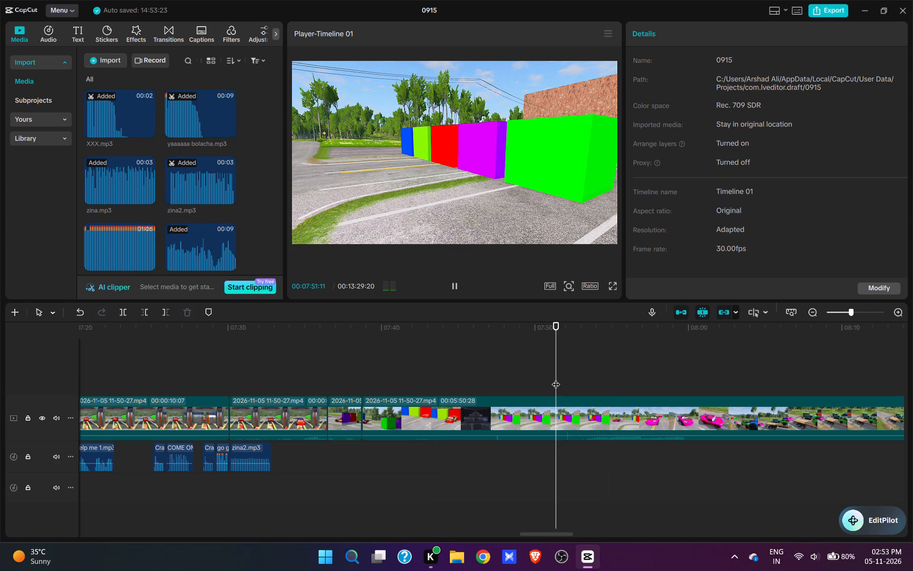
{"action": "key", "text": "space"}
{"action": "key", "text": "space"}
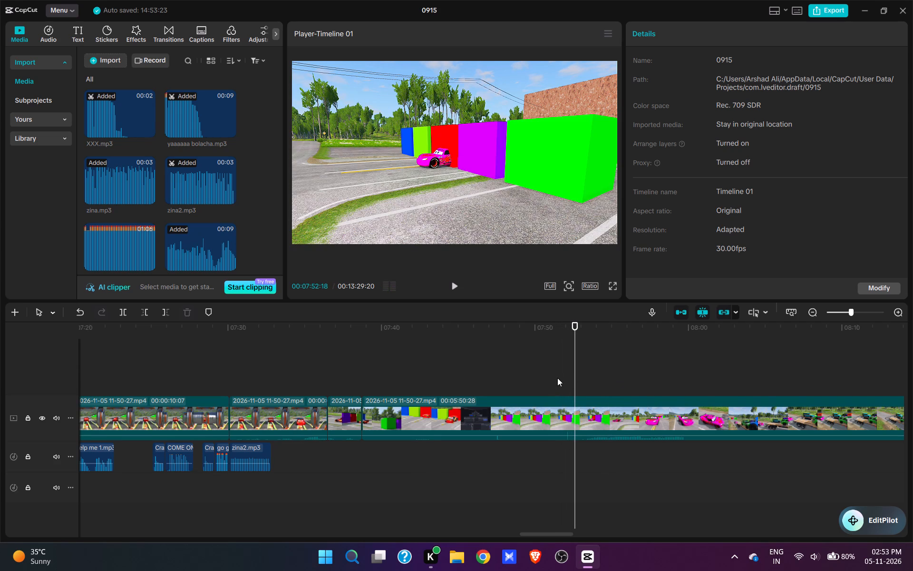
{"action": "left_click", "coordinate": [562, 375]}
{"action": "key", "text": "q"}
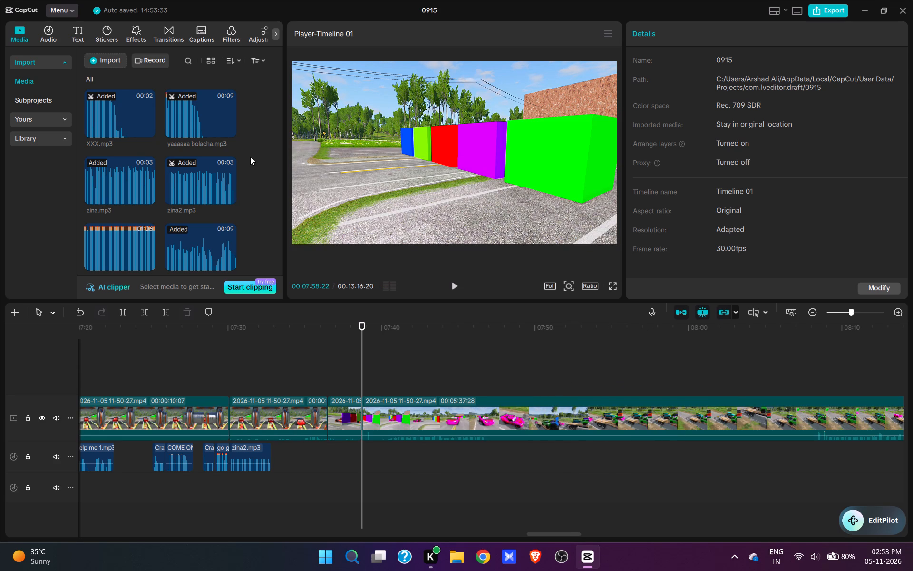
{"action": "key", "text": "space"}
{"action": "key", "text": "space"}
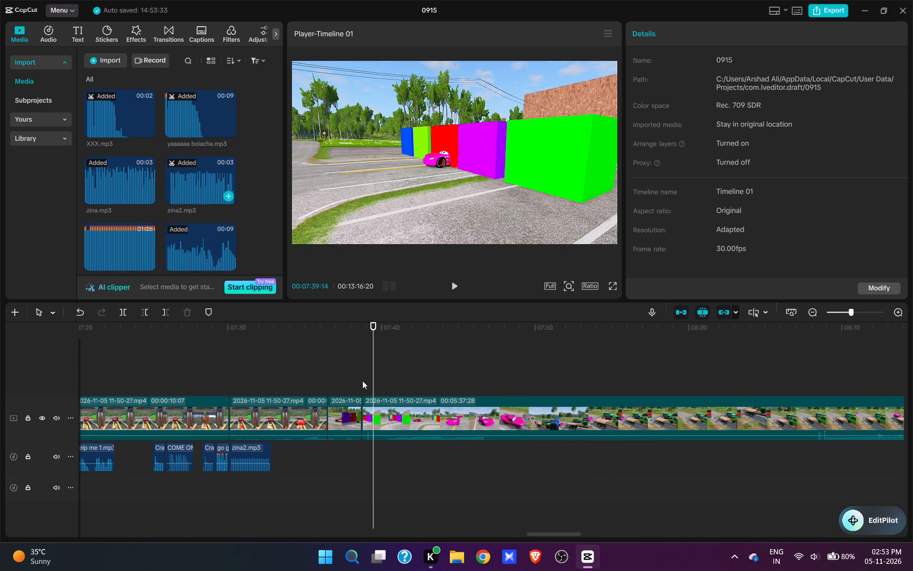
Add zina.mp3 at 00:07:36:15, where the red car drives toward the coloured blocks, and play it with the scene.
{"action": "left_click", "coordinate": [284, 373]}
{"action": "key", "text": "space"}
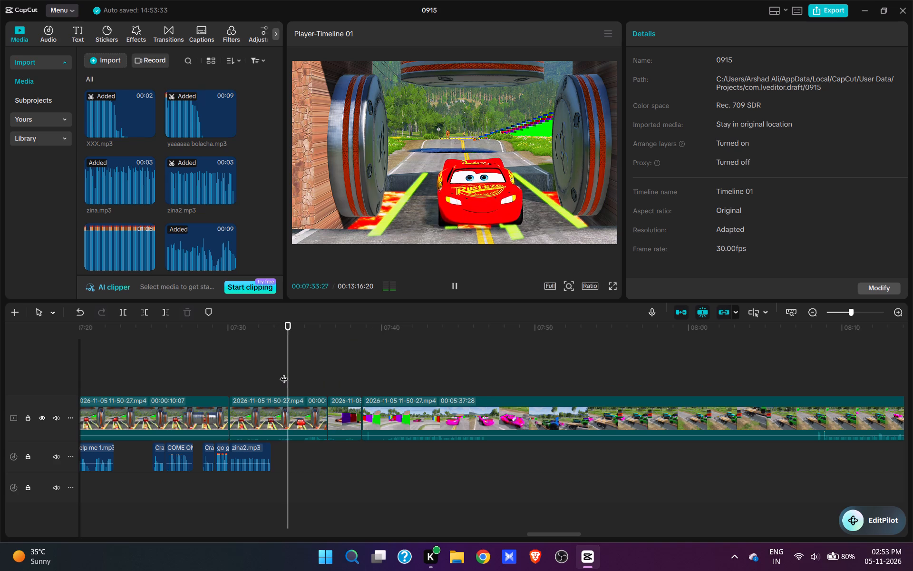
{"action": "key", "text": "space"}
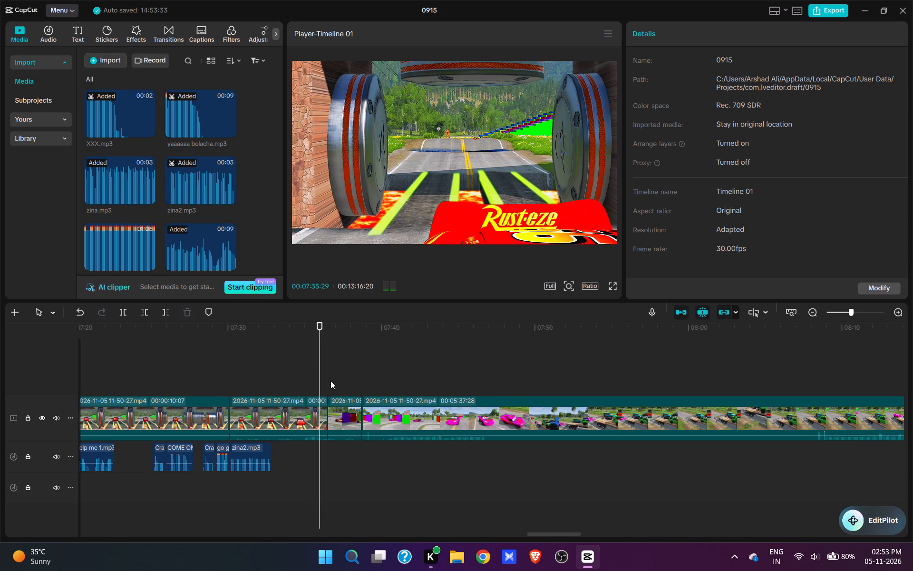
{"action": "left_click", "coordinate": [329, 379]}
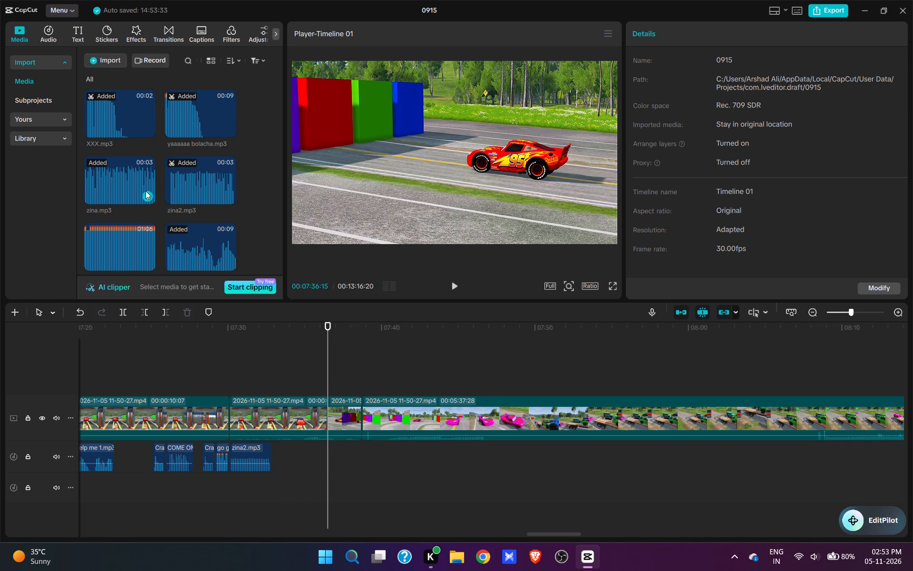
{"action": "left_click", "coordinate": [148, 195]}
{"action": "key", "text": "space"}
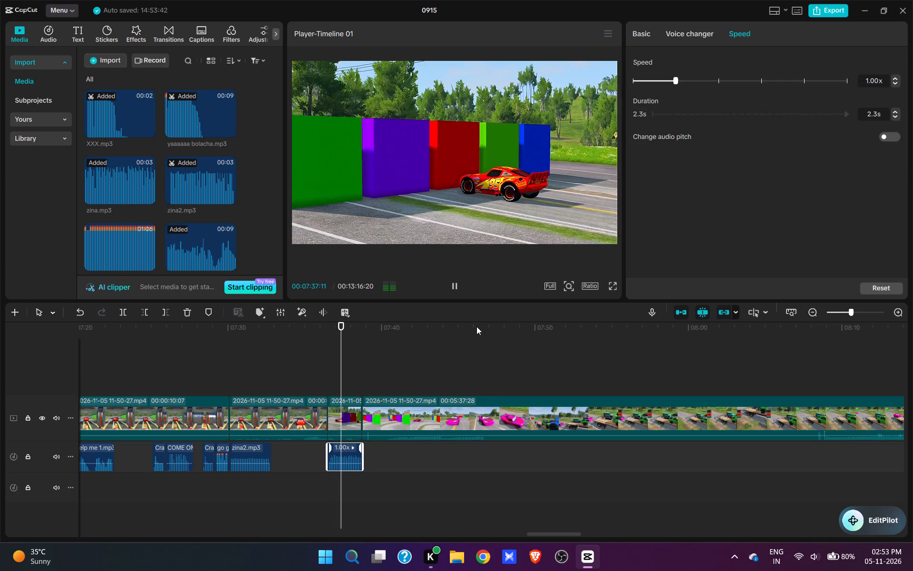
{"action": "key", "text": "space"}
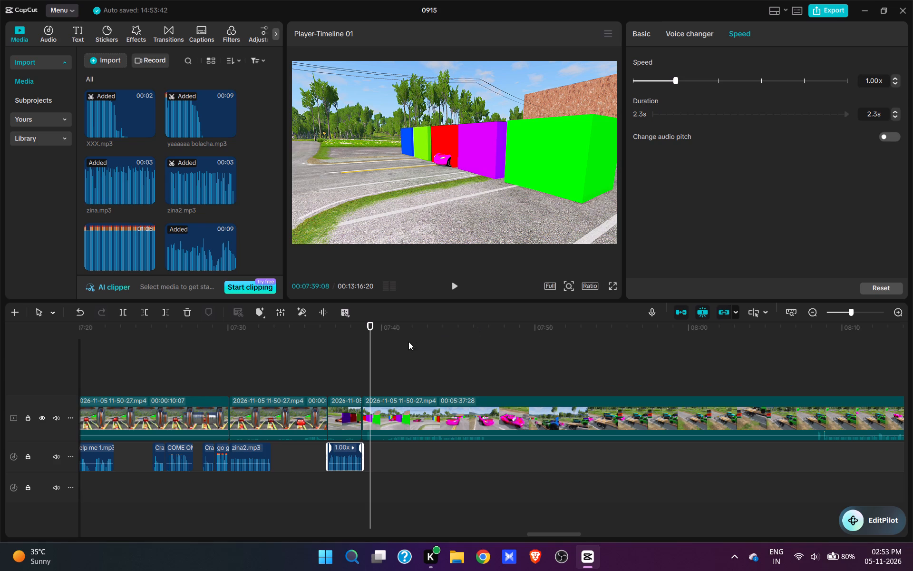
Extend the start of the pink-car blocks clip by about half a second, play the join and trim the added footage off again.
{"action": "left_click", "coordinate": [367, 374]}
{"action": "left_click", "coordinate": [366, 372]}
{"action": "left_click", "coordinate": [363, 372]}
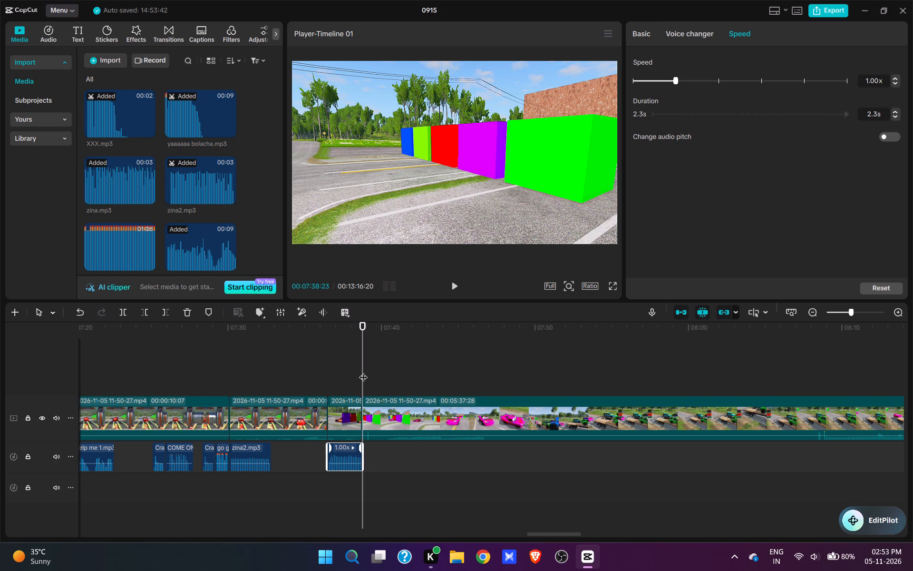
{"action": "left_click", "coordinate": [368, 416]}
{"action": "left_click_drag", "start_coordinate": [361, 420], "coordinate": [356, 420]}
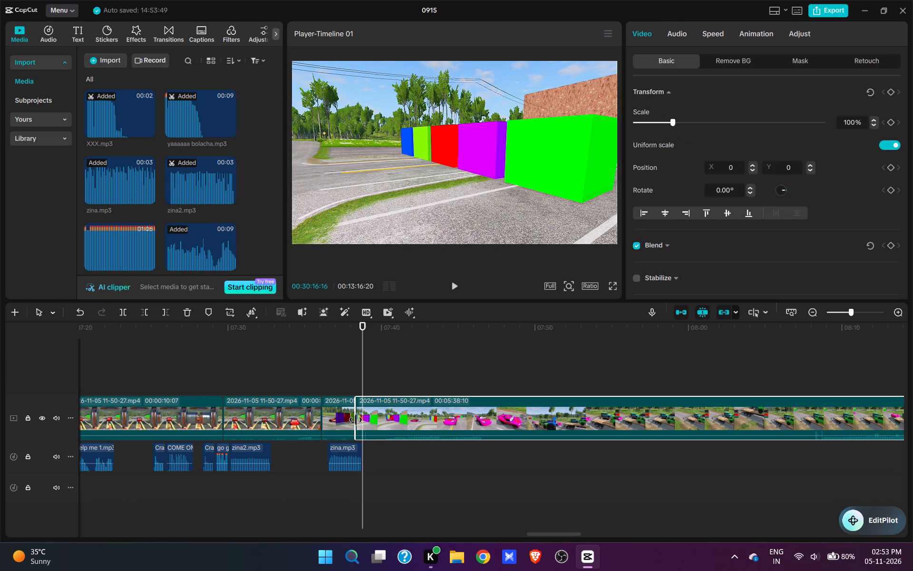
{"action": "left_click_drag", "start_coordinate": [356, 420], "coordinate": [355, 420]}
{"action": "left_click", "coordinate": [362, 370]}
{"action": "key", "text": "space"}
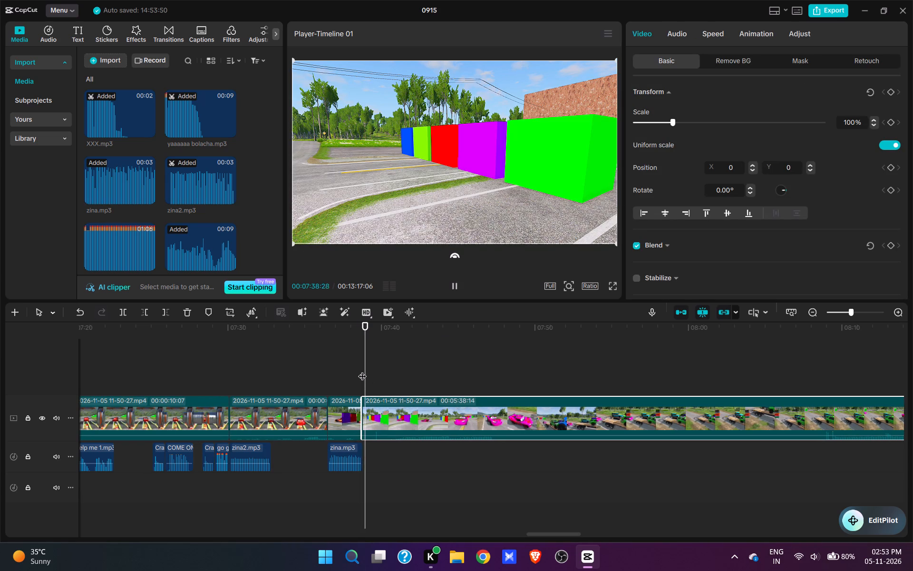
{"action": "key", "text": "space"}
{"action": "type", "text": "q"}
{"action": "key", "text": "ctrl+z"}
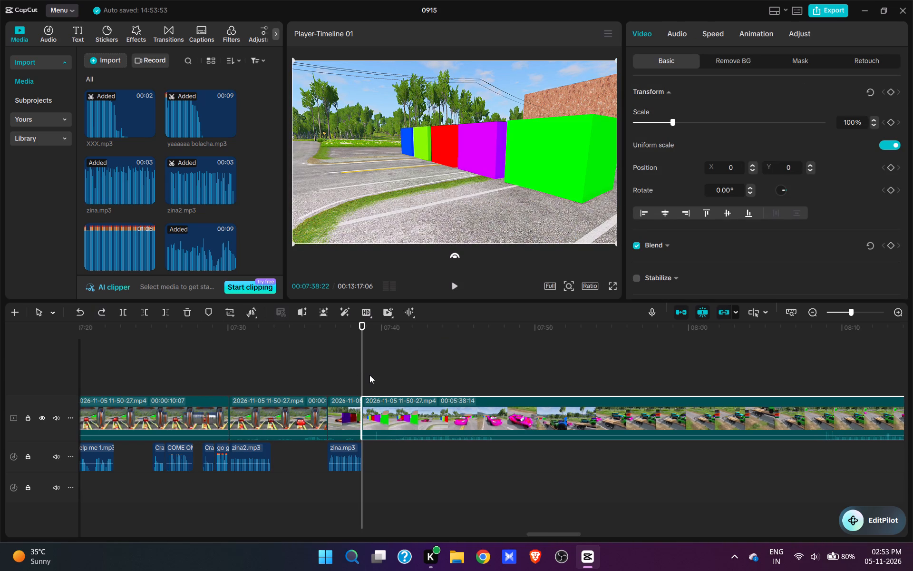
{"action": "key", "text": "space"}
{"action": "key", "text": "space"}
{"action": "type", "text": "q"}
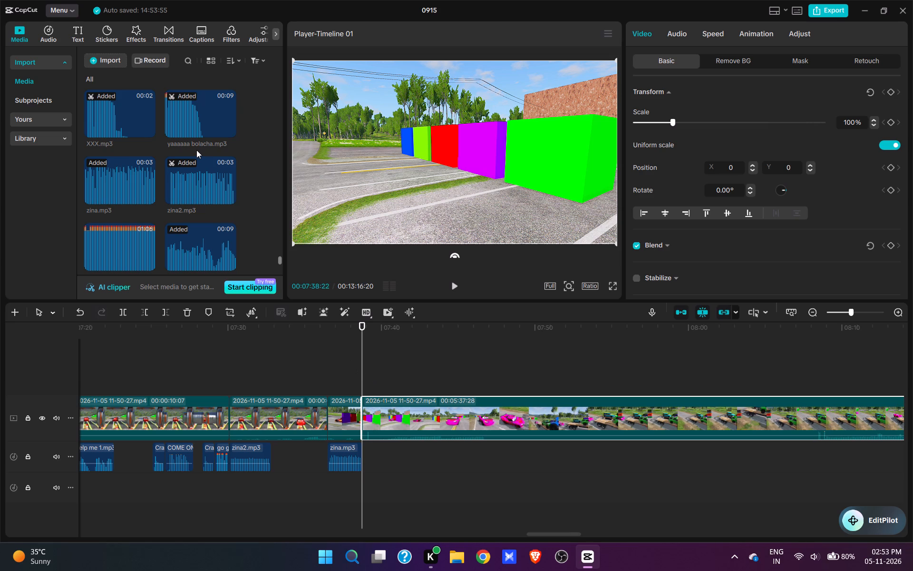
Find Wow Girl 1.mp3 among the media and add it at 00:07:39:16, as the pink car comes out of the coloured blocks.
{"action": "key", "text": "space"}
{"action": "key", "text": "space"}
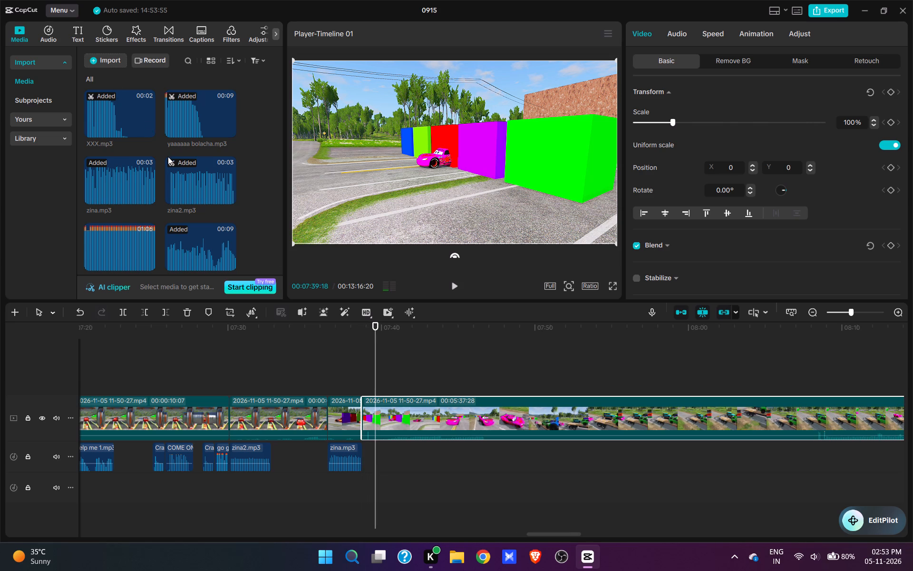
{"action": "scroll", "coordinate": [168, 157], "scroll_direction": "down", "scroll_amount": 6}
{"action": "scroll", "coordinate": [171, 167], "scroll_direction": "up", "scroll_amount": 7}
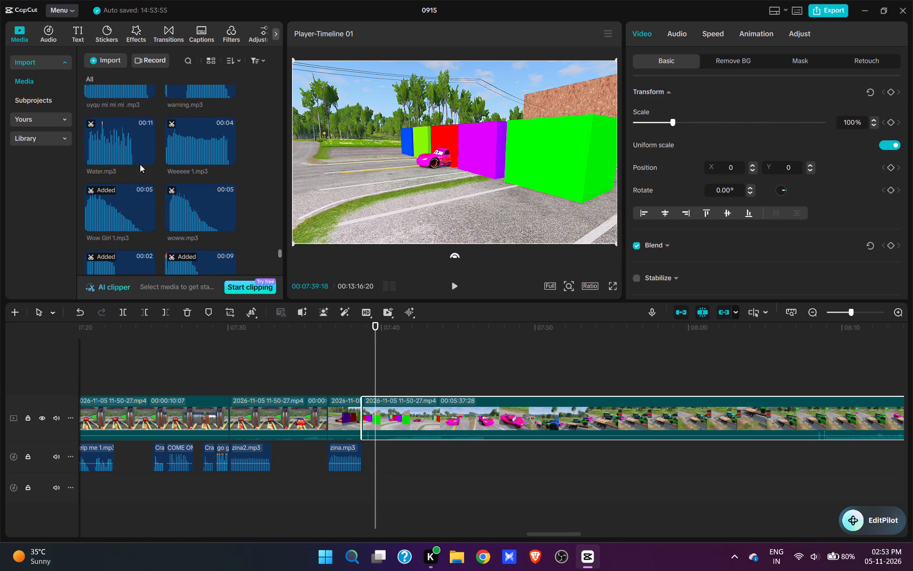
{"action": "left_click", "coordinate": [142, 224]}
{"action": "key", "text": "space"}
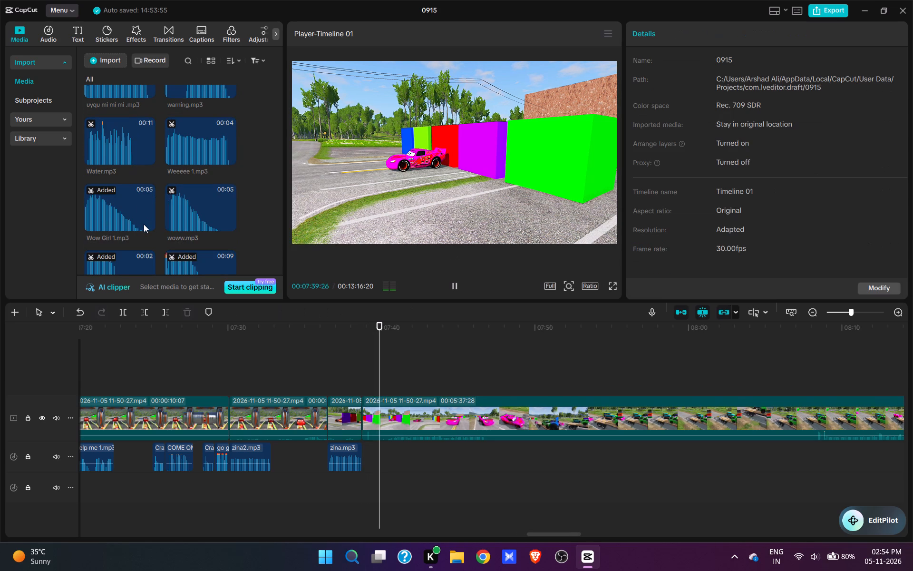
{"action": "key", "text": "space"}
{"action": "left_click", "coordinate": [368, 385]}
{"action": "key", "text": "space"}
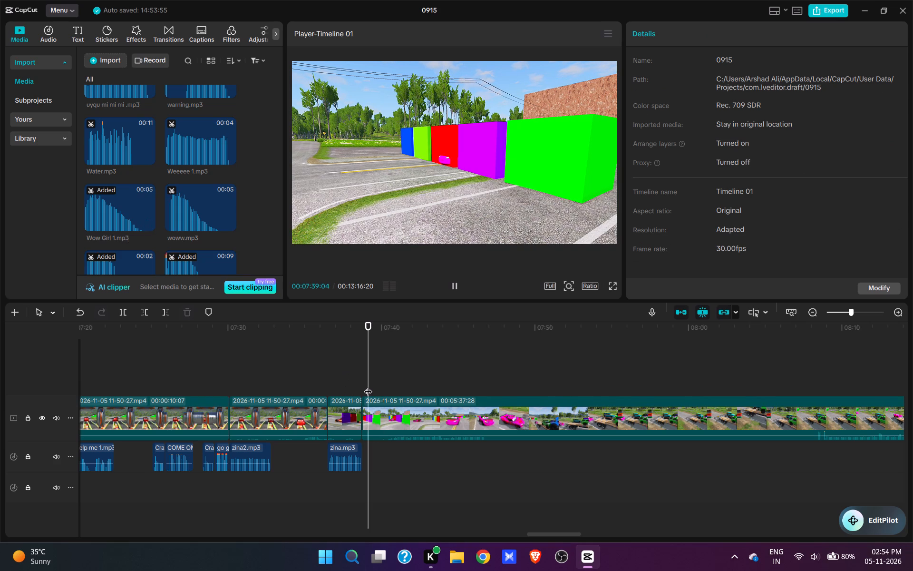
{"action": "key", "text": "space"}
{"action": "left_click", "coordinate": [150, 221]}
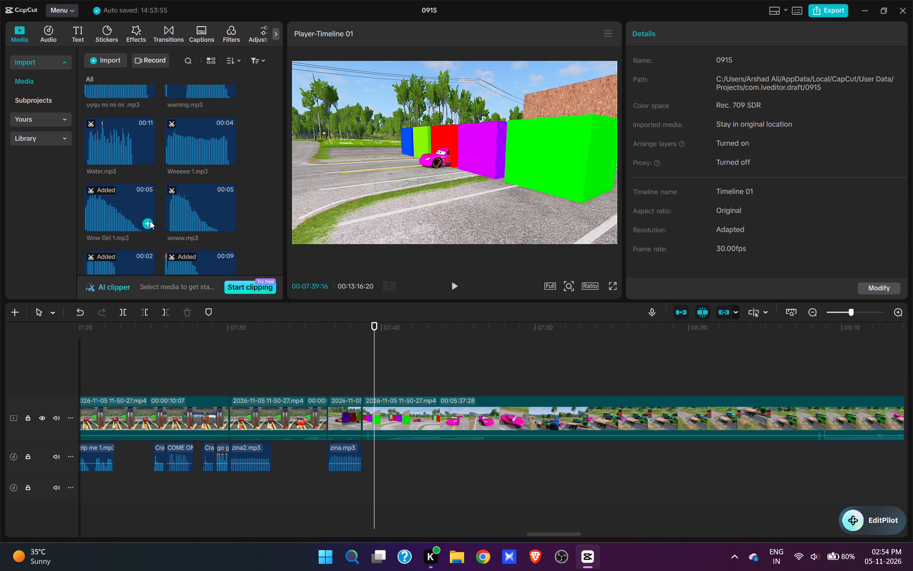
Play Wow Girl 1.mp3 with the scene and trim its end at 00:07:42:11.
{"action": "key", "text": "space"}
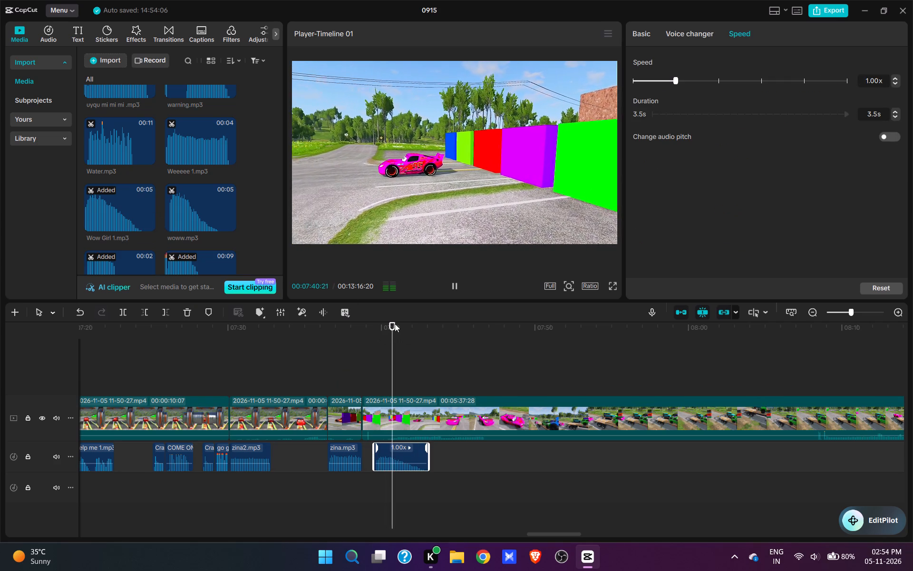
{"action": "key", "text": "space"}
{"action": "key", "text": "space"}
{"action": "key", "text": "space"}
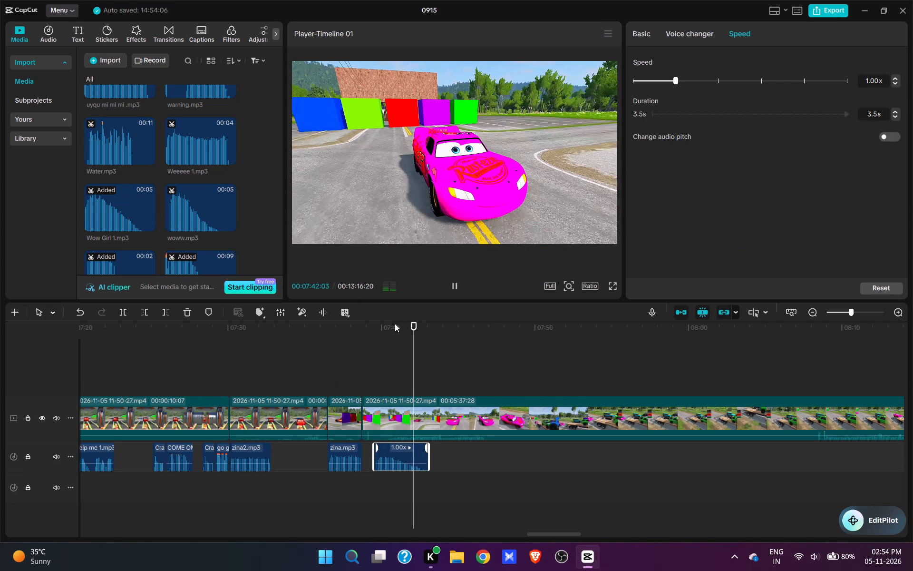
{"action": "key", "text": "e"}
Find broom broom.mp3 among the media, add it at 00:07:42:11 for the driving pink car and play it up to the ramps.
{"action": "scroll", "coordinate": [222, 148], "scroll_direction": "down", "scroll_amount": 3}
{"action": "scroll", "coordinate": [218, 166], "scroll_direction": "up", "scroll_amount": 1}
{"action": "scroll", "coordinate": [218, 167], "scroll_direction": "down", "scroll_amount": 2}
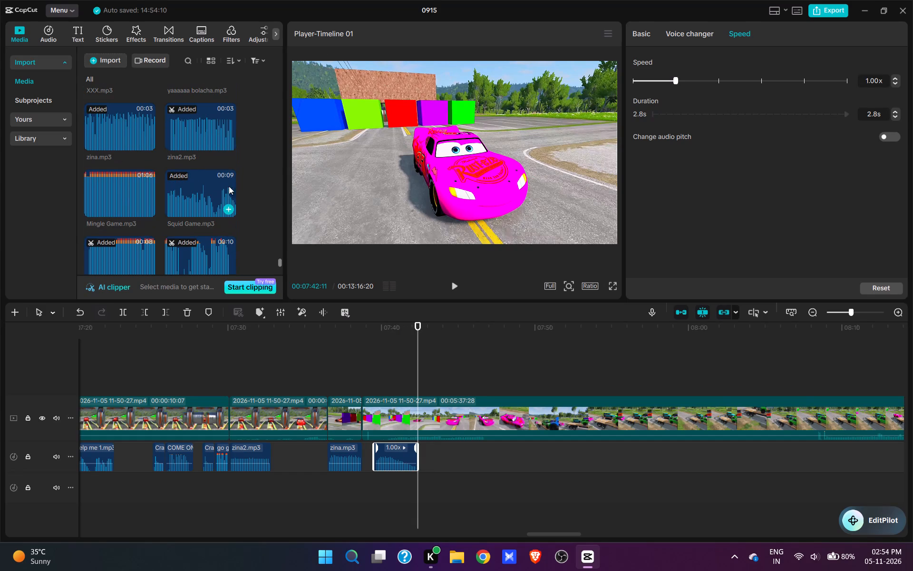
{"action": "scroll", "coordinate": [139, 213], "scroll_direction": "down", "scroll_amount": 5}
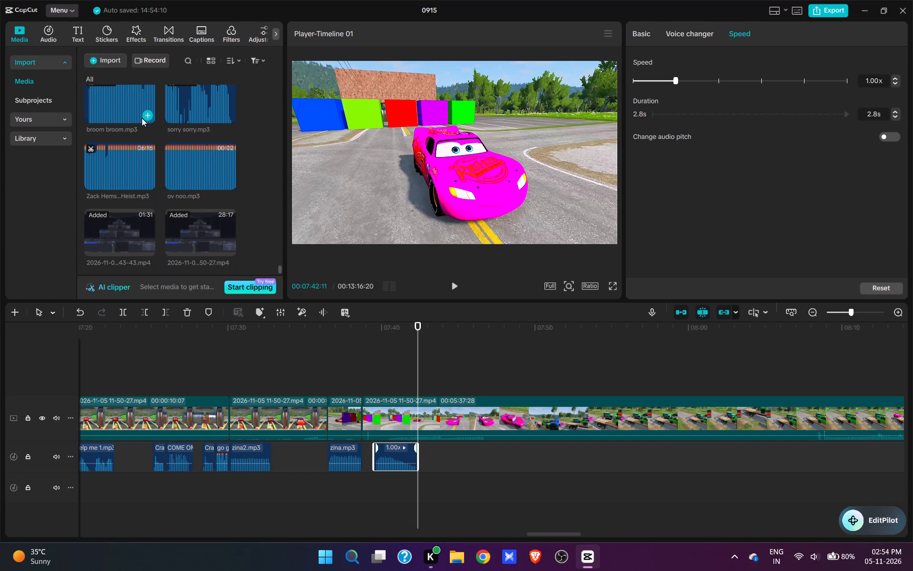
{"action": "left_click", "coordinate": [144, 115]}
{"action": "key", "text": "space"}
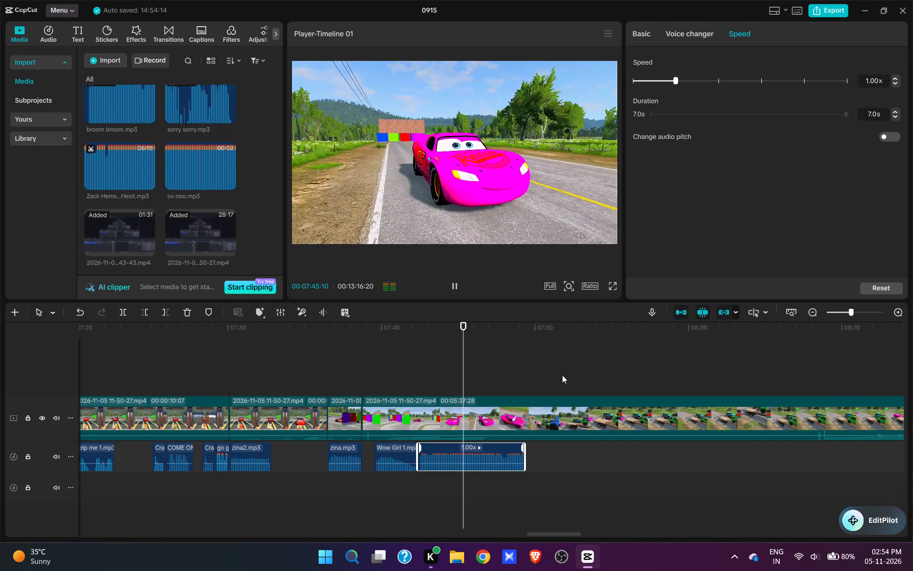
{"action": "key", "text": "space"}
{"action": "key", "text": "space"}
{"action": "key", "text": "space"}
Split the footage at 00:07:46:11, cut about 23 seconds up to the pink car approaching the loaded trailer, and play across the cut.
{"action": "left_click", "coordinate": [539, 406]}
{"action": "key", "text": "w"}
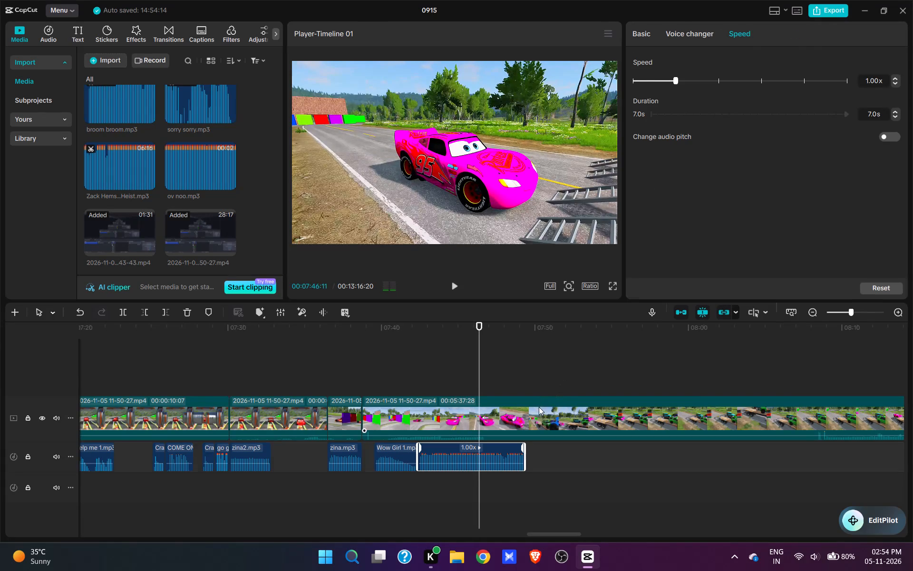
{"action": "left_click", "coordinate": [662, 379]}
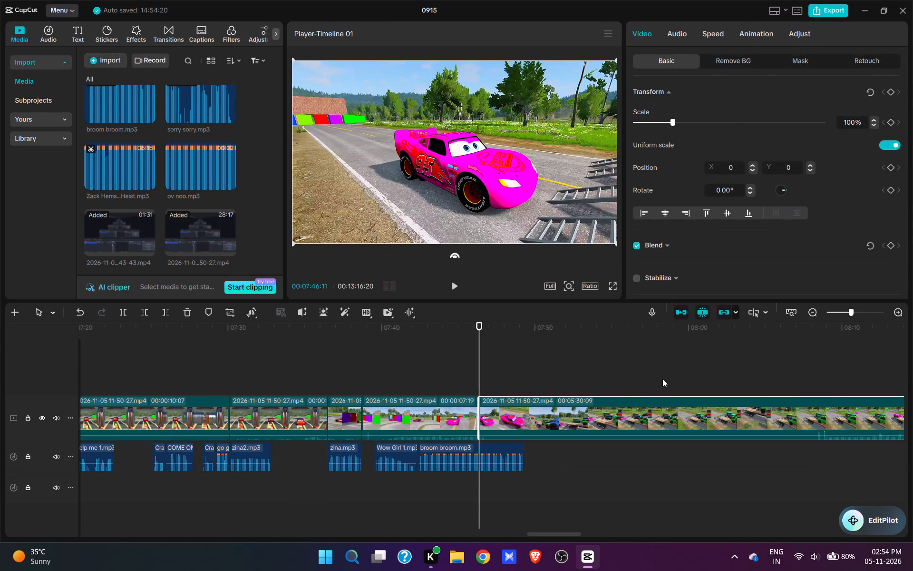
{"action": "key", "text": "space"}
{"action": "left_click", "coordinate": [738, 378]}
{"action": "key", "text": "space"}
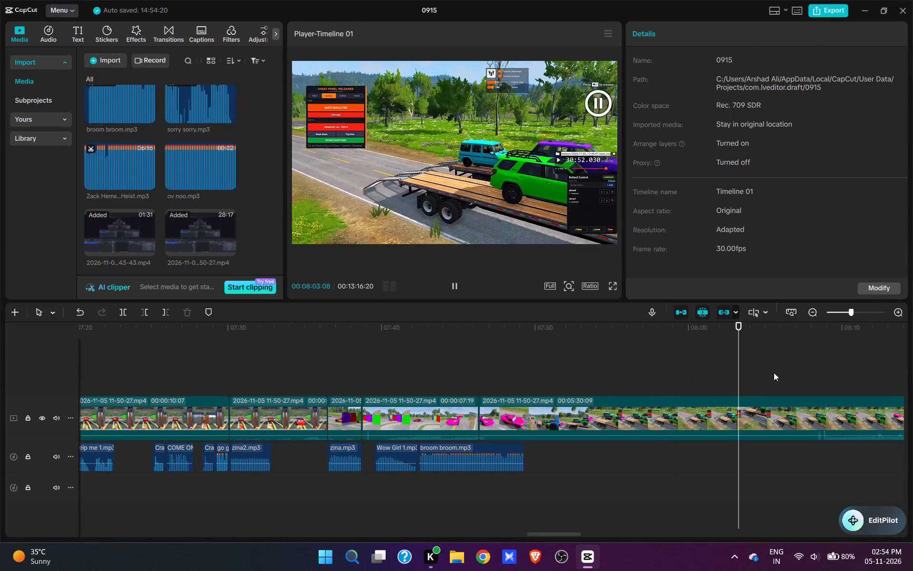
{"action": "key", "text": "space"}
{"action": "left_click_drag", "start_coordinate": [768, 405], "coordinate": [663, 450]}
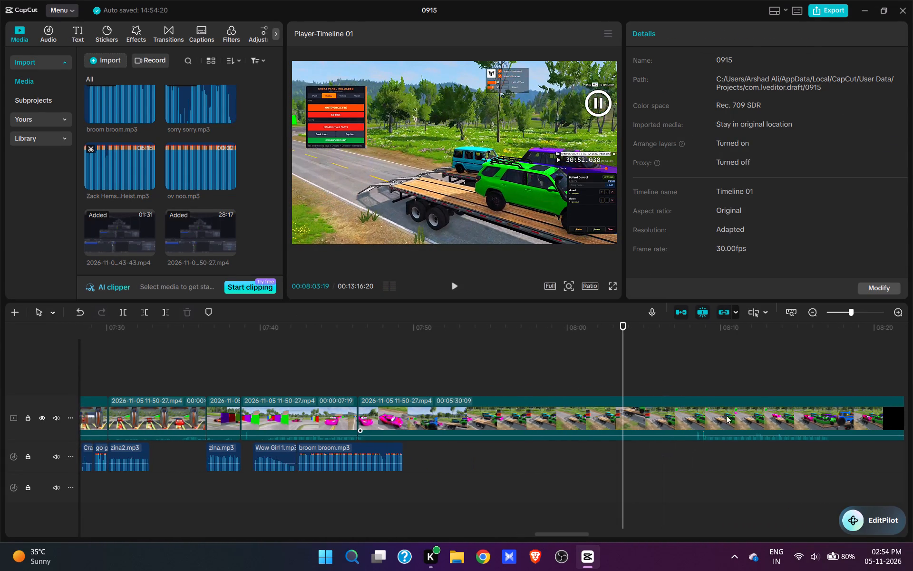
{"action": "left_click", "coordinate": [683, 377]}
{"action": "key", "text": "space"}
{"action": "key", "text": "space"}
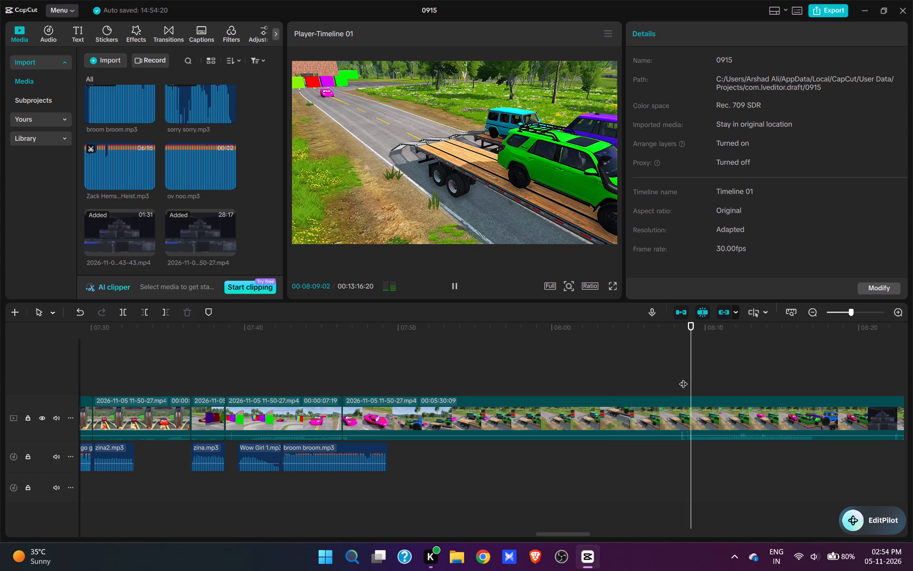
{"action": "type", "text": "q"}
{"action": "key", "text": "space"}
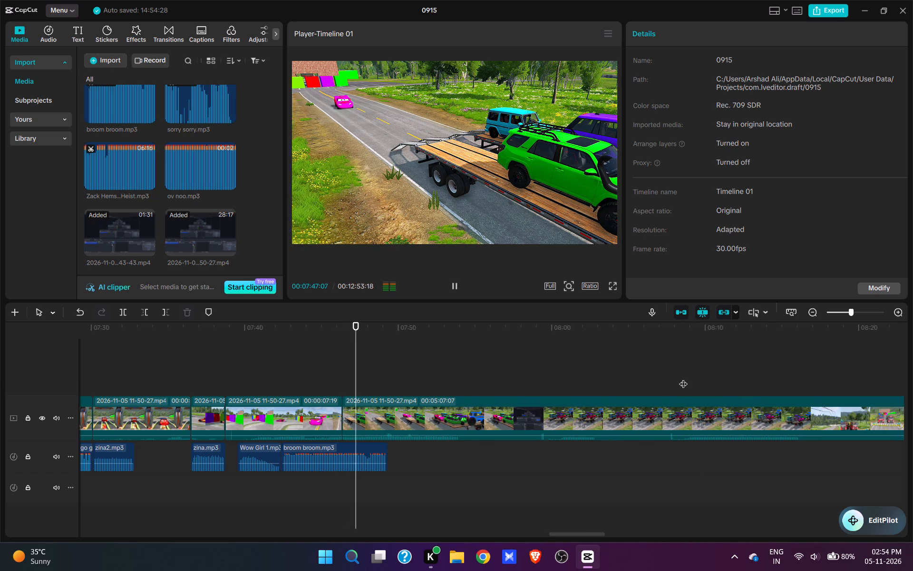
{"action": "key", "text": "space"}
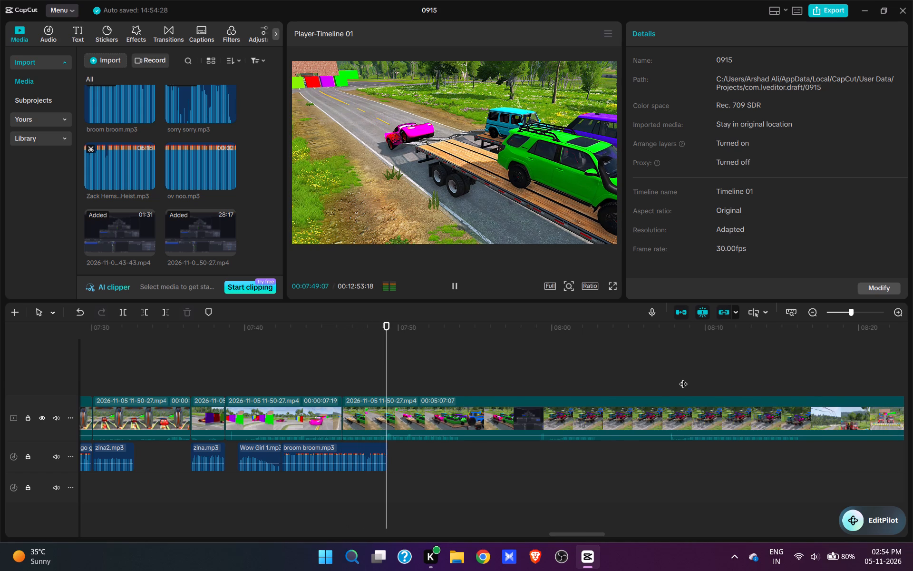
Find the Fanfare Victory sound among the media, add it at 00:07:49:11 and play it as the pink car boards the trailer.
{"action": "scroll", "coordinate": [249, 217], "scroll_direction": "up", "scroll_amount": 6}
{"action": "left_click_drag", "start_coordinate": [281, 256], "coordinate": [277, 112]}
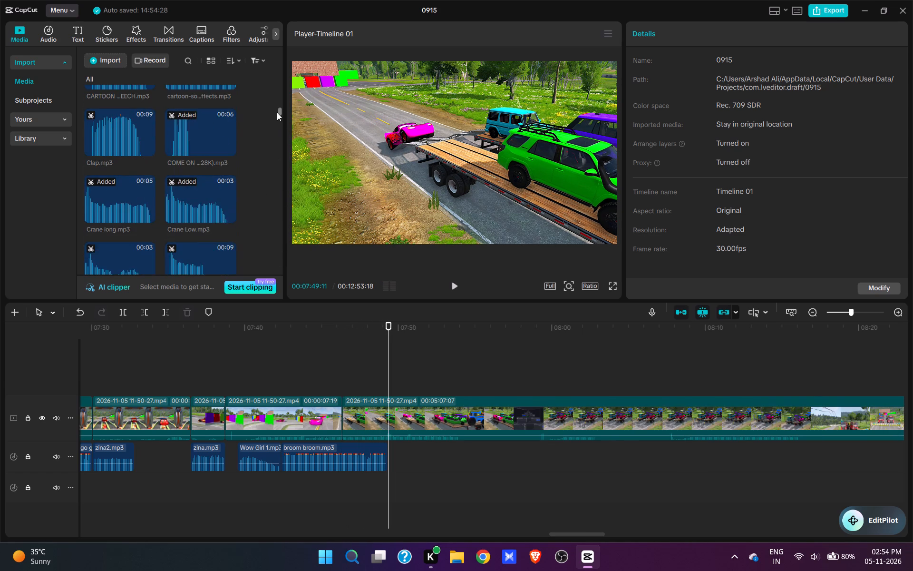
{"action": "left_click_drag", "start_coordinate": [277, 112], "coordinate": [275, 129]}
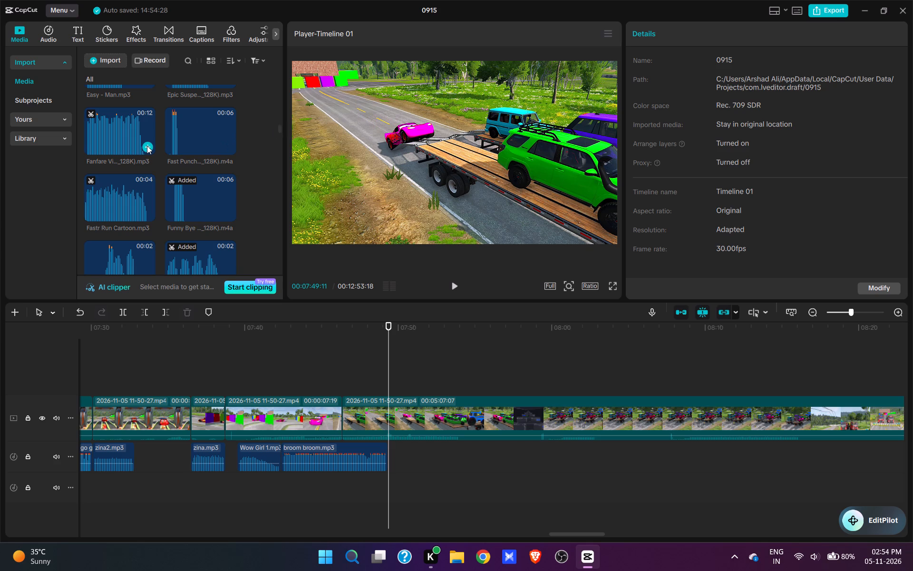
{"action": "left_click", "coordinate": [147, 146]}
{"action": "key", "text": "space"}
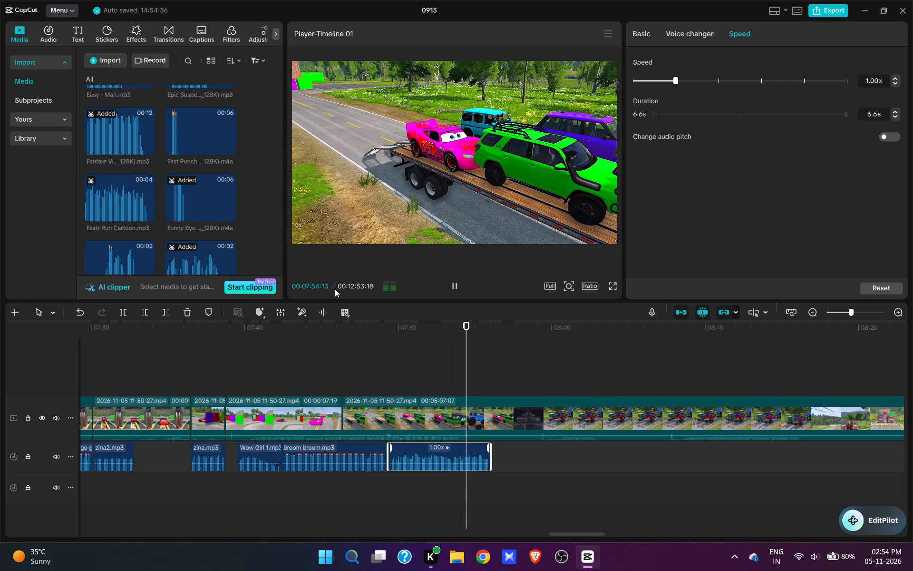
Trim the end of the Fanfare Victory sound and split the footage at 00:07:54:27, with the pink car on the trailer.
{"action": "key", "text": "space"}
{"action": "type", "text": "ew"}
{"action": "left_click", "coordinate": [468, 439]}
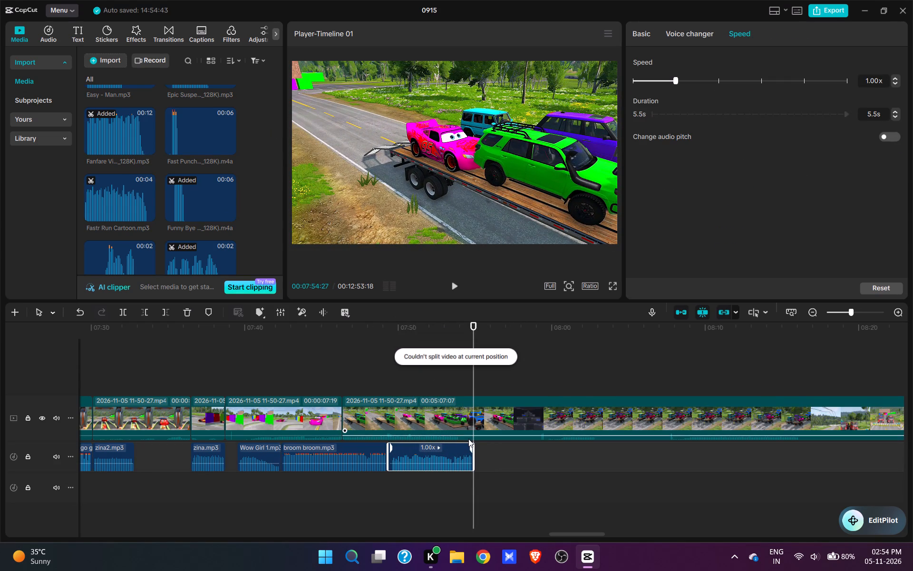
{"action": "left_click", "coordinate": [467, 425]}
{"action": "key", "text": "w"}
Cut about 5 seconds of footage after the split, up to the rear view where the trailer ramps start rising.
{"action": "left_click", "coordinate": [542, 383]}
{"action": "key", "text": "space"}
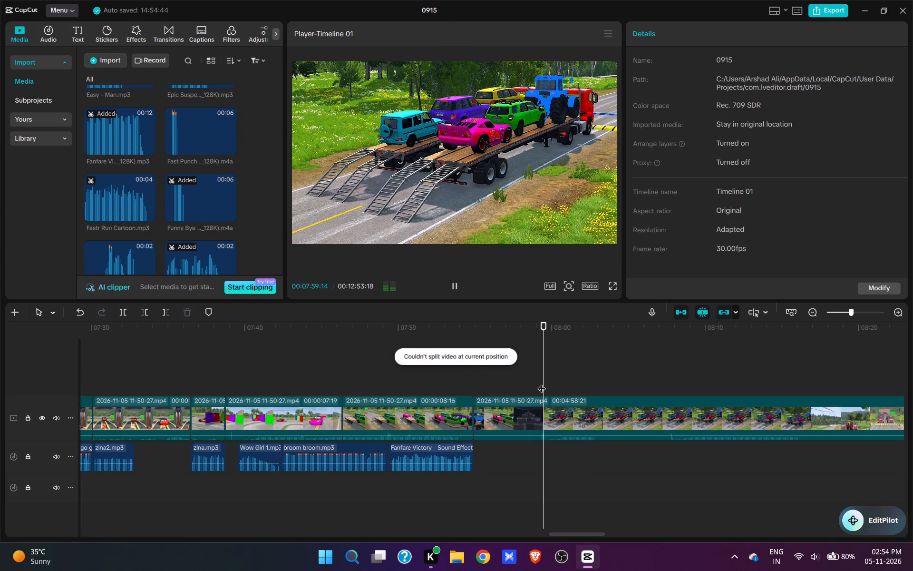
{"action": "key", "text": "space"}
{"action": "left_click", "coordinate": [542, 383]}
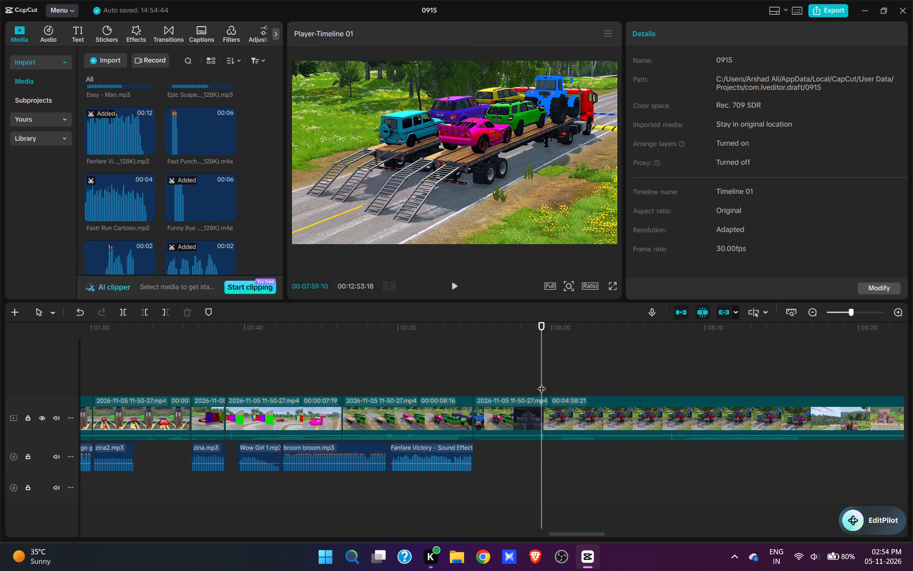
{"action": "left_click", "coordinate": [541, 381]}
{"action": "left_click", "coordinate": [539, 378]}
{"action": "key", "text": "q"}
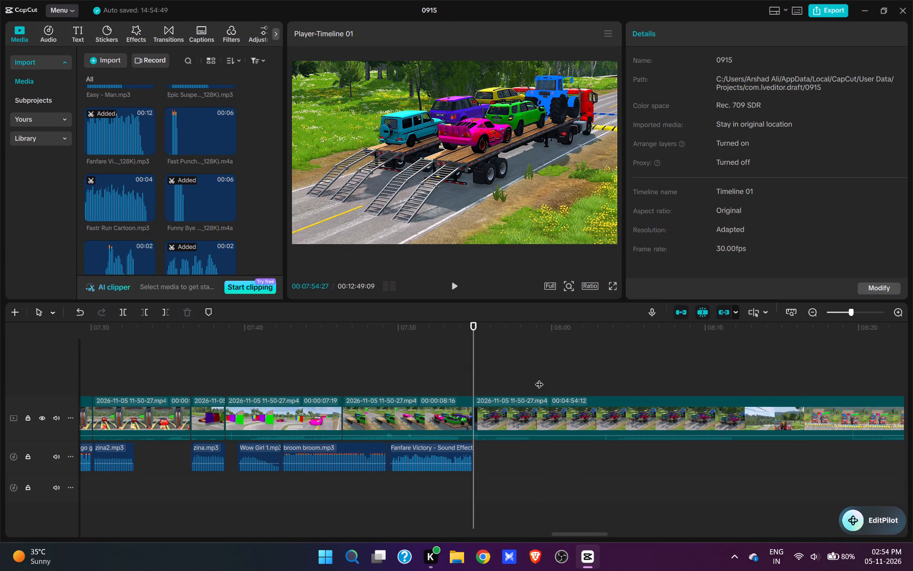
{"action": "key", "text": "space"}
{"action": "key", "text": "space"}
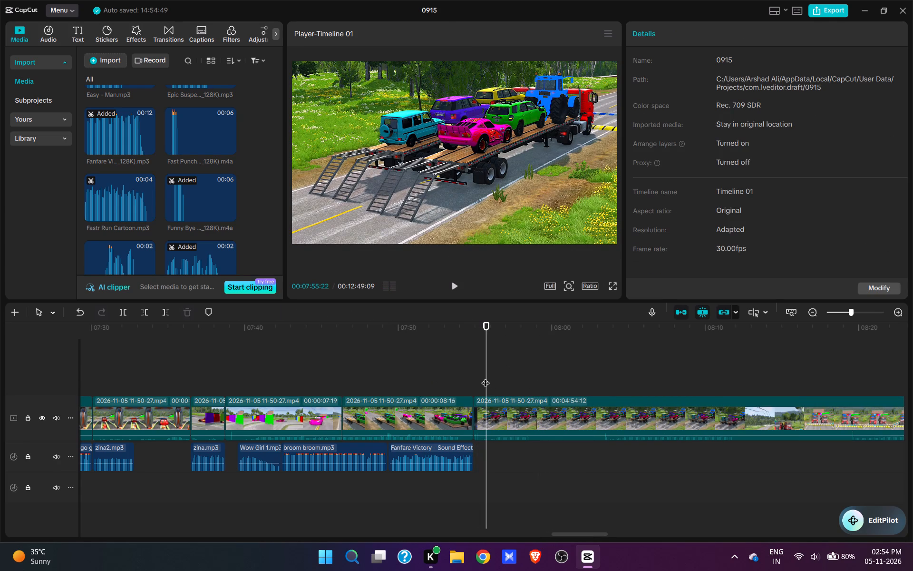
{"action": "left_click", "coordinate": [486, 377]}
{"action": "left_click", "coordinate": [478, 374]}
{"action": "key", "text": "q"}
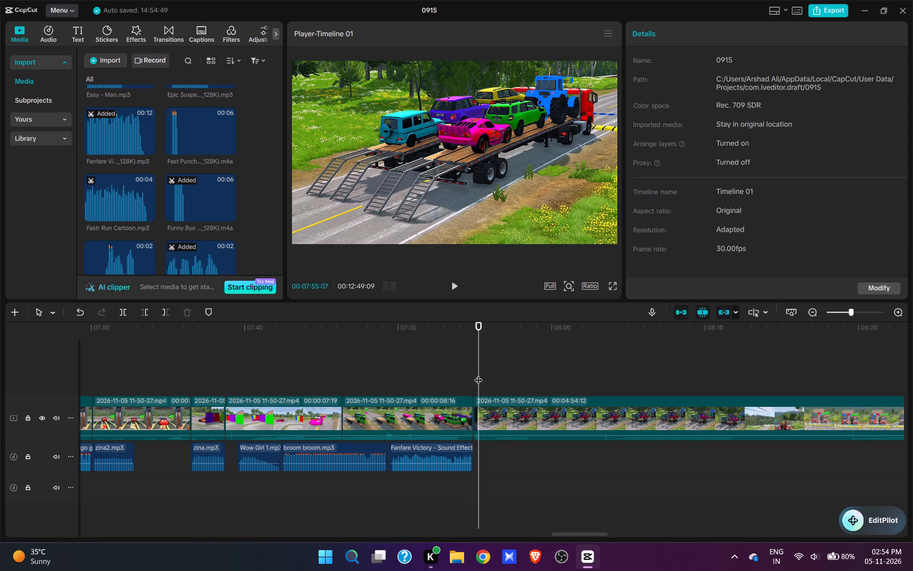
Play the ramp scene and cut about 8 more seconds from 00:07:54:27, up to the ramps' next rise after the on-screen overlay.
{"action": "key", "text": "space"}
{"action": "left_click", "coordinate": [515, 382]}
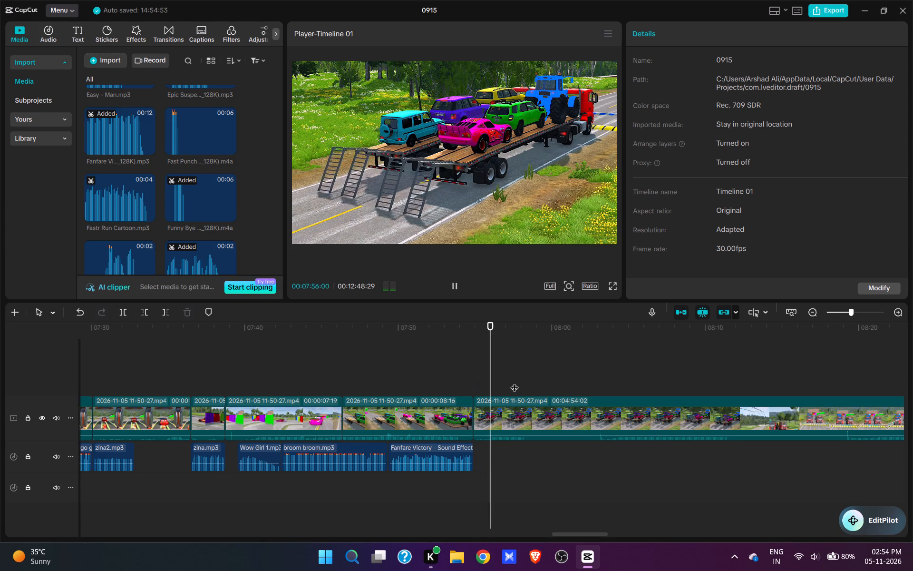
{"action": "key", "text": "space"}
{"action": "left_click", "coordinate": [592, 373]}
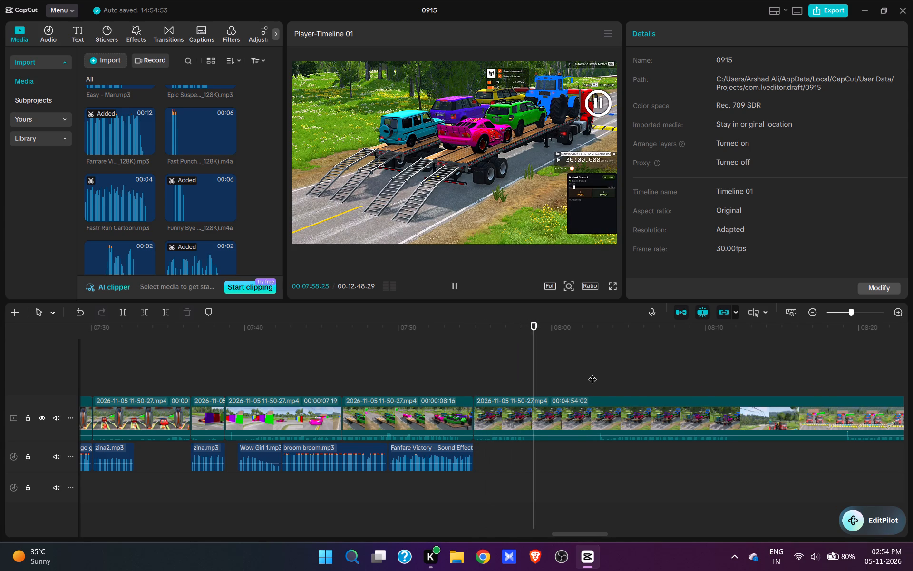
{"action": "key", "text": "space"}
{"action": "left_click", "coordinate": [597, 374]}
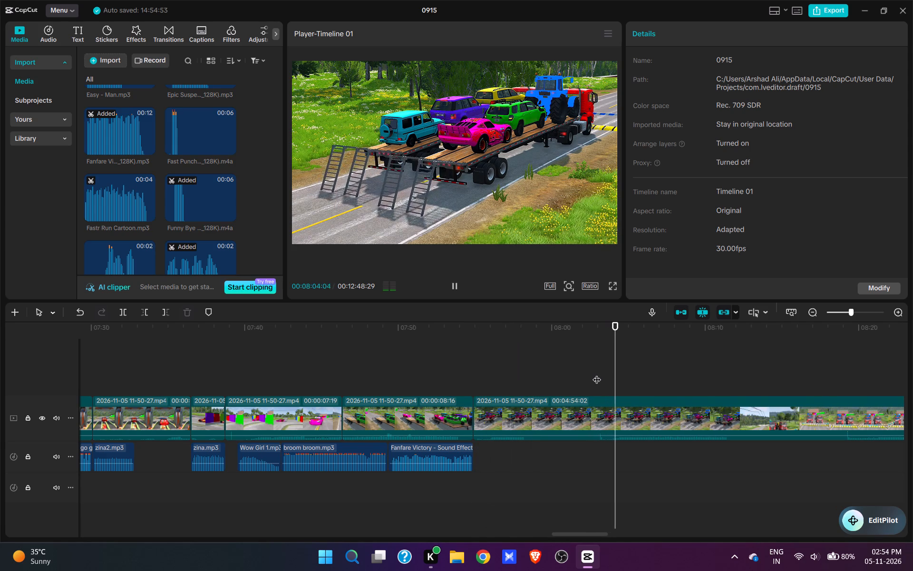
{"action": "type", "text": "q"}
{"action": "key", "text": "space"}
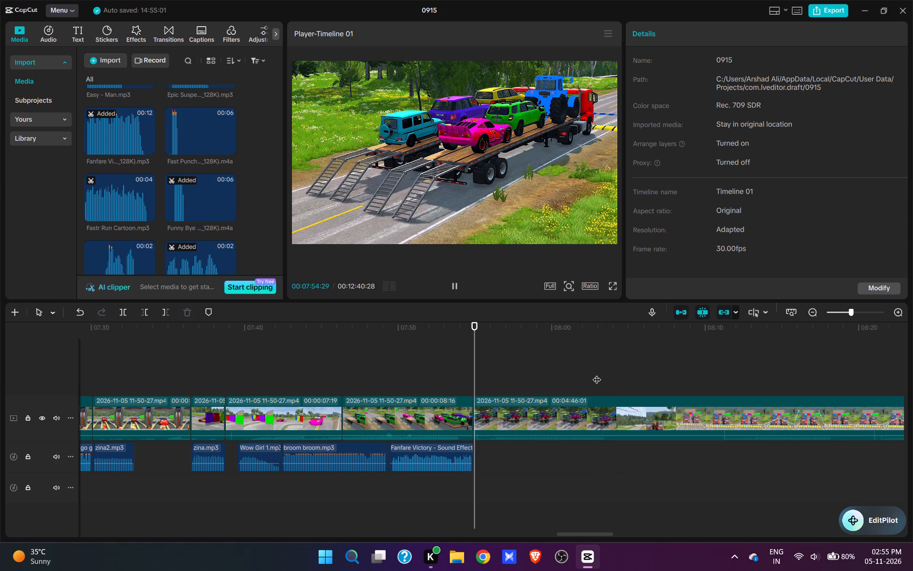
Play until the trailer ramps are fully raised and split the footage there, at 00:08:02:17.
{"action": "left_click", "coordinate": [558, 372]}
{"action": "key", "text": "space"}
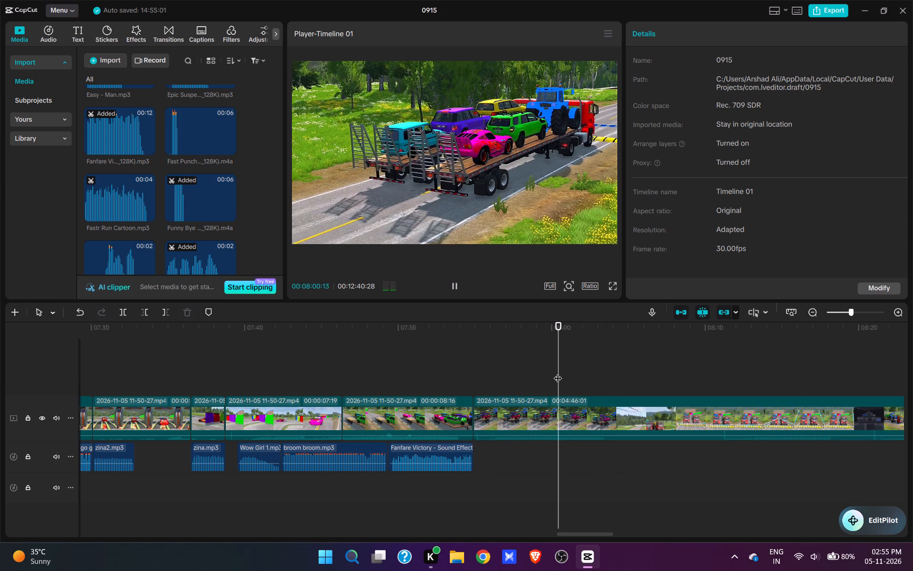
{"action": "key", "text": "space"}
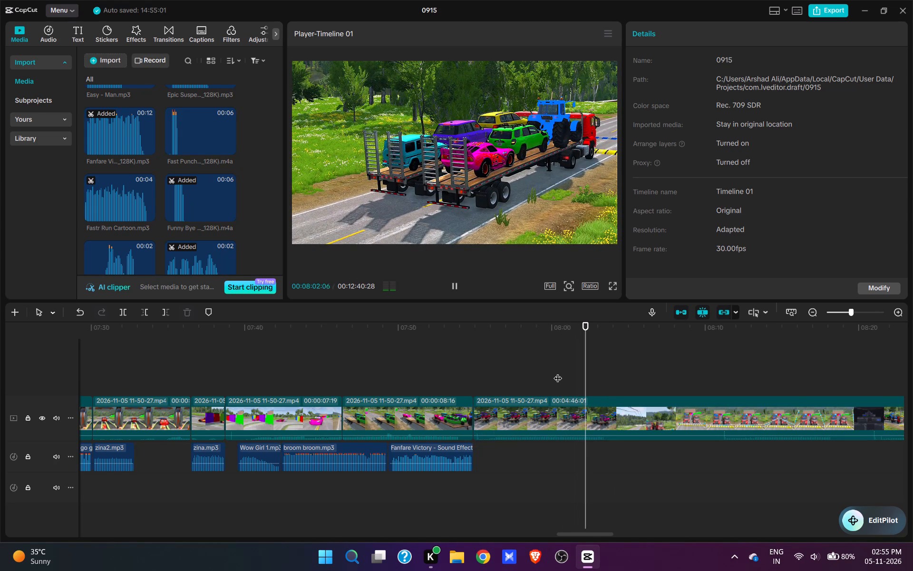
{"action": "type", "text": "w"}
Find Crane long.mp3 among the media and add it at 00:07:54:27, where the trailer ramps start rising.
{"action": "left_click", "coordinate": [479, 364]}
{"action": "left_click_drag", "start_coordinate": [479, 364], "coordinate": [477, 364]}
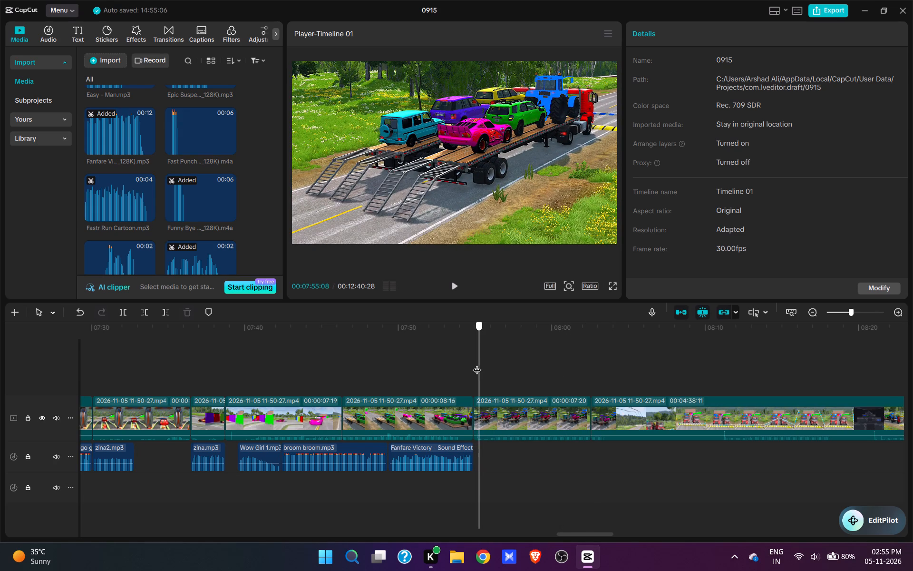
{"action": "left_click_drag", "start_coordinate": [477, 364], "coordinate": [473, 364]}
{"action": "scroll", "coordinate": [161, 232], "scroll_direction": "up", "scroll_amount": 3}
{"action": "scroll", "coordinate": [161, 232], "scroll_direction": "down", "scroll_amount": 5}
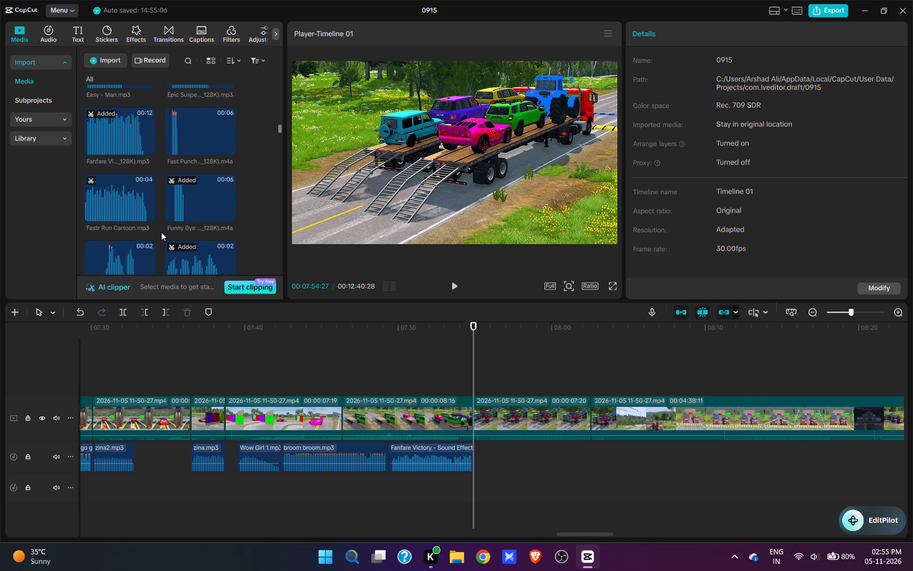
{"action": "scroll", "coordinate": [161, 232], "scroll_direction": "down", "scroll_amount": 2}
{"action": "scroll", "coordinate": [161, 232], "scroll_direction": "up", "scroll_amount": 9}
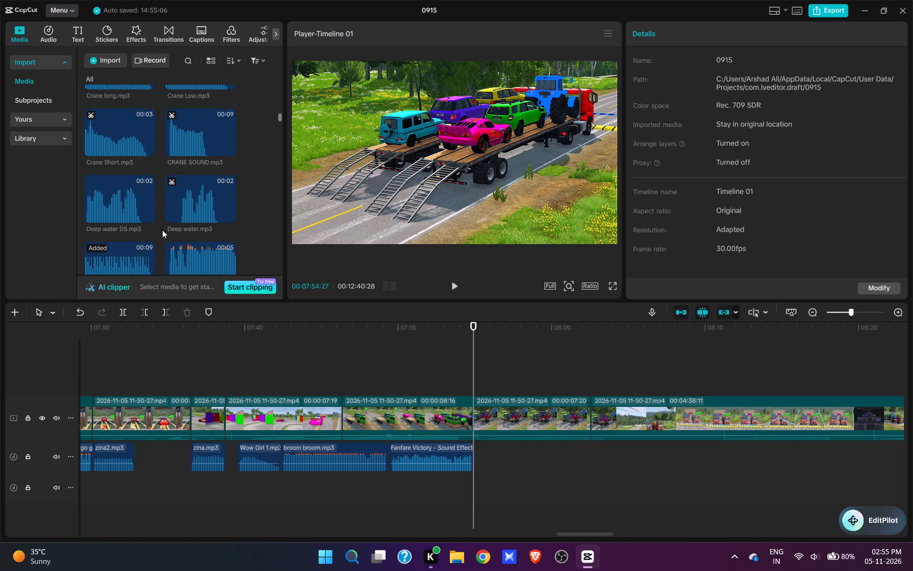
{"action": "scroll", "coordinate": [152, 177], "scroll_direction": "up", "scroll_amount": 1}
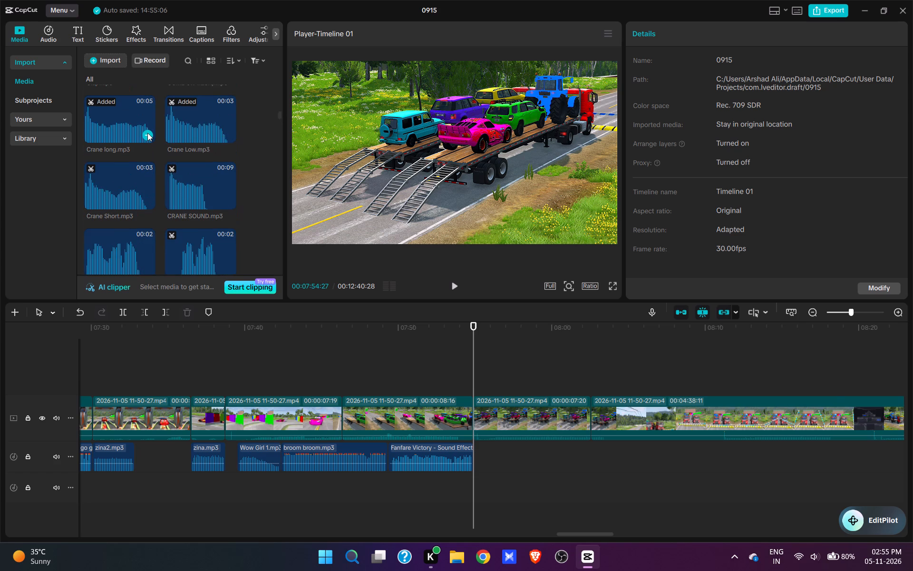
{"action": "left_click", "coordinate": [147, 133]}
Set the ramp-raising clip's duration to 4.2 s to match the crane sound and play the result.
{"action": "left_click", "coordinate": [521, 416]}
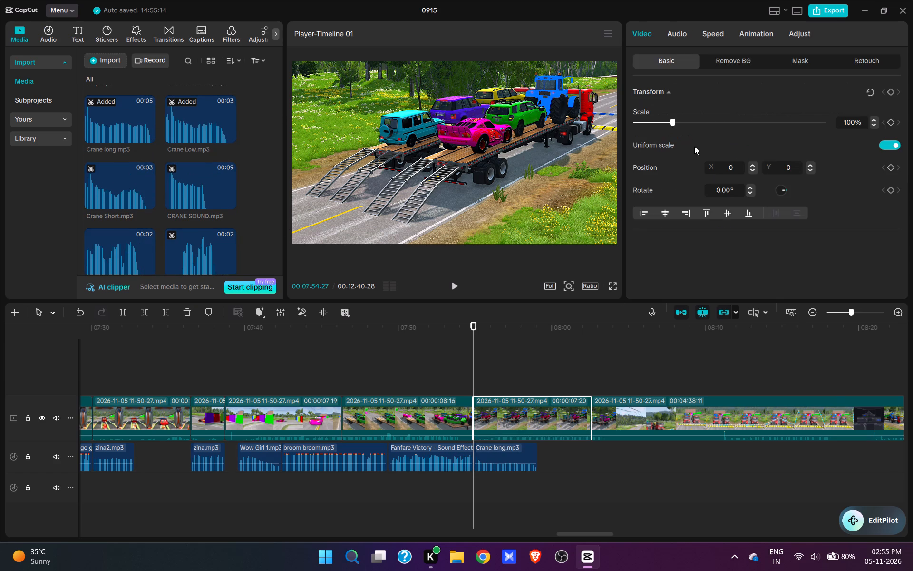
{"action": "left_click", "coordinate": [719, 32]}
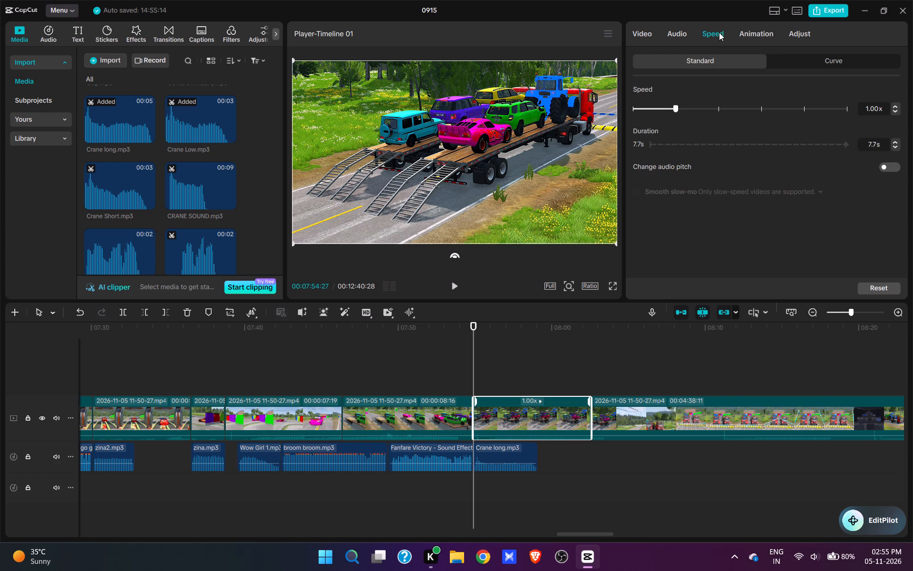
{"action": "left_click_drag", "start_coordinate": [883, 144], "coordinate": [773, 149]}
{"action": "type", "text": "4.2"}
{"action": "key", "text": "Return"}
{"action": "key", "text": "space"}
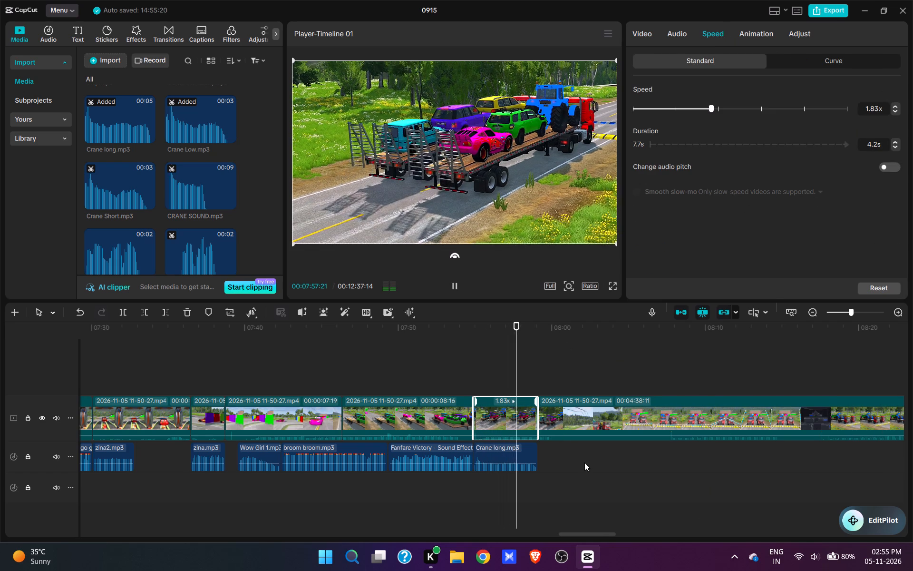
Cut about 10 seconds of footage from 00:07:59:03, up to the front view of the trucks at the barrier starting to open.
{"action": "left_click", "coordinate": [678, 378]}
{"action": "key", "text": "space"}
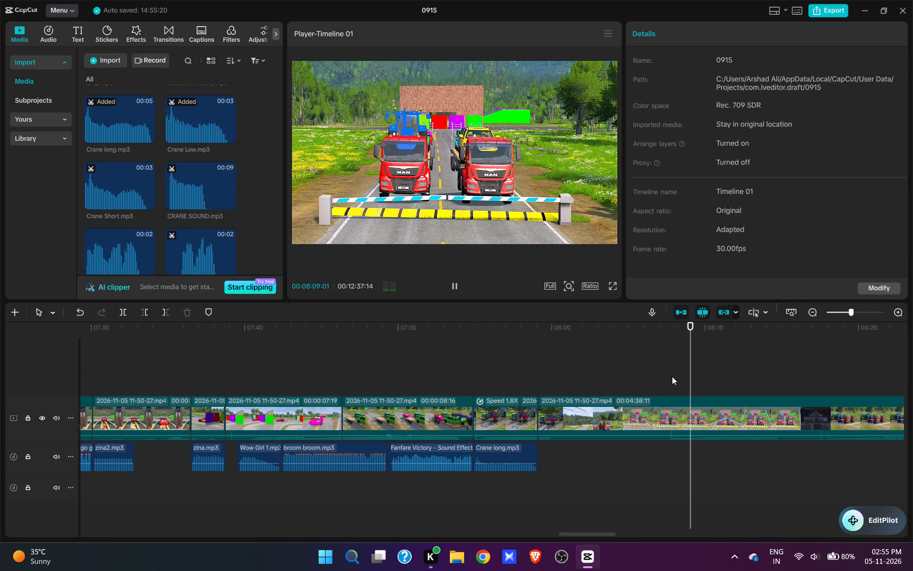
{"action": "key", "text": "space"}
{"action": "left_click", "coordinate": [693, 382]}
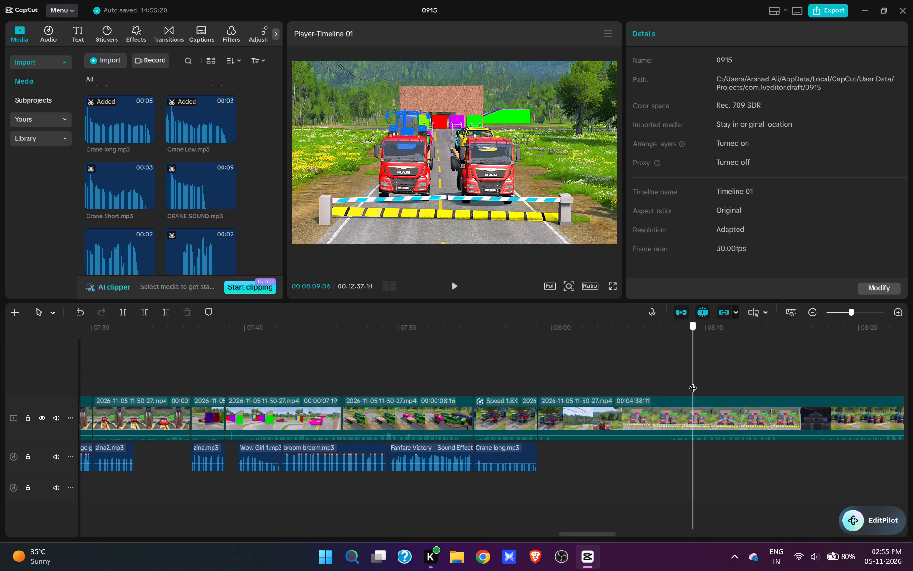
{"action": "left_click", "coordinate": [691, 382]}
{"action": "key", "text": "q"}
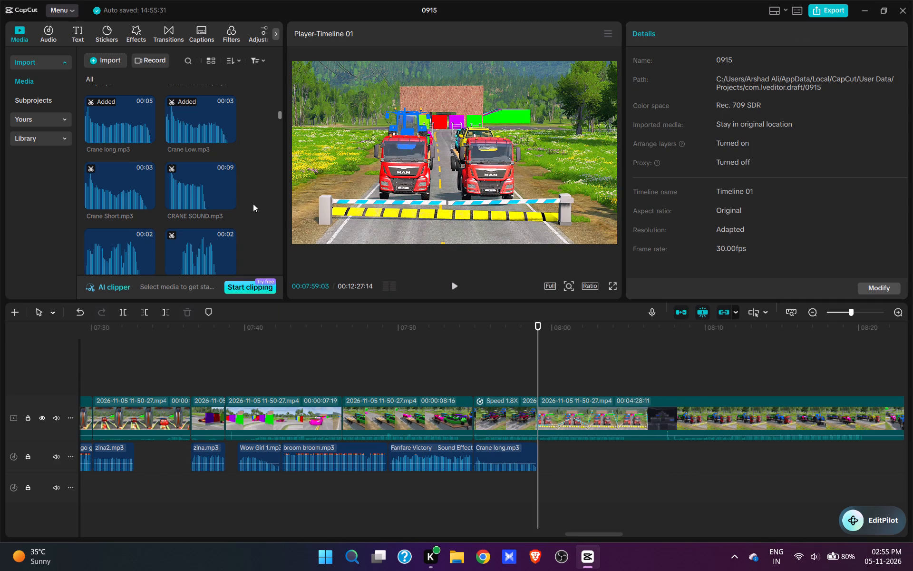
Find ding ding 1.mp3 among the media, add it at 00:07:59:03 and play it as the barrier opens.
{"action": "scroll", "coordinate": [153, 206], "scroll_direction": "down", "scroll_amount": 3}
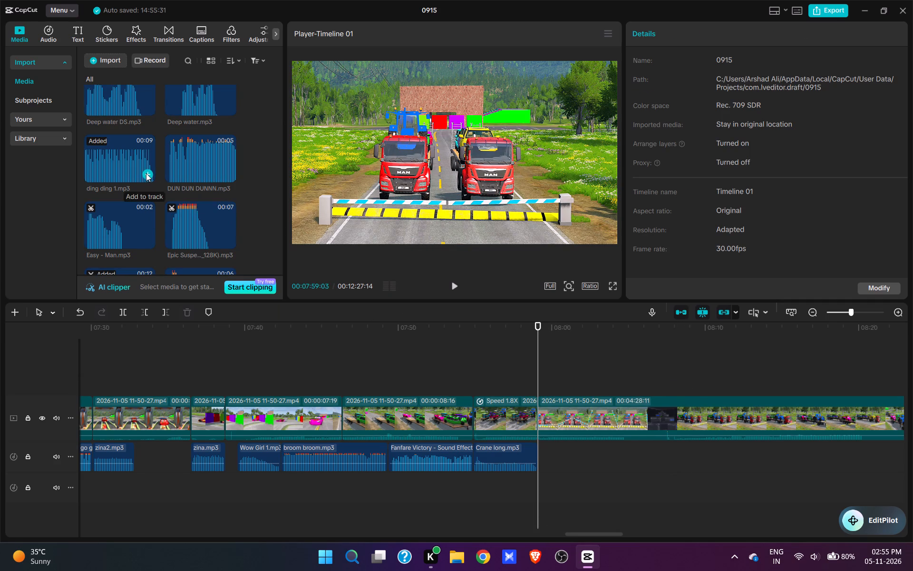
{"action": "left_click", "coordinate": [146, 174]}
{"action": "key", "text": "space"}
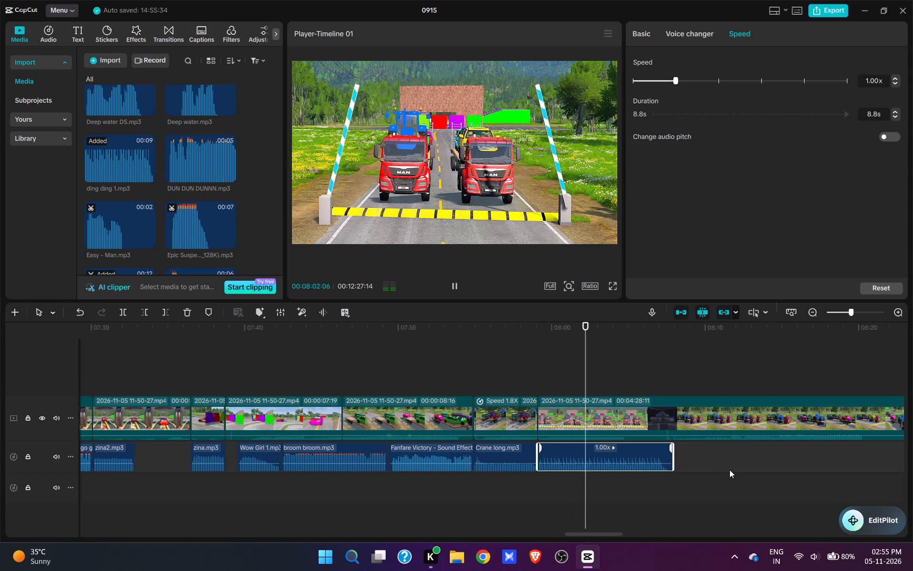
{"action": "key", "text": "space"}
{"action": "left_click", "coordinate": [547, 348]}
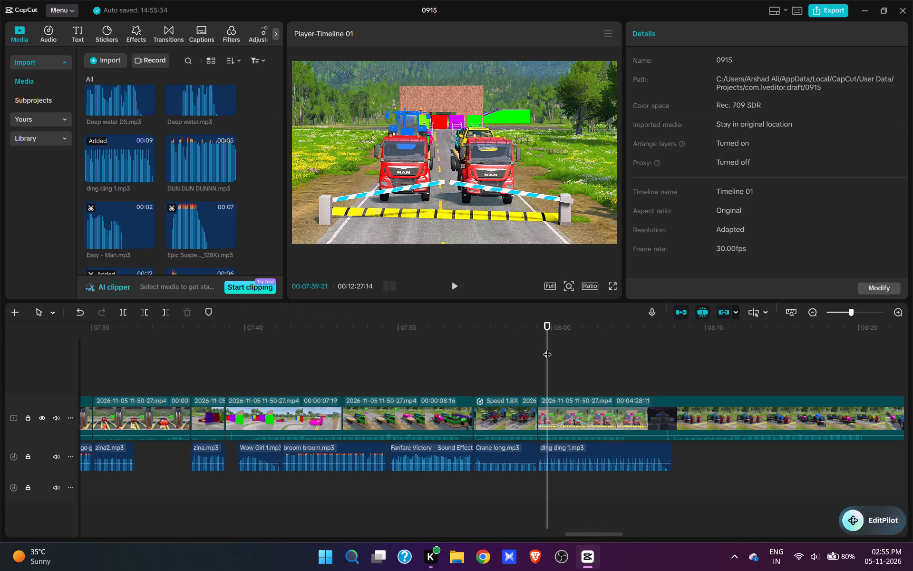
{"action": "key", "text": "space"}
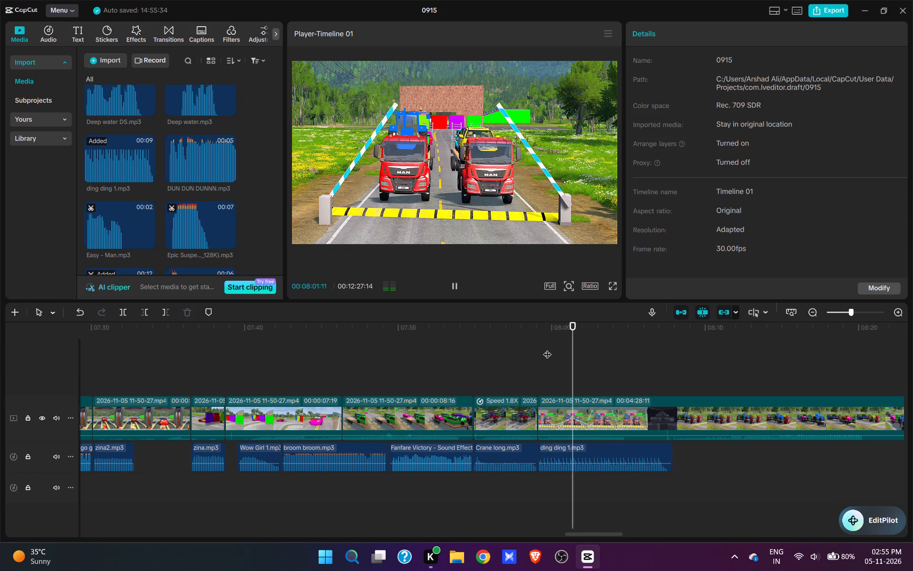
{"action": "key", "text": "space"}
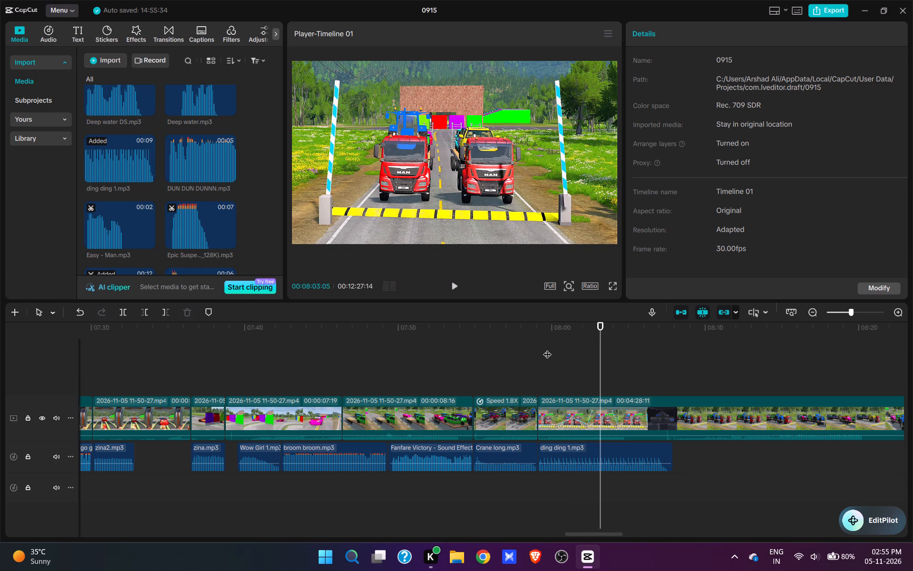
Trim the end of ding ding 1.mp3 and split the footage at 00:08:03:10, with the barrier fully open.
{"action": "key", "text": "space"}
{"action": "key", "text": "space"}
{"action": "left_click", "coordinate": [621, 456]}
{"action": "key", "text": "e"}
{"action": "left_click", "coordinate": [600, 428]}
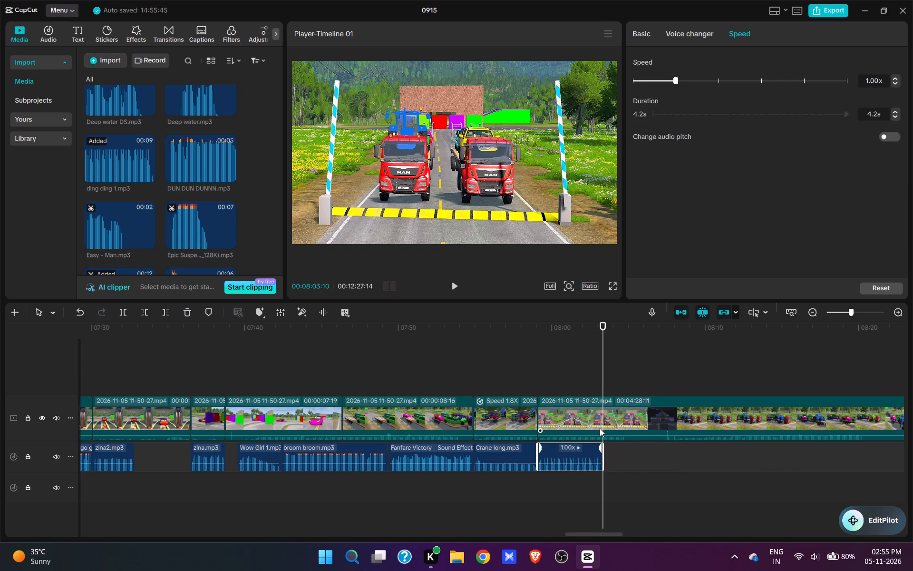
{"action": "key", "text": "w"}
Cut about 5 seconds of footage after the split, up to the side view of the loaded trucks at the speed bump.
{"action": "left_click", "coordinate": [658, 360]}
{"action": "key", "text": "space"}
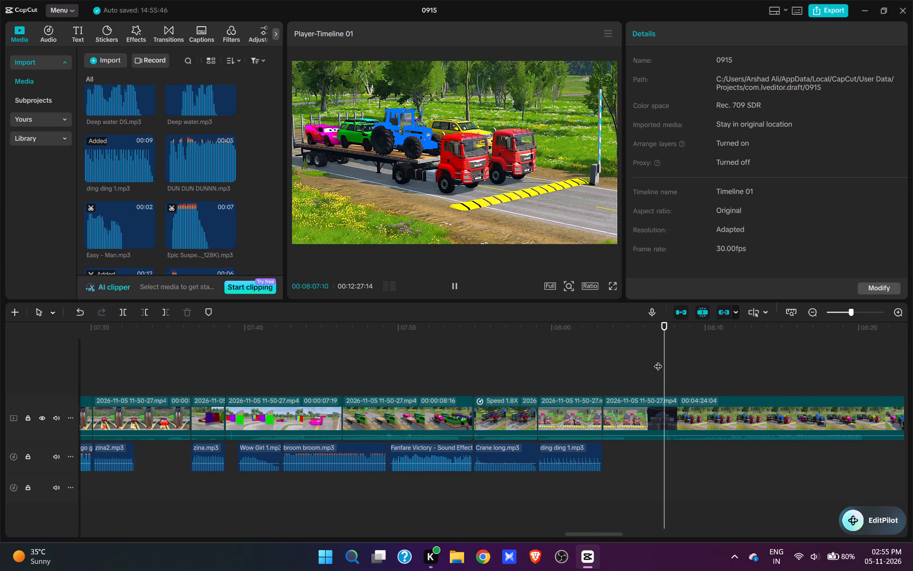
{"action": "key", "text": "space"}
{"action": "key", "text": "q"}
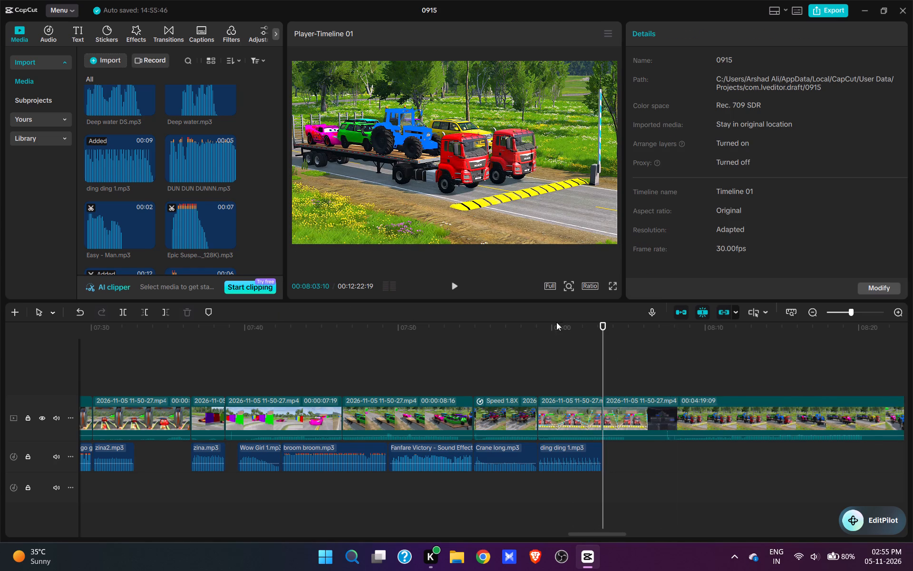
Find Horn Start.mp3 among the media, preview it, add it at 00:08:03:10 and play it with the trucks approaching the speed bump.
{"action": "scroll", "coordinate": [173, 188], "scroll_direction": "up", "scroll_amount": 8}
{"action": "scroll", "coordinate": [173, 195], "scroll_direction": "down", "scroll_amount": 9}
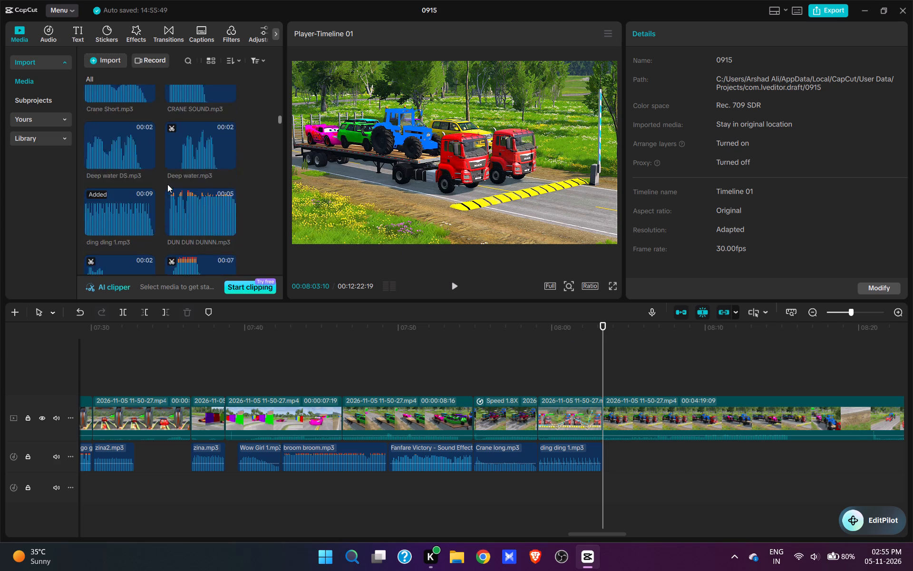
{"action": "scroll", "coordinate": [167, 184], "scroll_direction": "down", "scroll_amount": 20}
{"action": "scroll", "coordinate": [167, 184], "scroll_direction": "down", "scroll_amount": 5}
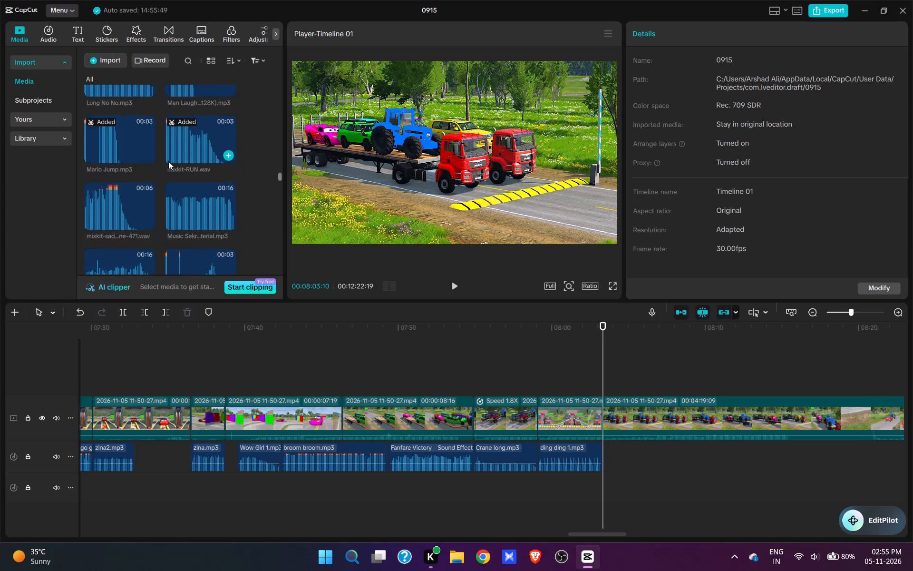
{"action": "scroll", "coordinate": [153, 193], "scroll_direction": "down", "scroll_amount": 13}
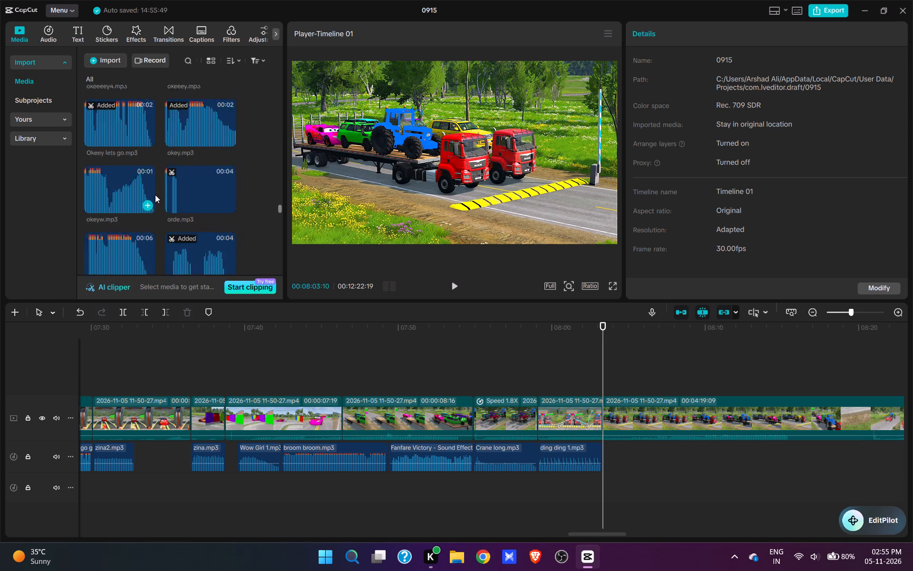
{"action": "scroll", "coordinate": [155, 195], "scroll_direction": "down", "scroll_amount": 9}
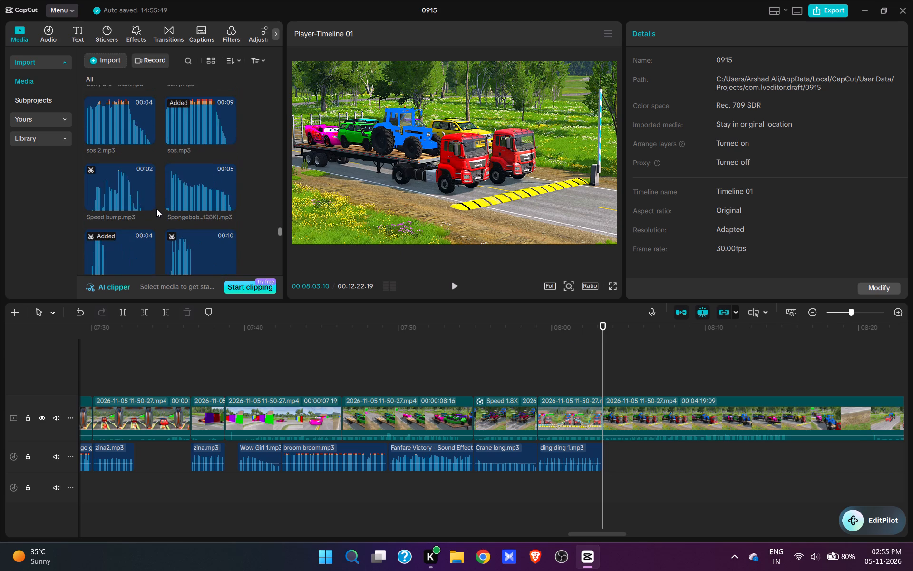
{"action": "scroll", "coordinate": [156, 209], "scroll_direction": "up", "scroll_amount": 20}
{"action": "scroll", "coordinate": [156, 209], "scroll_direction": "up", "scroll_amount": 1}
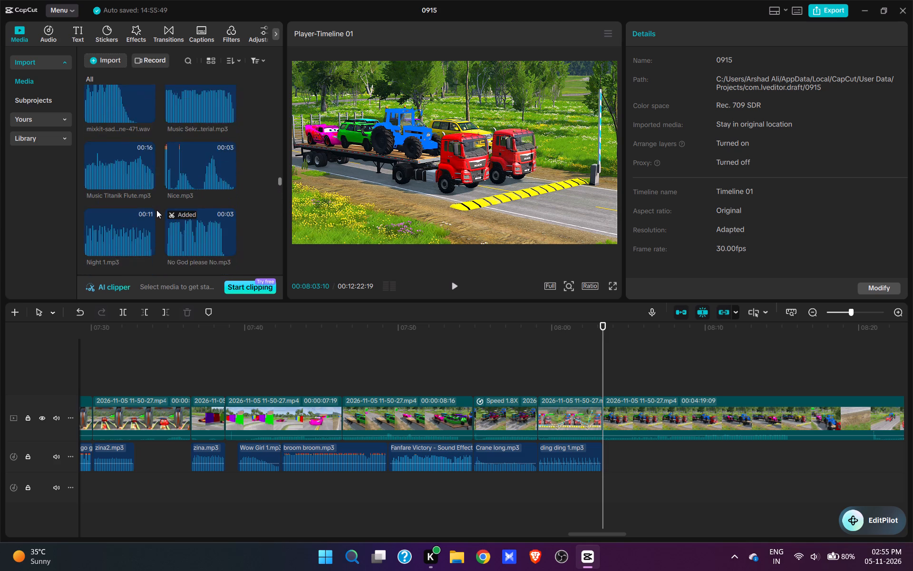
{"action": "scroll", "coordinate": [156, 210], "scroll_direction": "up", "scroll_amount": 13}
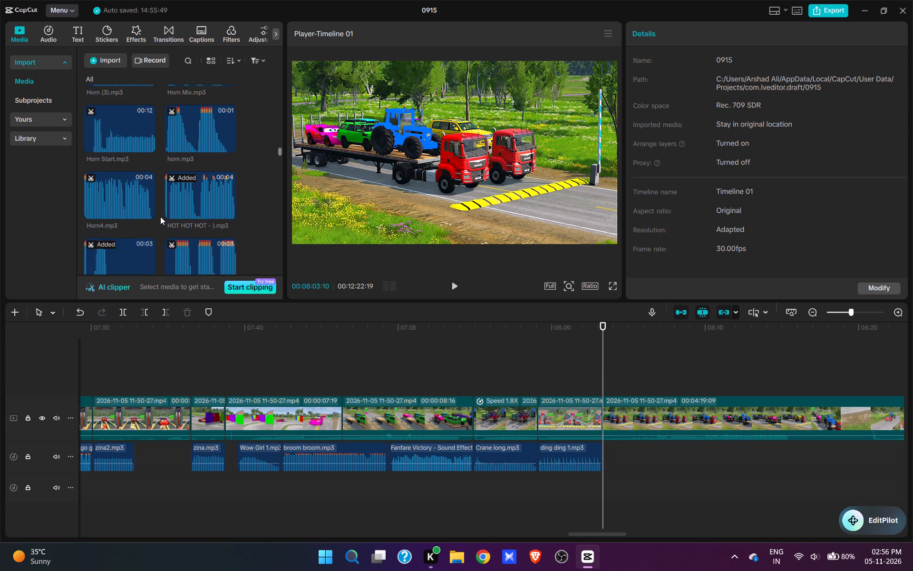
{"action": "scroll", "coordinate": [160, 217], "scroll_direction": "up", "scroll_amount": 2}
{"action": "left_click", "coordinate": [128, 192]}
{"action": "left_click", "coordinate": [146, 196]}
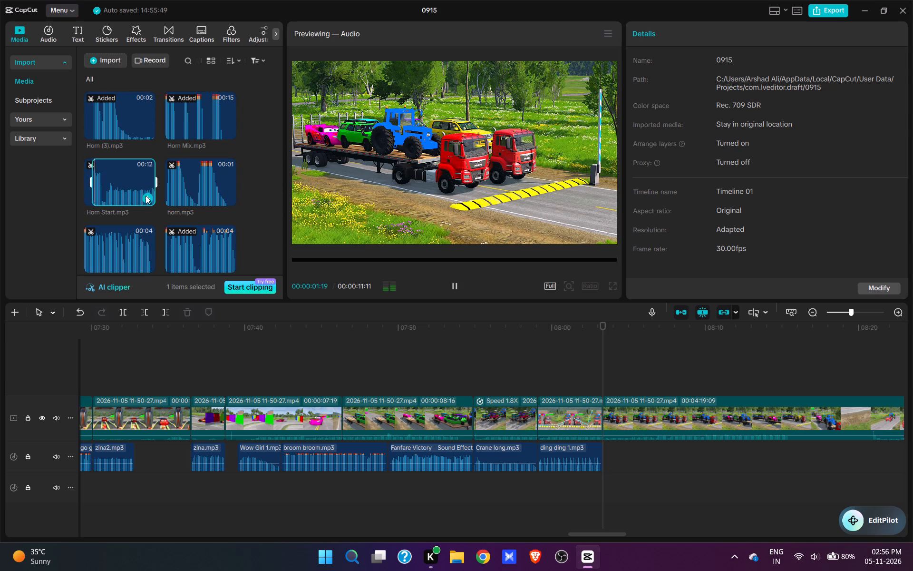
{"action": "key", "text": "space"}
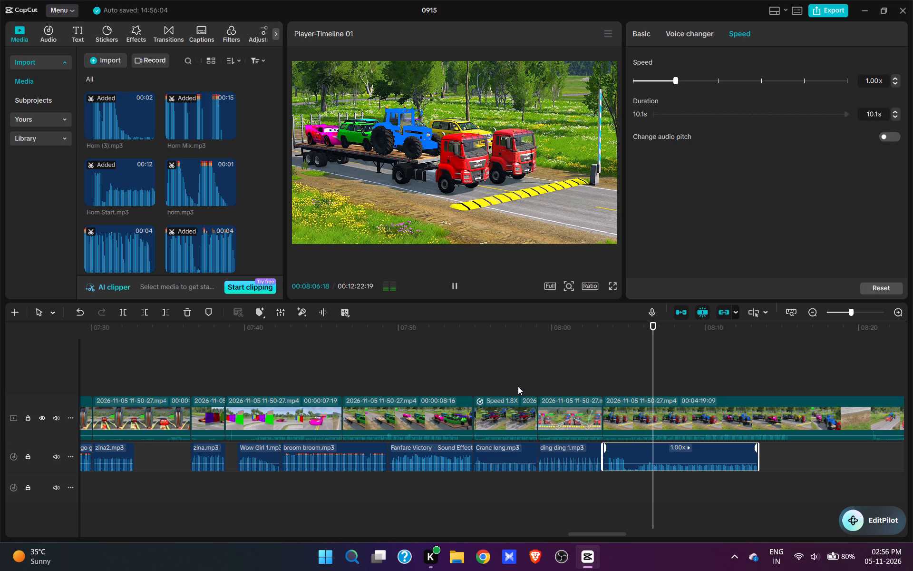
Trim the end of Horn Start.mp3 to 00:08:08:24, as the first truck reaches the speed bump.
{"action": "key", "text": "space"}
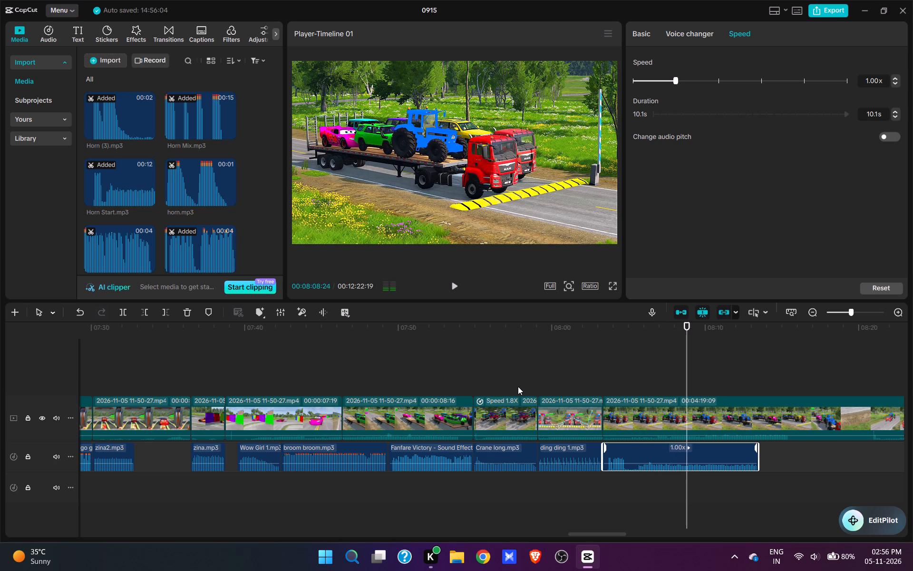
{"action": "type", "text": "e"}
Add Mario Jump.mp3 three times as the first truck crosses the speed bump: at 00:08:09:03, 00:08:10:12 and about 00:08:12:18.
{"action": "key", "text": "space"}
{"action": "key", "text": "space"}
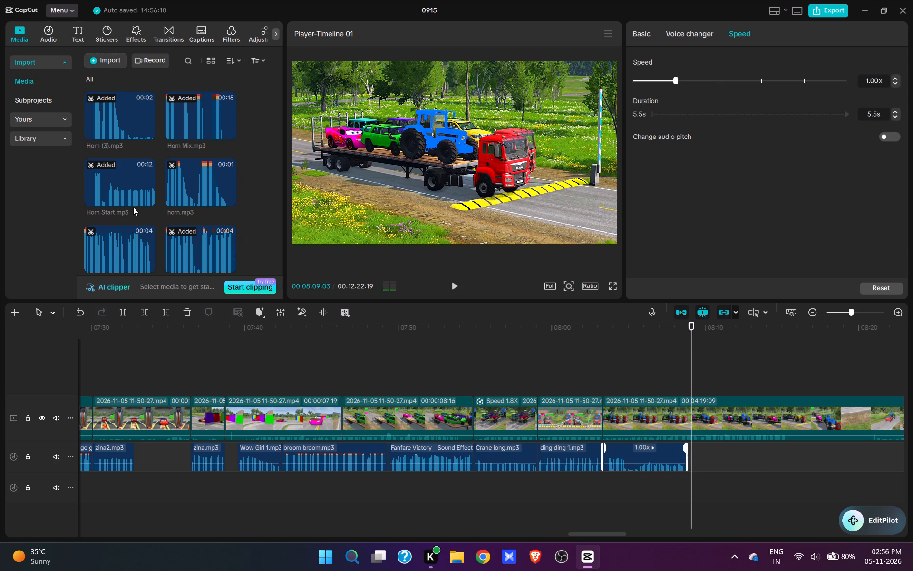
{"action": "scroll", "coordinate": [154, 206], "scroll_direction": "up", "scroll_amount": 6}
{"action": "scroll", "coordinate": [155, 204], "scroll_direction": "down", "scroll_amount": 19}
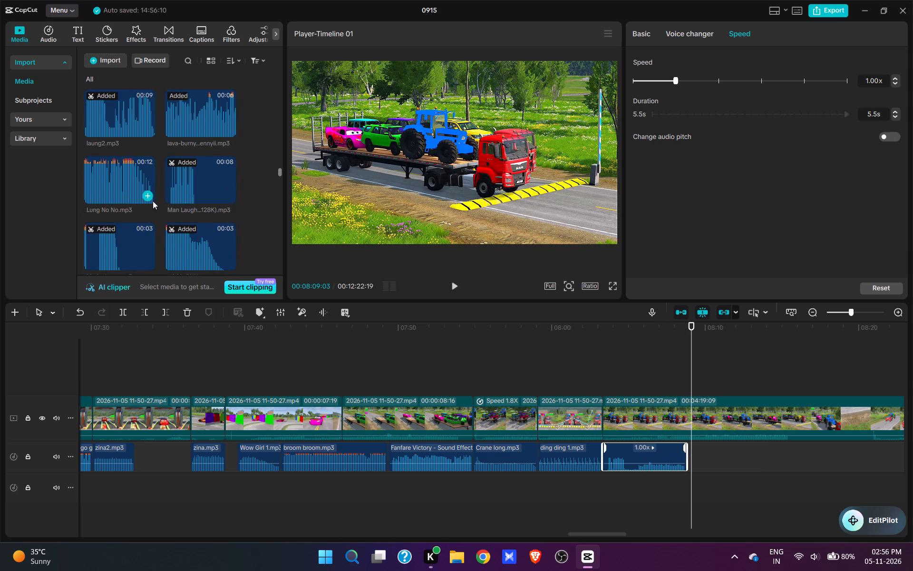
{"action": "left_click", "coordinate": [146, 101]}
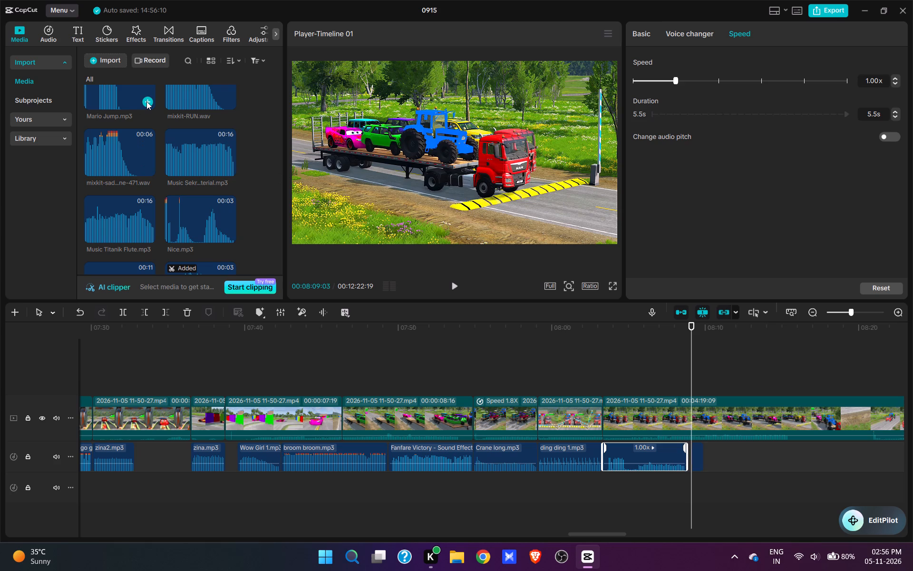
{"action": "key", "text": "space"}
{"action": "key", "text": "space"}
{"action": "left_click", "coordinate": [146, 101]}
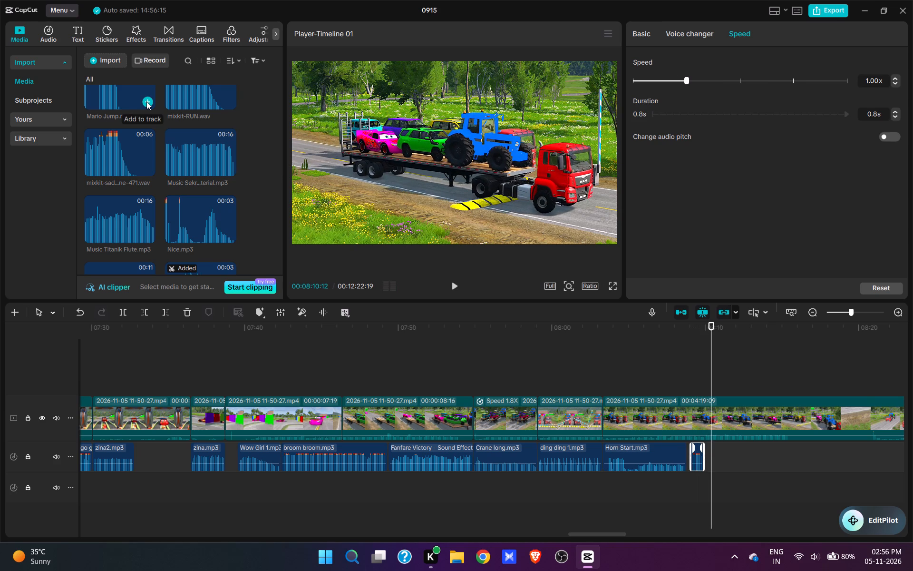
{"action": "key", "text": "space"}
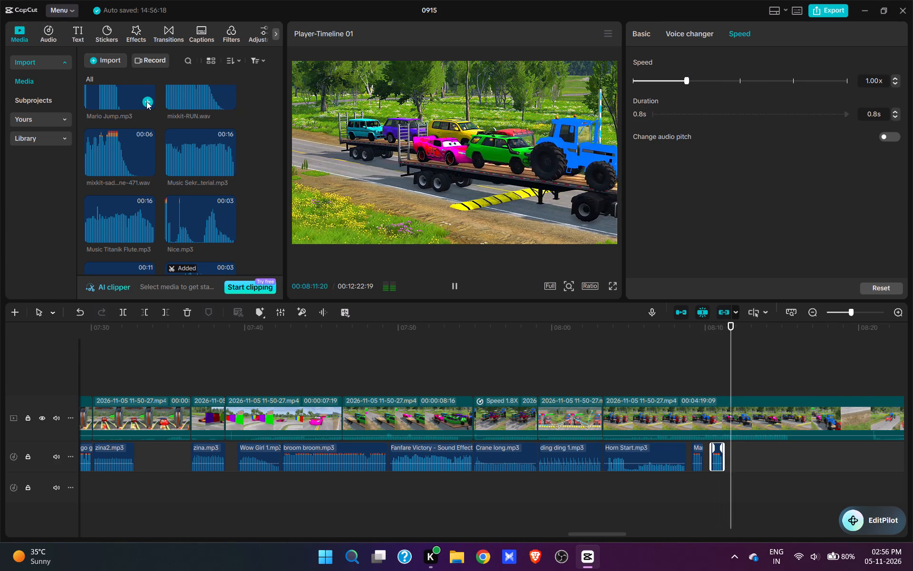
{"action": "key", "text": "space"}
{"action": "left_click", "coordinate": [146, 101]}
{"action": "key", "text": "space"}
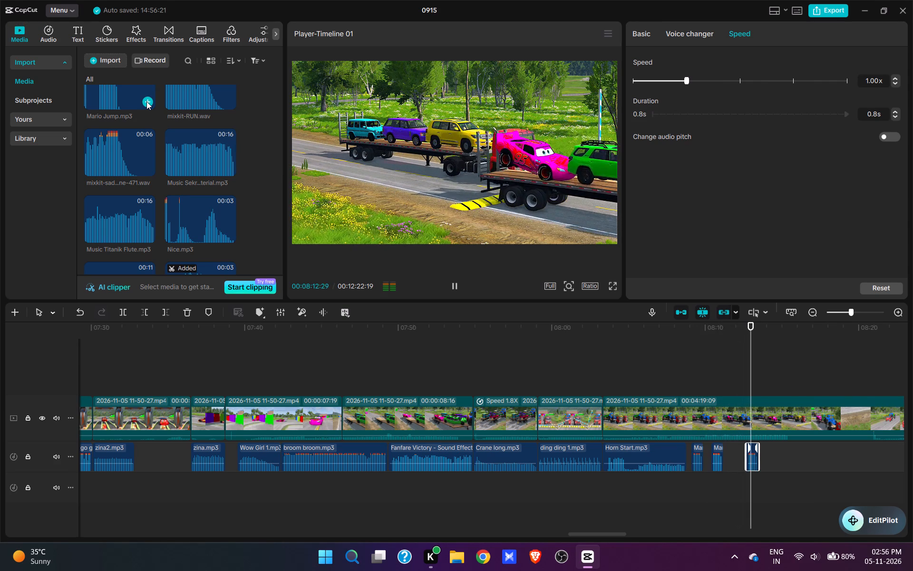
Split the footage at 00:08:14:23 and cut about 6 seconds after it, up to the front view of the trucks past the bump.
{"action": "key", "text": "space"}
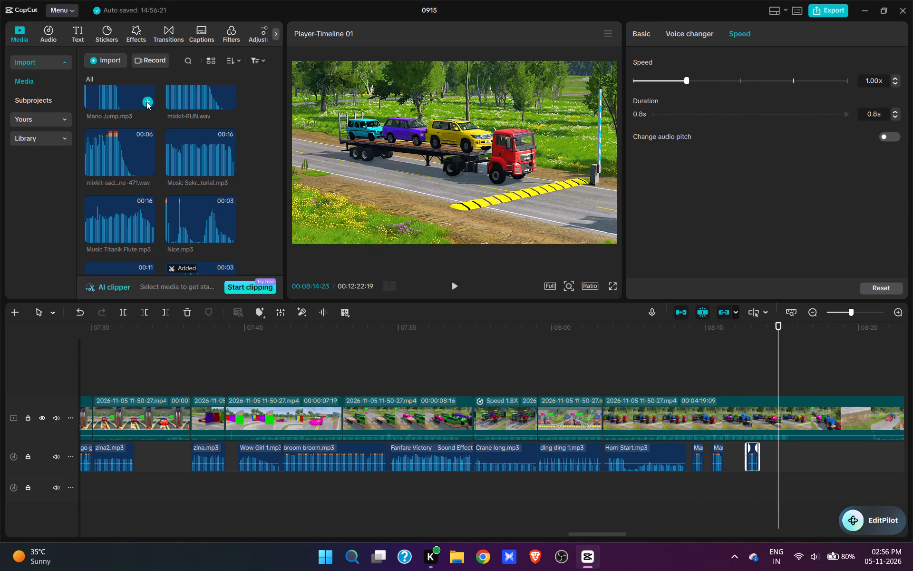
{"action": "type", "text": "w"}
{"action": "left_click_drag", "start_coordinate": [433, 356], "coordinate": [379, 406]}
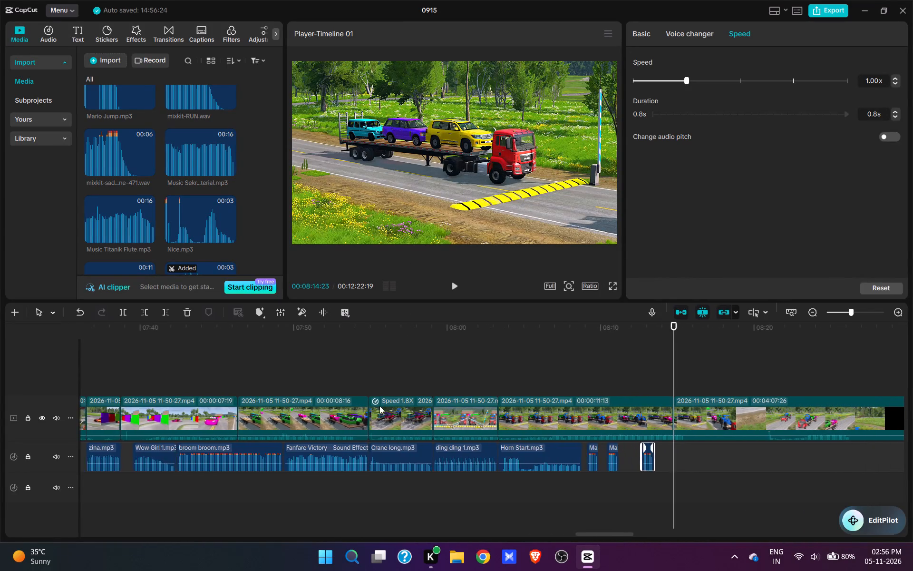
{"action": "left_click_drag", "start_coordinate": [379, 406], "coordinate": [306, 399]}
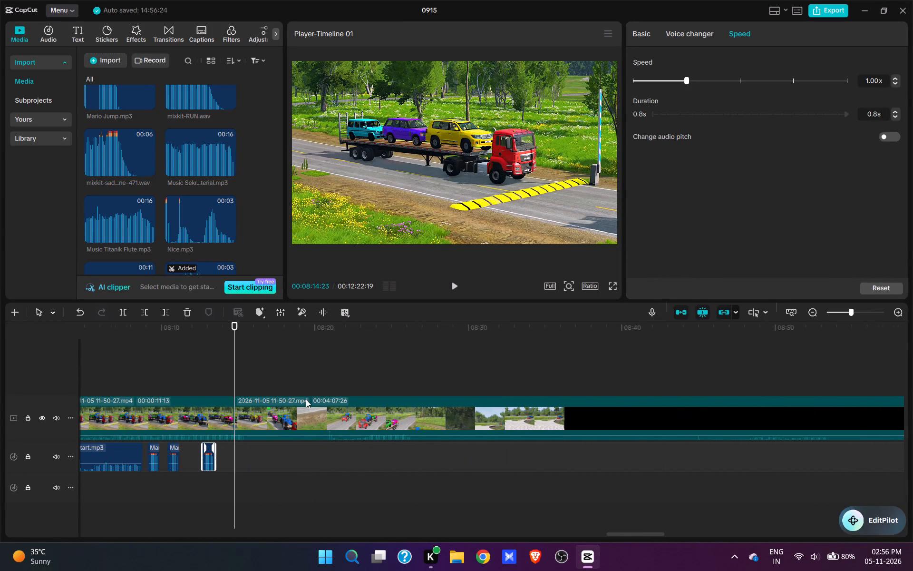
{"action": "left_click", "coordinate": [322, 359]}
{"action": "key", "text": "space"}
{"action": "key", "text": "space"}
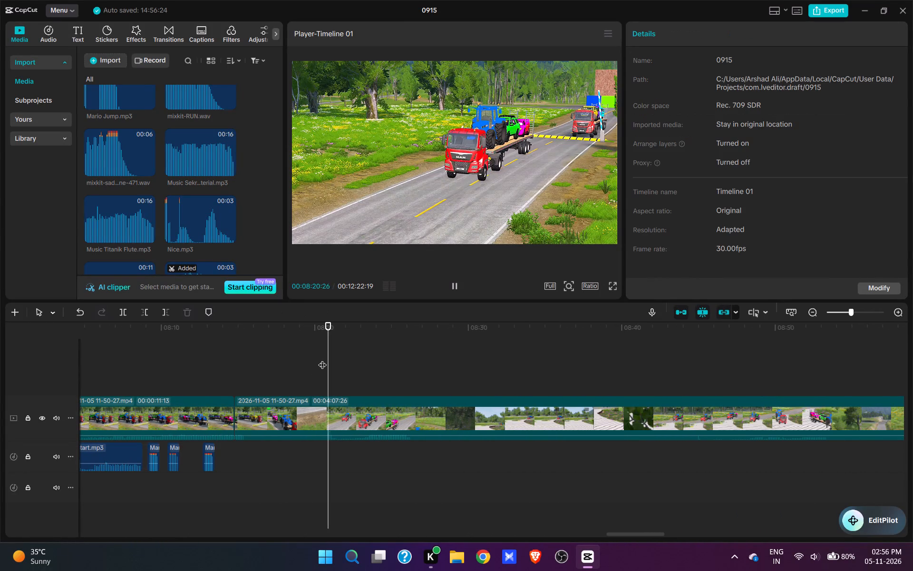
{"action": "type", "text": "q"}
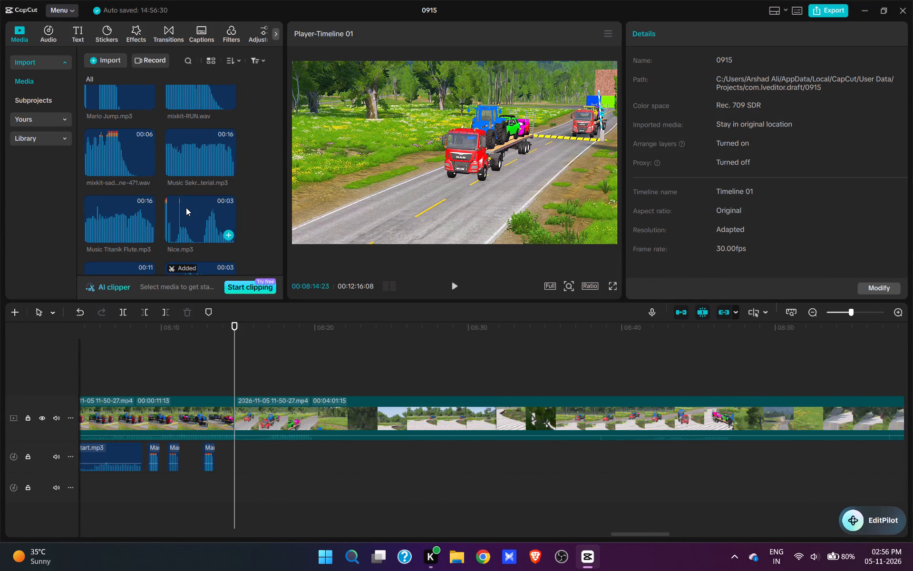
Find Horn4.mp3 among the media, preview it, add it at 00:08:14:23 and play it as the first truck drives past.
{"action": "scroll", "coordinate": [126, 199], "scroll_direction": "up", "scroll_amount": 5}
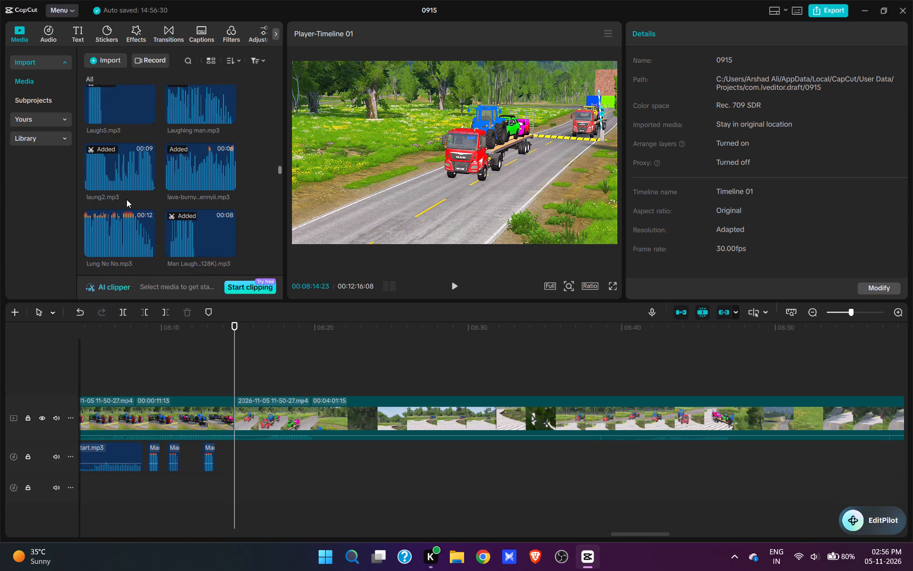
{"action": "scroll", "coordinate": [126, 199], "scroll_direction": "up", "scroll_amount": 6}
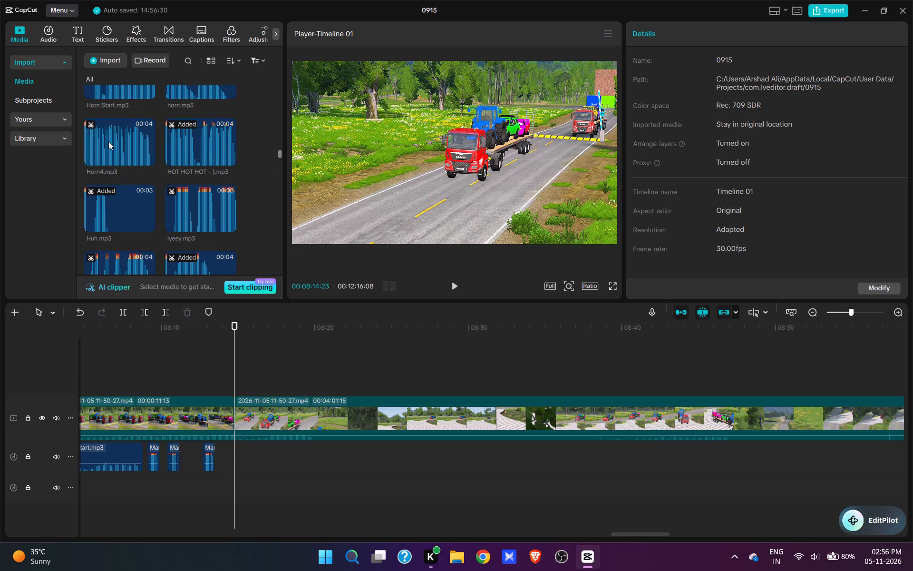
{"action": "left_click", "coordinate": [108, 141]}
{"action": "left_click", "coordinate": [141, 159]}
{"action": "key", "text": "space"}
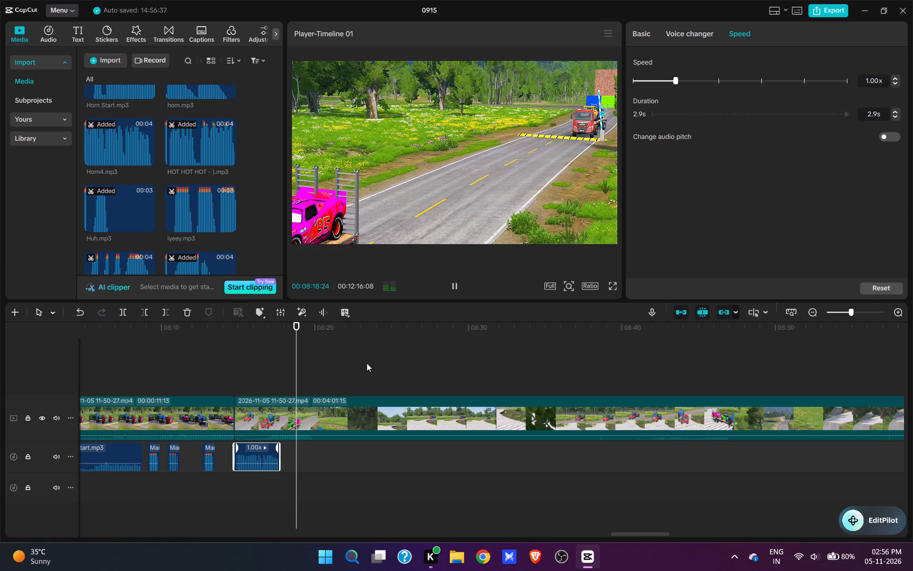
Split the footage at 00:08:19:20 and cut about 19 seconds after it, up to the loaded truck approaching the wooden planks.
{"action": "key", "text": "space"}
{"action": "type", "text": "w"}
{"action": "left_click", "coordinate": [493, 371]}
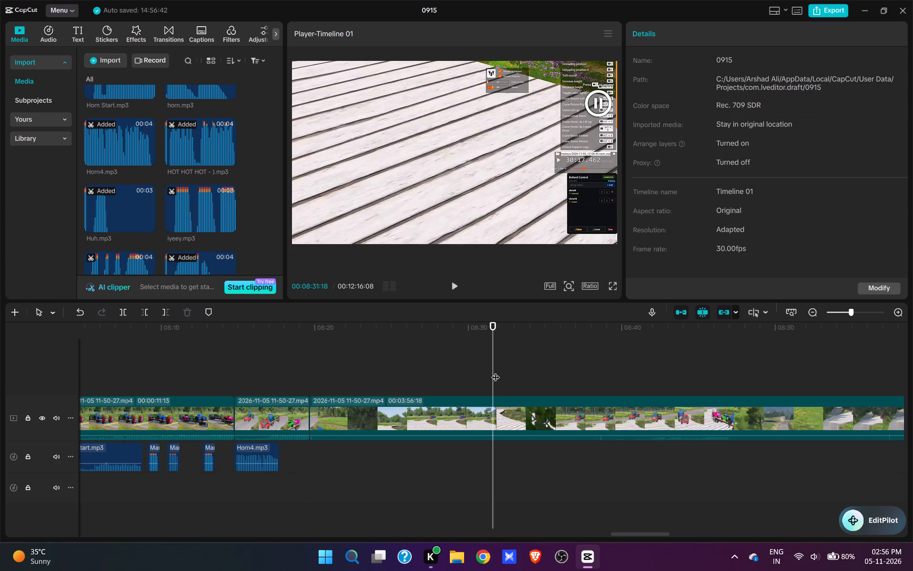
{"action": "key", "text": "space"}
{"action": "left_click", "coordinate": [583, 366]}
{"action": "key", "text": "space"}
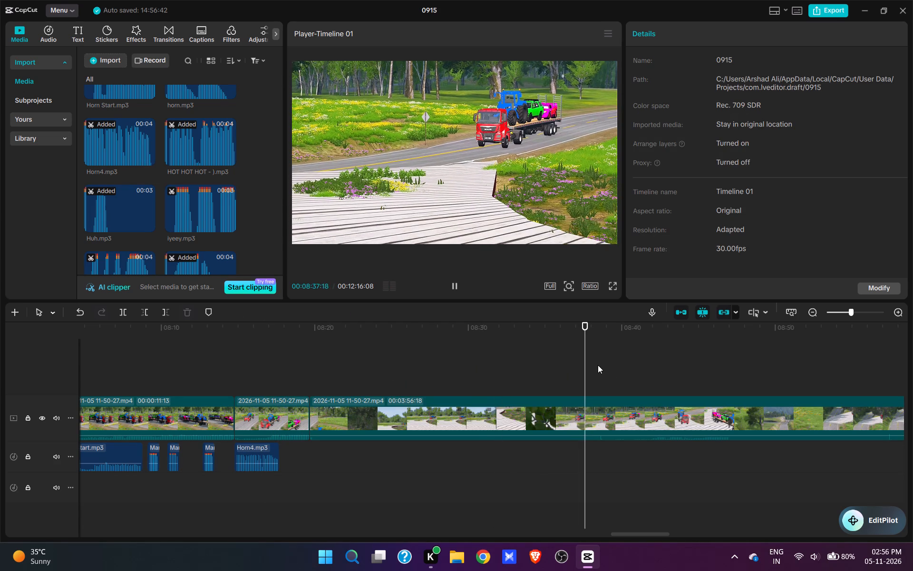
{"action": "key", "text": "space"}
{"action": "type", "text": "q"}
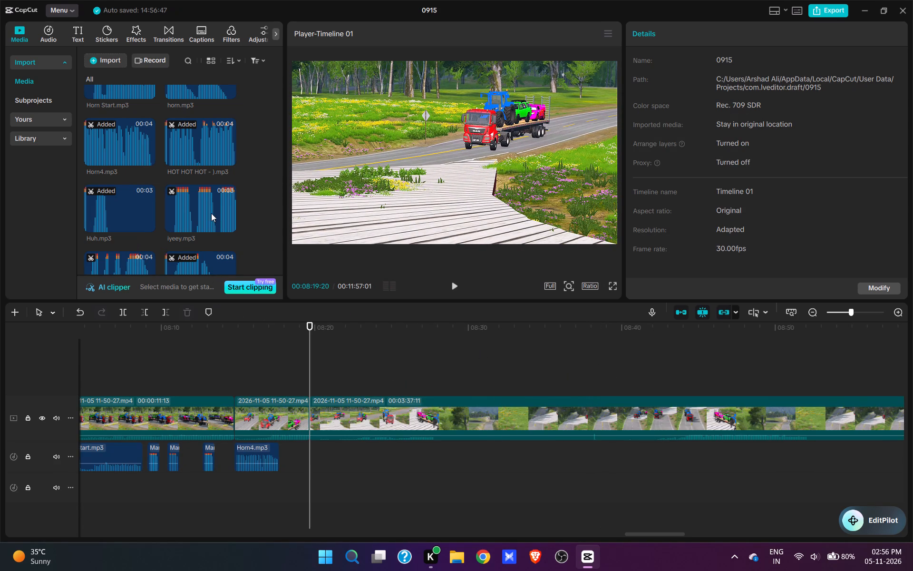
Find kavboy iyyhaa.mp3 among the media, add it at 00:08:19:20 and play it as the truck drives over the planks.
{"action": "scroll", "coordinate": [211, 213], "scroll_direction": "up", "scroll_amount": 11}
{"action": "scroll", "coordinate": [208, 202], "scroll_direction": "down", "scroll_amount": 2}
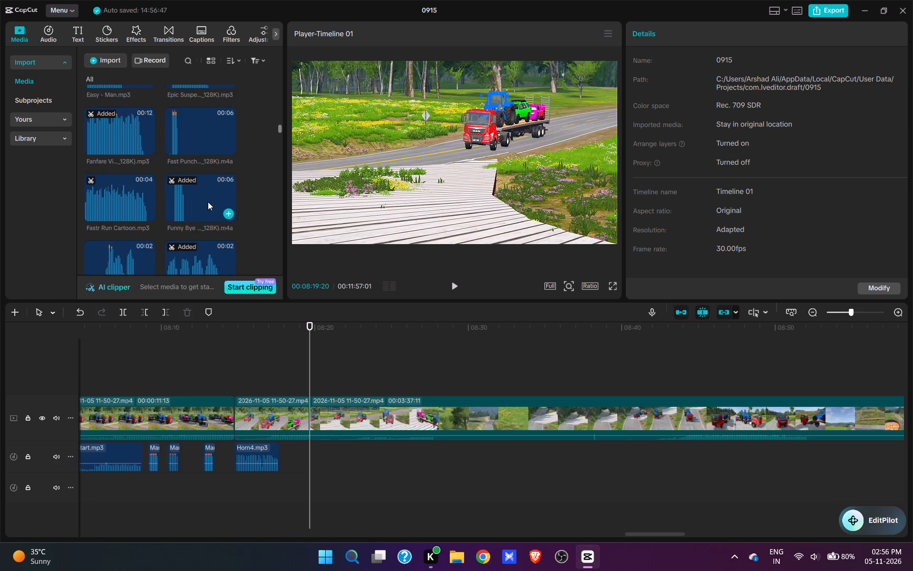
{"action": "scroll", "coordinate": [208, 202], "scroll_direction": "down", "scroll_amount": 11}
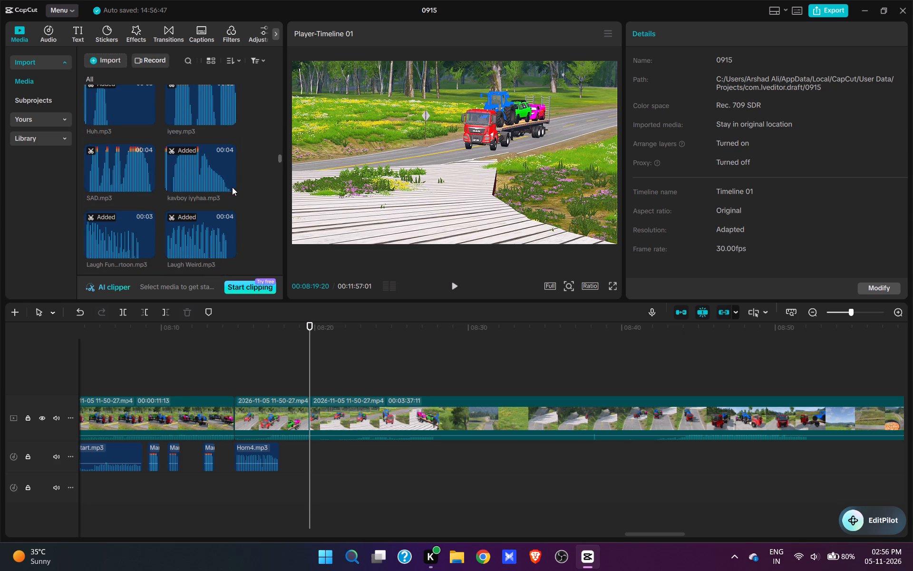
{"action": "left_click", "coordinate": [228, 181]}
{"action": "key", "text": "space"}
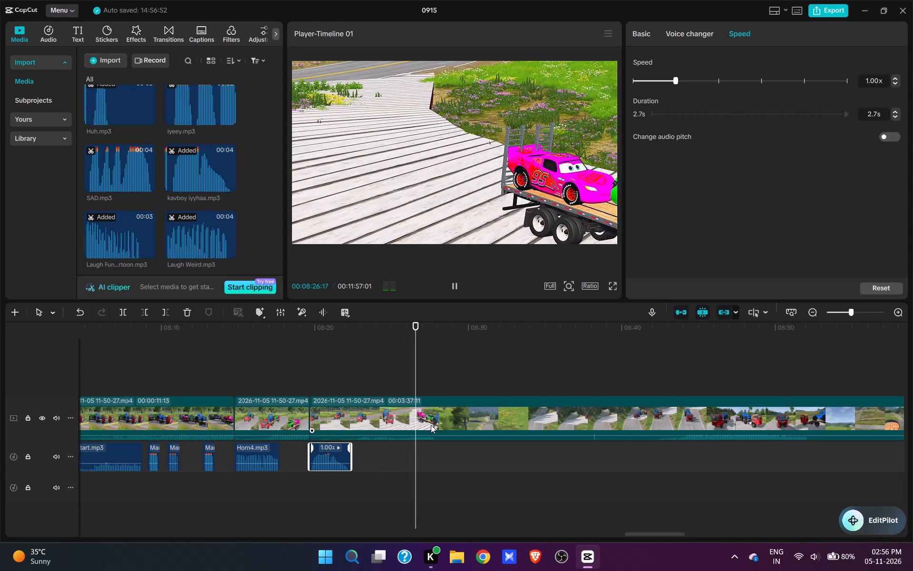
Split the footage at 00:08:27:16 and cut about 11 seconds after it, up to the truck crossing the planks over the road.
{"action": "key", "text": "space"}
{"action": "key", "text": "w"}
{"action": "left_click", "coordinate": [597, 393]}
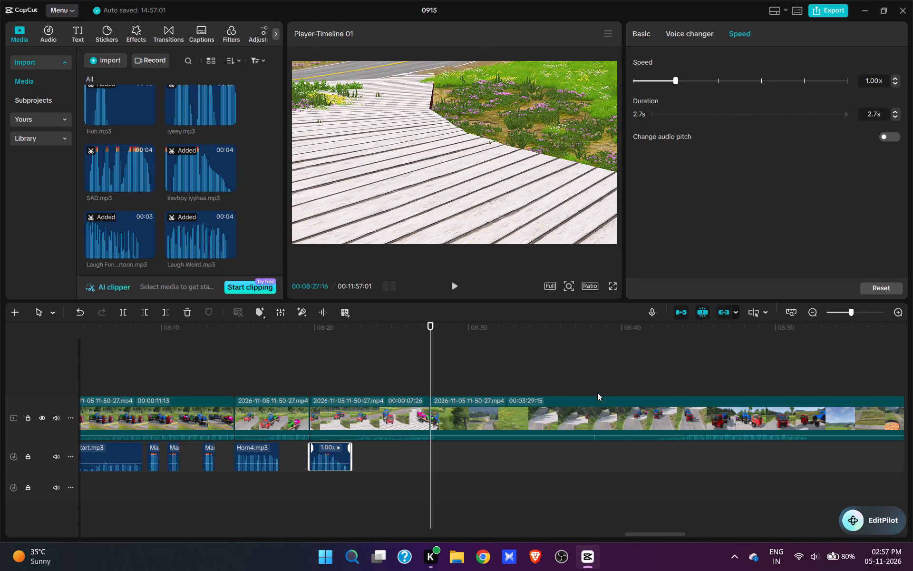
{"action": "key", "text": "space"}
{"action": "key", "text": "space"}
{"action": "left_click", "coordinate": [588, 391]}
{"action": "key", "text": "space"}
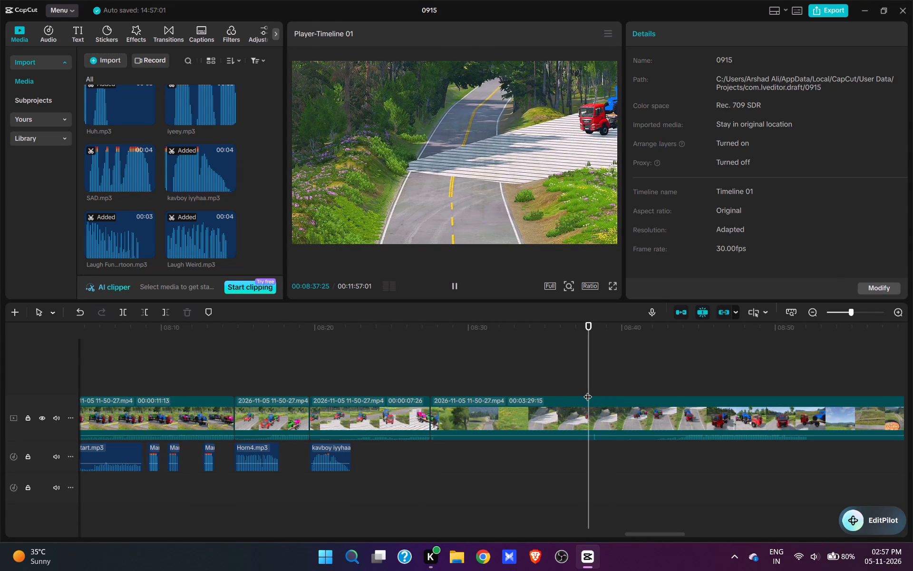
{"action": "key", "text": "space"}
{"action": "type", "text": "q"}
Find Signal 5.mp3 among the media, add it at 00:08:27:16 and play it as the truck turns onto the road.
{"action": "scroll", "coordinate": [174, 190], "scroll_direction": "down", "scroll_amount": 7}
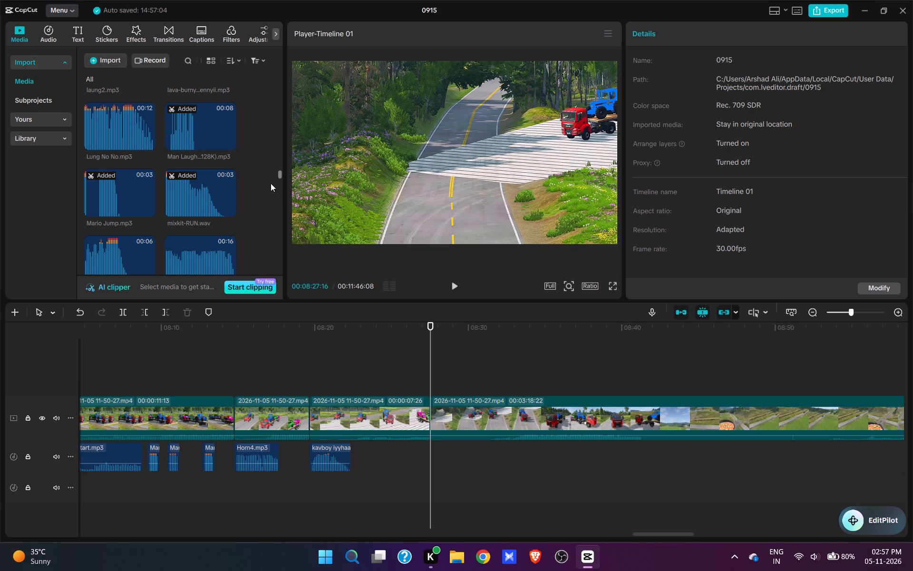
{"action": "left_click_drag", "start_coordinate": [281, 175], "coordinate": [277, 238]}
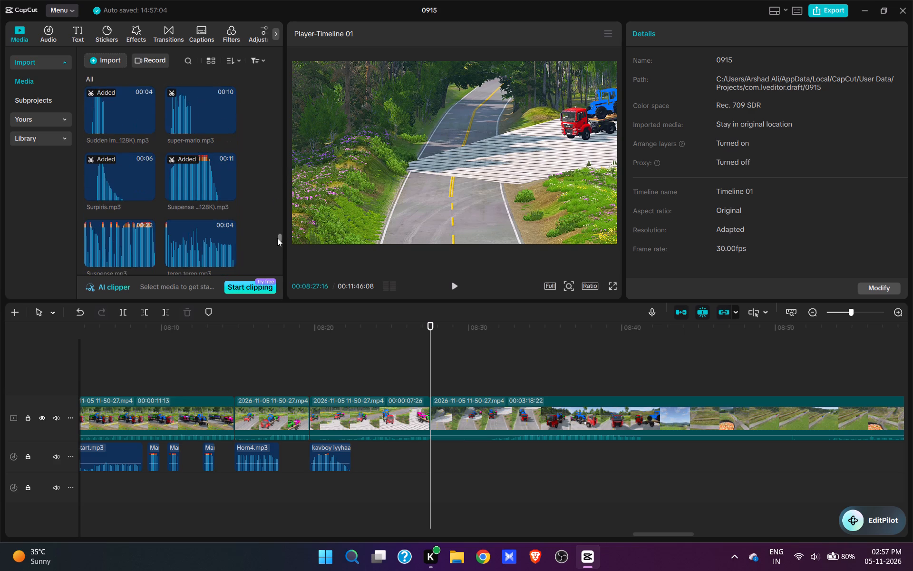
{"action": "left_click_drag", "start_coordinate": [277, 238], "coordinate": [276, 257]}
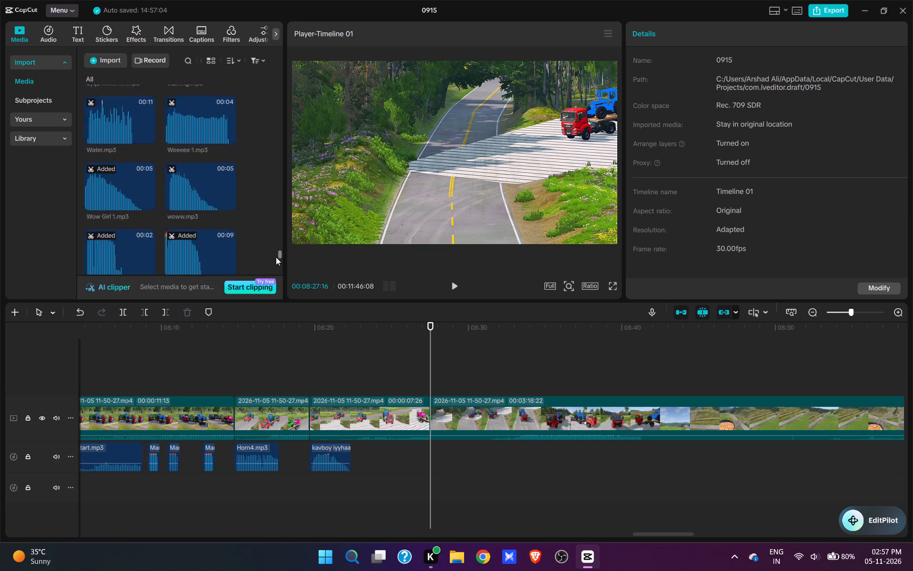
{"action": "left_click_drag", "start_coordinate": [276, 257], "coordinate": [275, 284]}
{"action": "scroll", "coordinate": [231, 236], "scroll_direction": "up", "scroll_amount": 6}
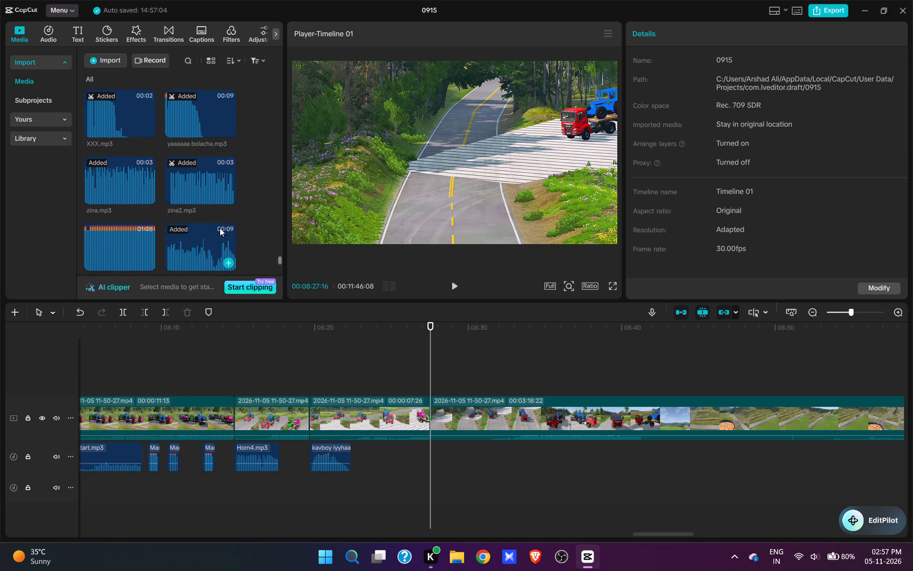
{"action": "scroll", "coordinate": [220, 228], "scroll_direction": "up", "scroll_amount": 8}
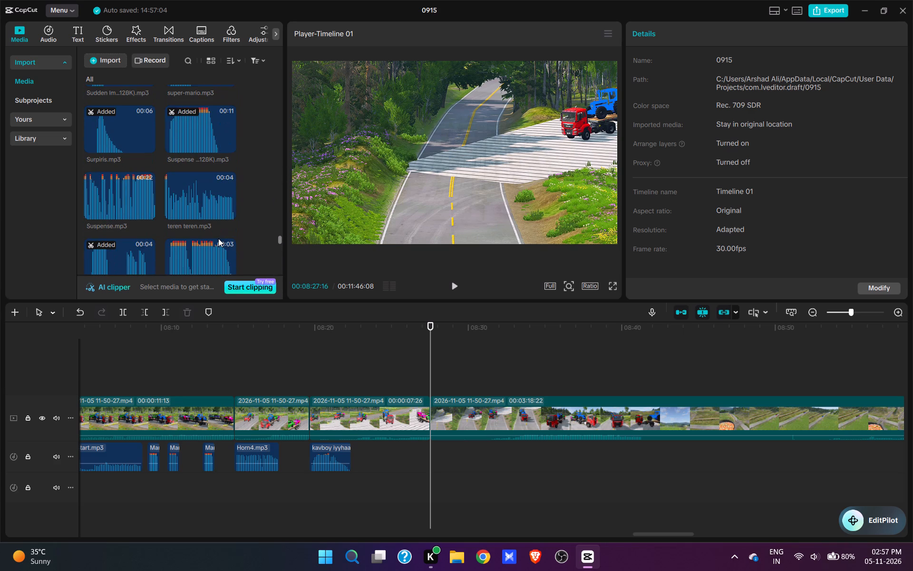
{"action": "scroll", "coordinate": [216, 241], "scroll_direction": "up", "scroll_amount": 3}
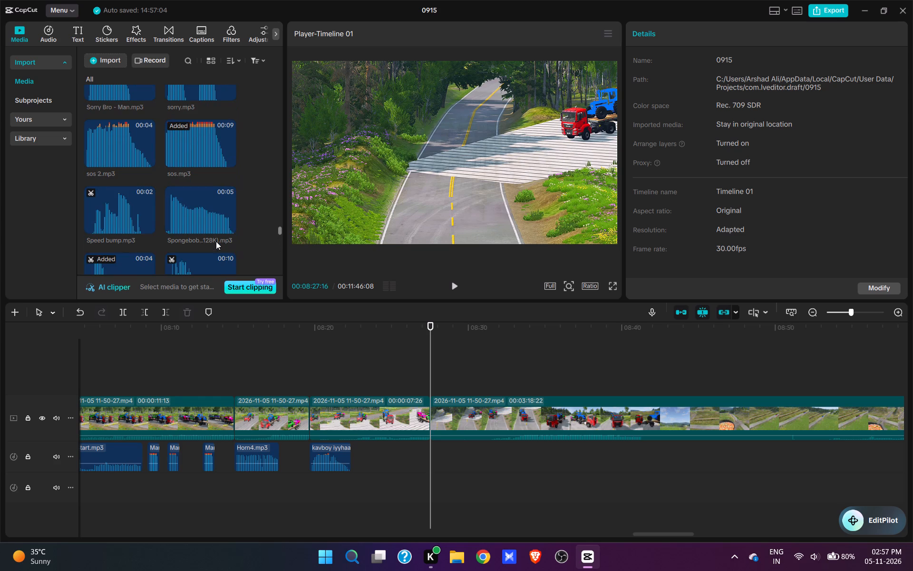
{"action": "scroll", "coordinate": [223, 192], "scroll_direction": "up", "scroll_amount": 2}
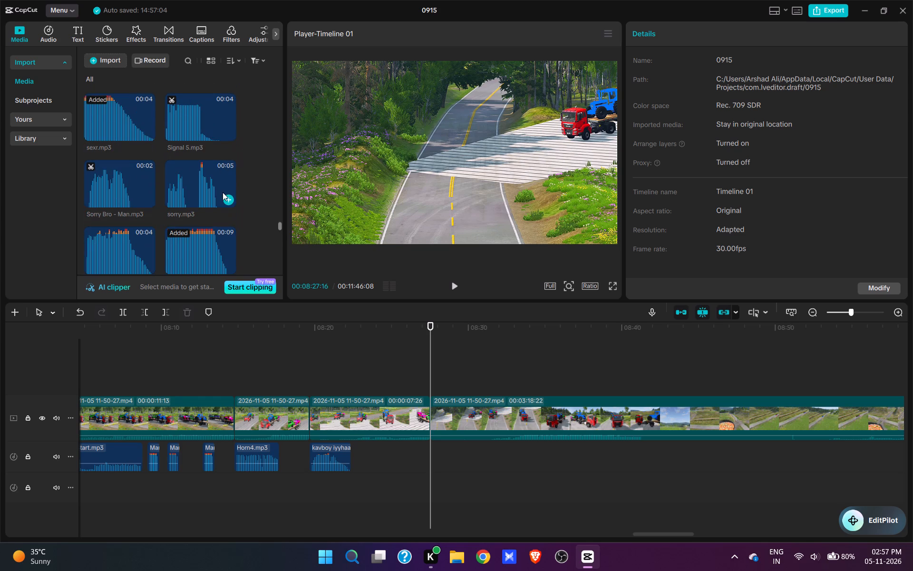
{"action": "left_click", "coordinate": [231, 134]}
{"action": "key", "text": "space"}
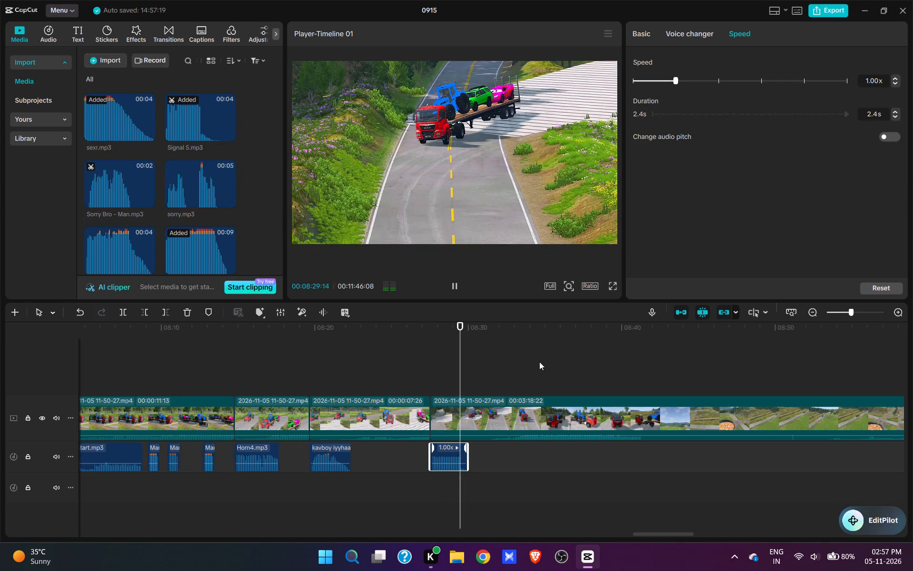
{"action": "key", "text": "space"}
{"action": "key", "text": "space"}
{"action": "key", "text": "space"}
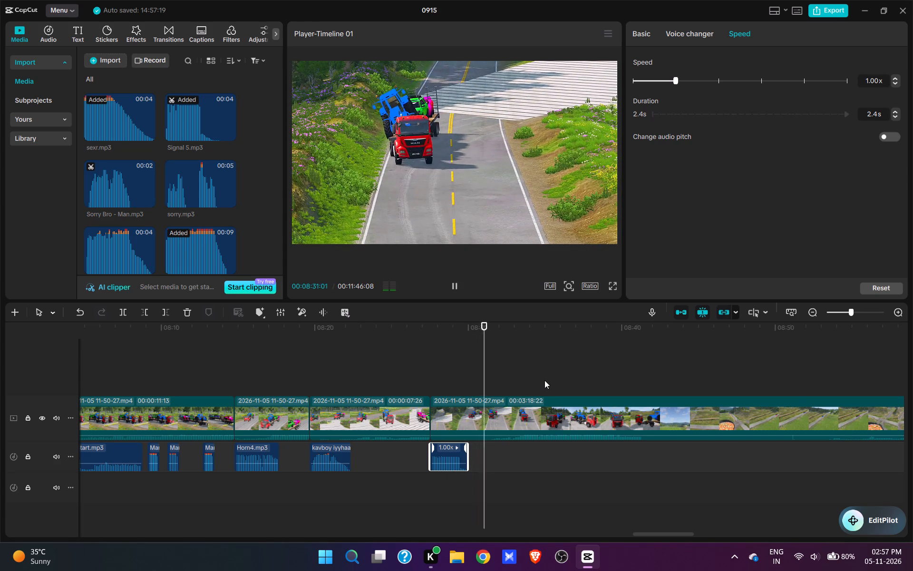
Find Weeeee 1.mp3 among the media, add it at 00:08:33:23 where the truck is seen close up, and play it.
{"action": "key", "text": "space"}
{"action": "key", "text": "space"}
{"action": "key", "text": "space"}
{"action": "key", "text": "space"}
{"action": "key", "text": "space"}
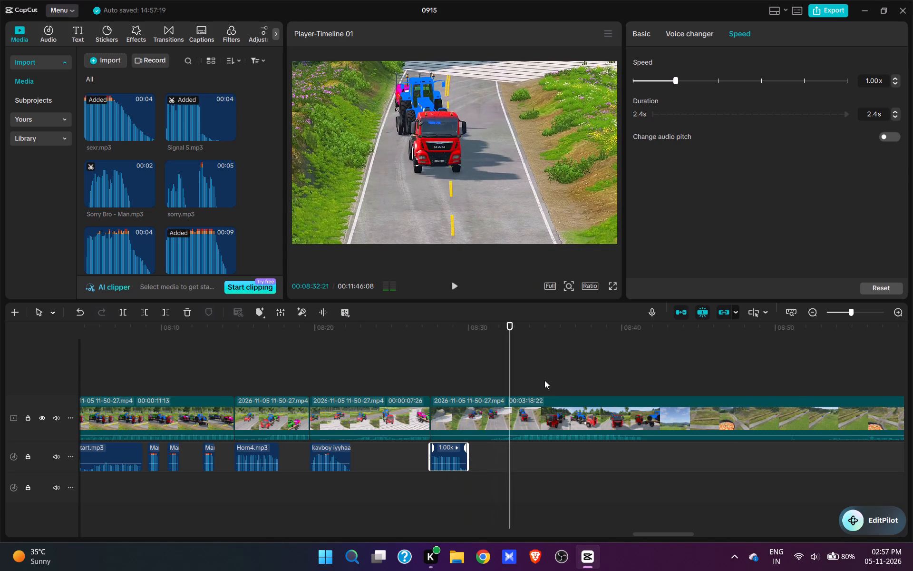
{"action": "key", "text": "space"}
{"action": "key", "text": "space"}
{"action": "key", "text": "space"}
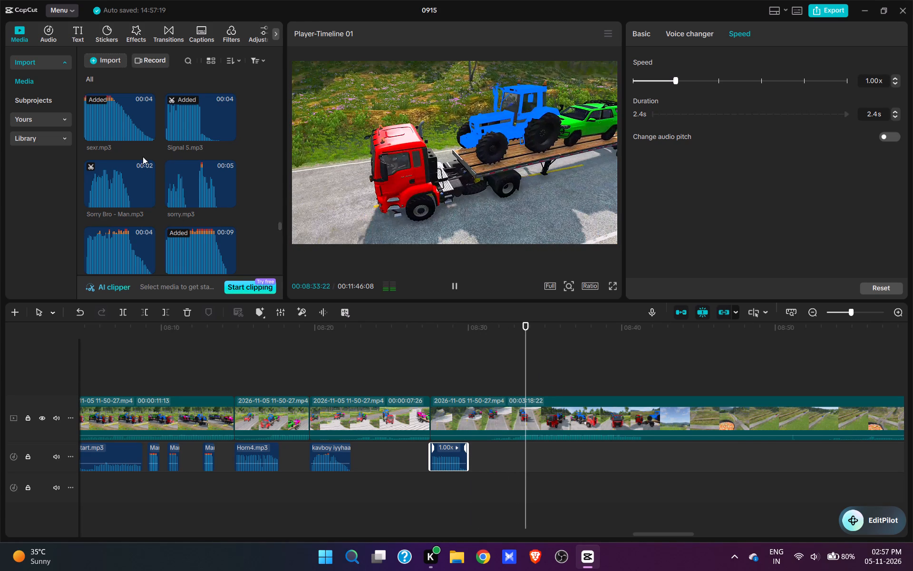
{"action": "scroll", "coordinate": [182, 183], "scroll_direction": "down", "scroll_amount": 20}
{"action": "scroll", "coordinate": [182, 183], "scroll_direction": "down", "scroll_amount": 6}
{"action": "scroll", "coordinate": [202, 225], "scroll_direction": "up", "scroll_amount": 4}
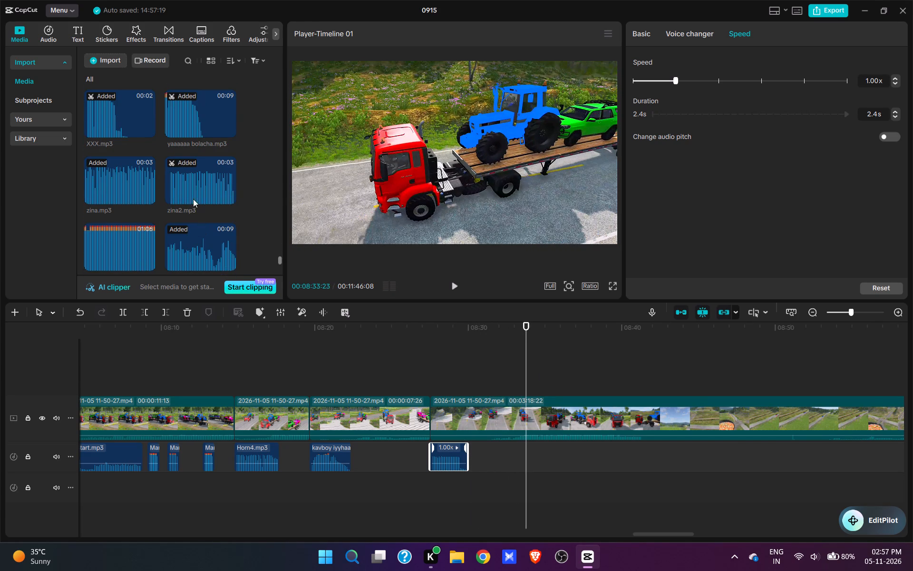
{"action": "scroll", "coordinate": [191, 195], "scroll_direction": "up", "scroll_amount": 3}
{"action": "left_click", "coordinate": [194, 131]}
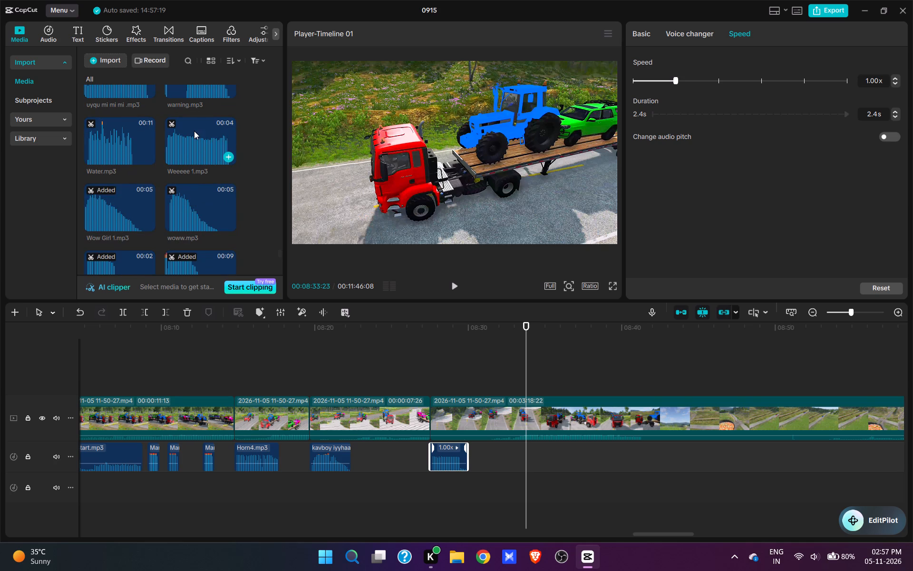
{"action": "left_click", "coordinate": [209, 156]}
{"action": "key", "text": "space"}
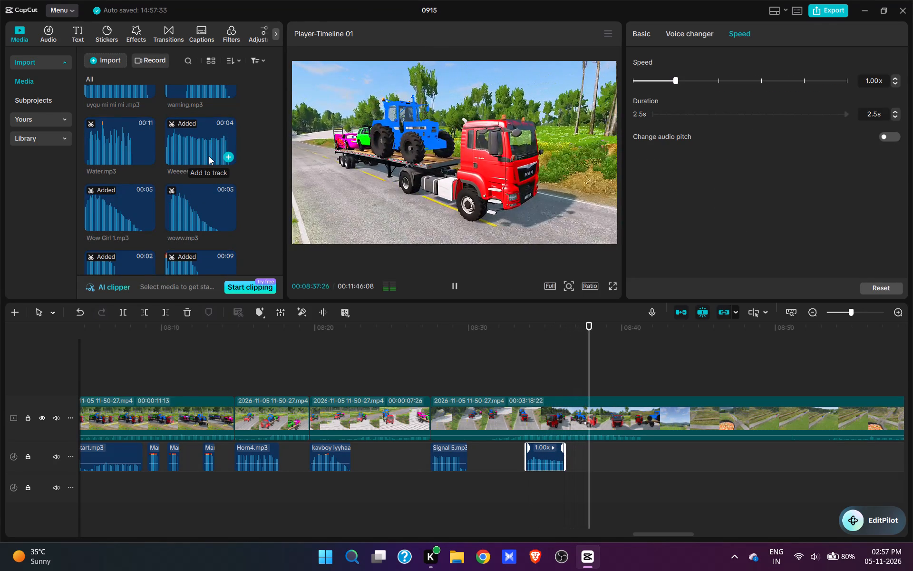
Split the footage at 00:08:39:16 and cut about 15 seconds after it, up to the distant truck approaching the railway crossing.
{"action": "key", "text": "space"}
{"action": "key", "text": "space"}
{"action": "key", "text": "space"}
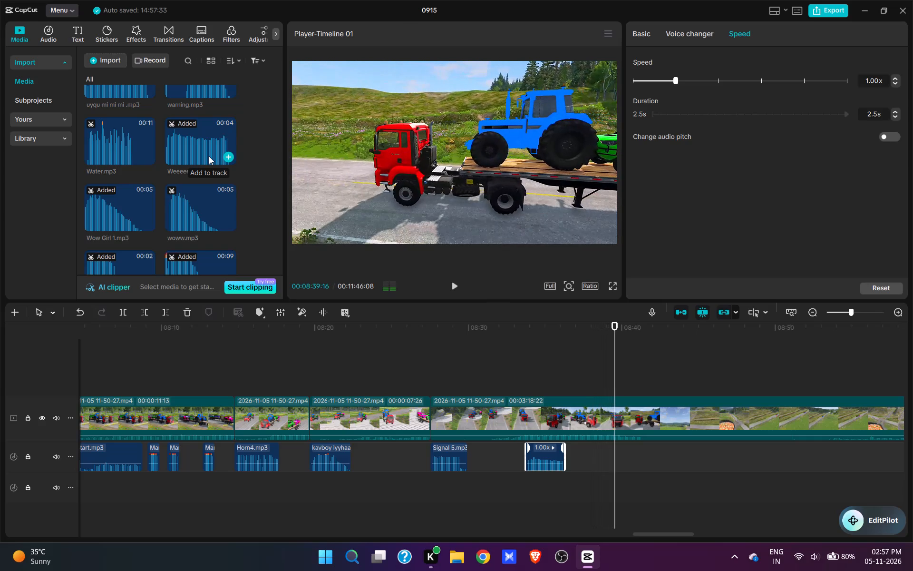
{"action": "type", "text": "w"}
{"action": "left_click_drag", "start_coordinate": [455, 365], "coordinate": [369, 368]}
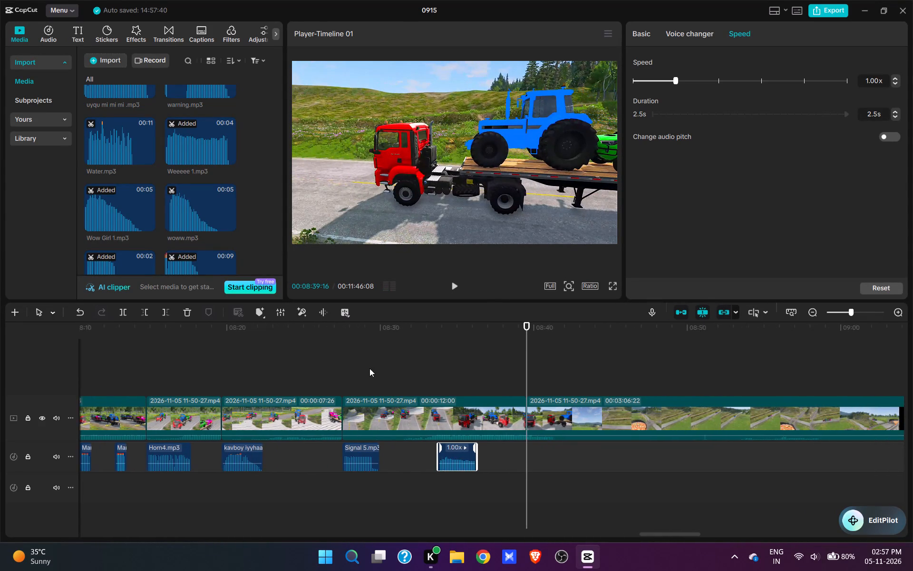
{"action": "left_click_drag", "start_coordinate": [369, 368], "coordinate": [345, 371]}
{"action": "left_click", "coordinate": [512, 353]}
{"action": "key", "text": "space"}
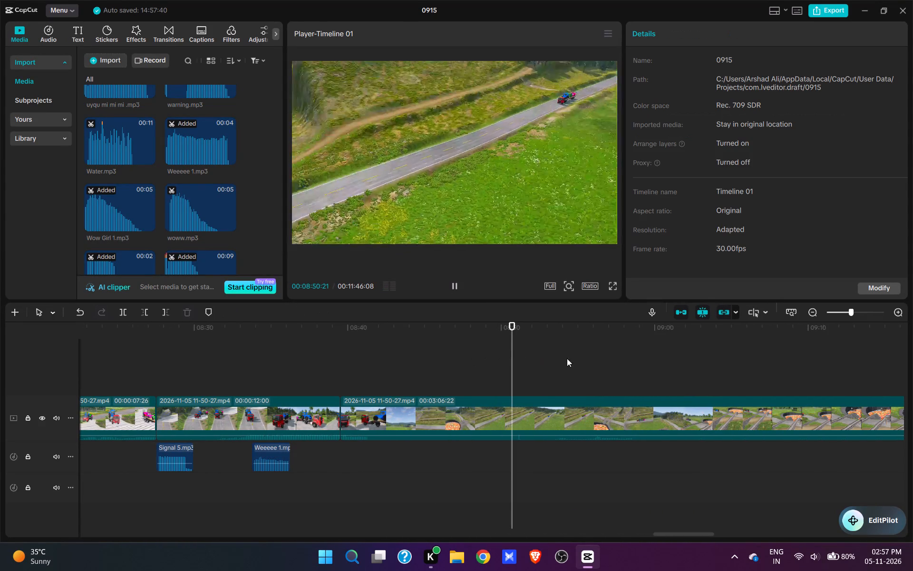
{"action": "left_click", "coordinate": [601, 351]}
{"action": "key", "text": "space"}
{"action": "key", "text": "space"}
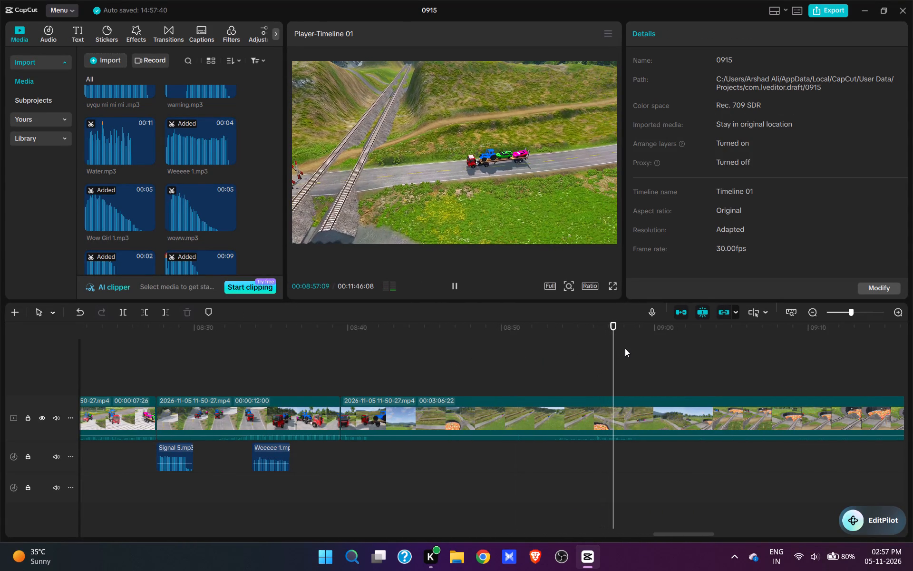
{"action": "left_click", "coordinate": [601, 370]}
{"action": "key", "text": "space"}
{"action": "left_click", "coordinate": [579, 372]}
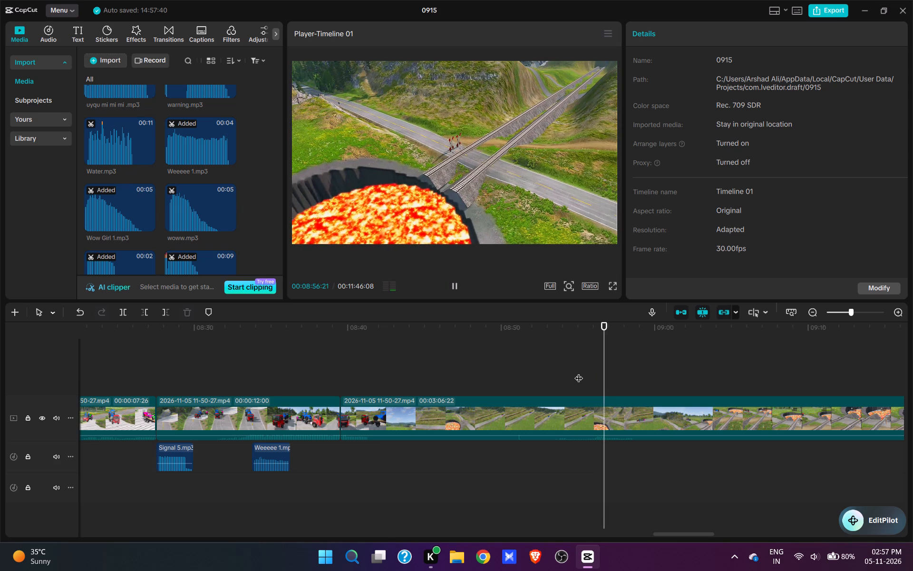
{"action": "key", "text": "space"}
{"action": "key", "text": "space"}
{"action": "left_click", "coordinate": [579, 372]}
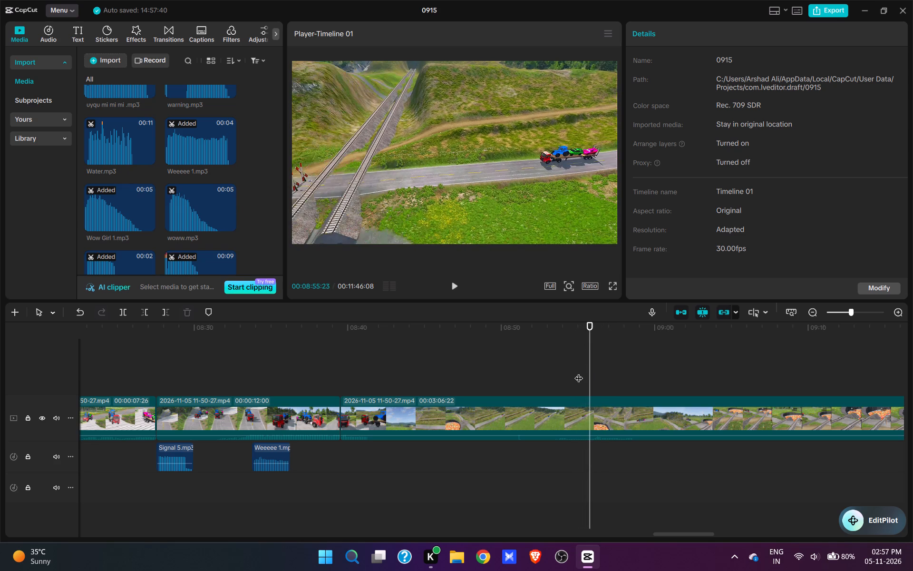
{"action": "key", "text": "q"}
Find Oh no funny.mp3 among the media, preview it, add it at 00:08:39:16 and play it over the lava pit and railway crossing.
{"action": "scroll", "coordinate": [247, 191], "scroll_direction": "up", "scroll_amount": 6}
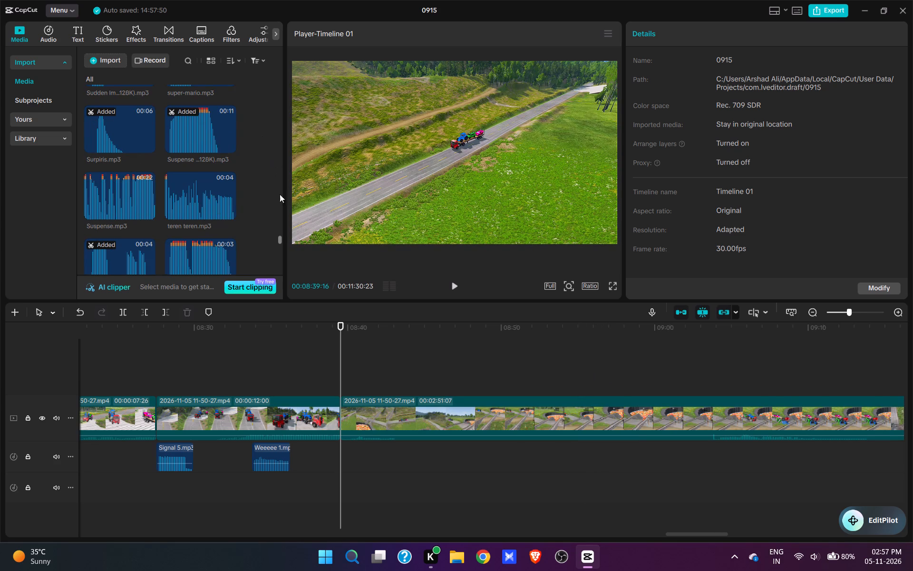
{"action": "left_click_drag", "start_coordinate": [278, 236], "coordinate": [252, 139]}
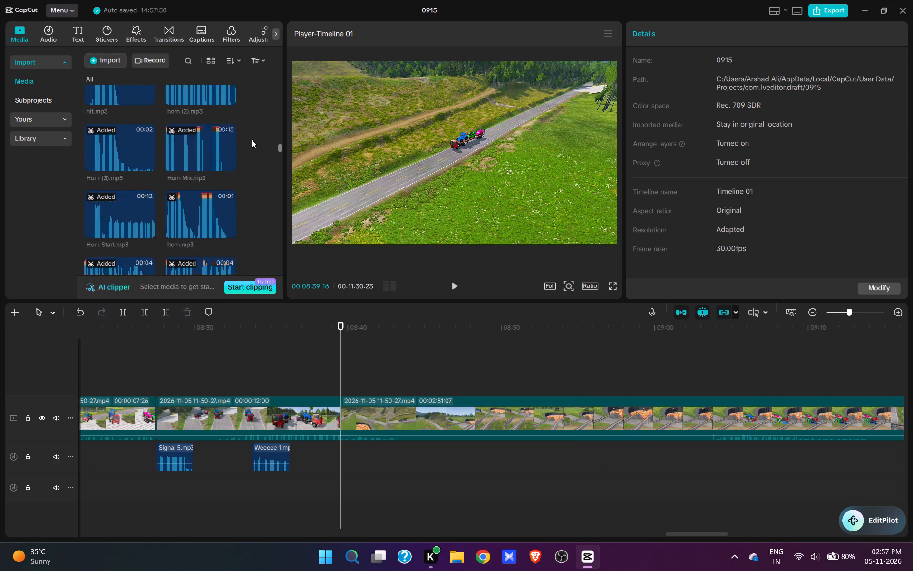
{"action": "left_click_drag", "start_coordinate": [252, 139], "coordinate": [248, 127]}
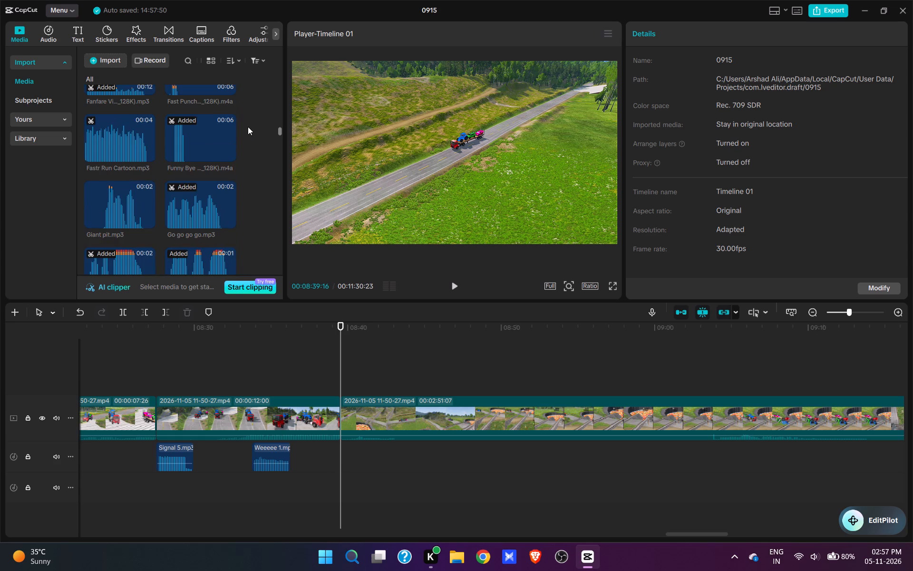
{"action": "left_click_drag", "start_coordinate": [248, 127], "coordinate": [251, 182]}
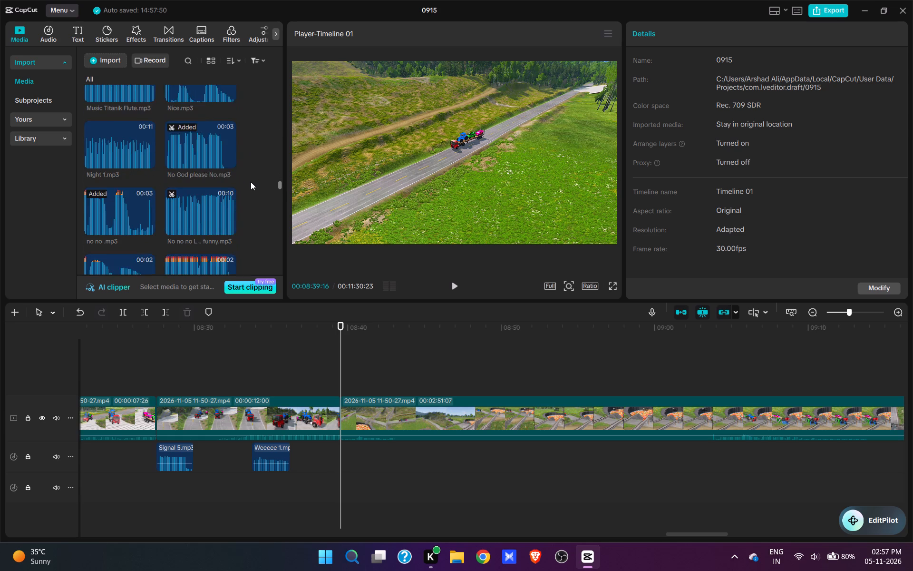
{"action": "left_click_drag", "start_coordinate": [251, 182], "coordinate": [252, 189]}
{"action": "left_click", "coordinate": [216, 189]}
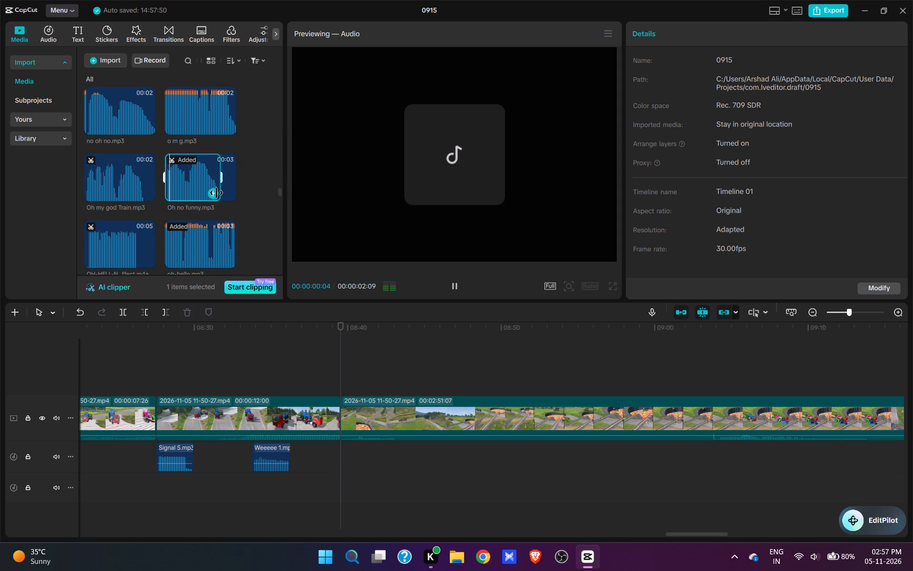
{"action": "left_click", "coordinate": [213, 193]}
{"action": "key", "text": "space"}
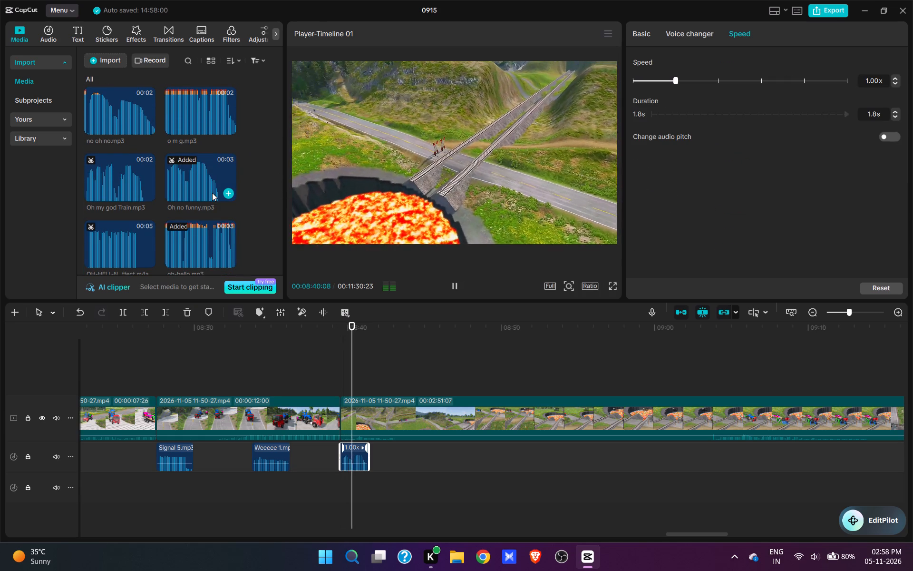
{"action": "key", "text": "space"}
{"action": "key", "text": "space"}
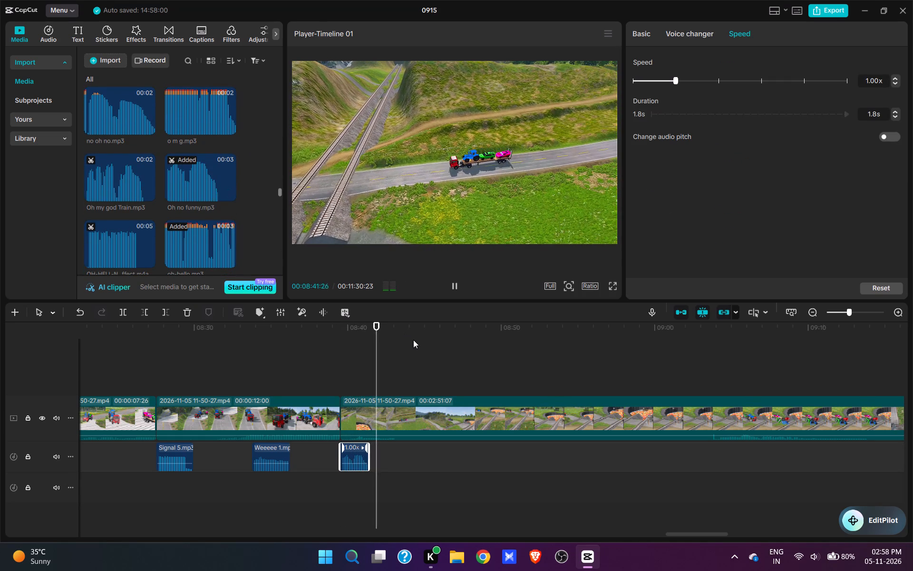
Split the footage at 00:08:42:14 and cut about 22 seconds after it, up to the truck driving onto the railway tracks.
{"action": "key", "text": "space"}
{"action": "type", "text": "w"}
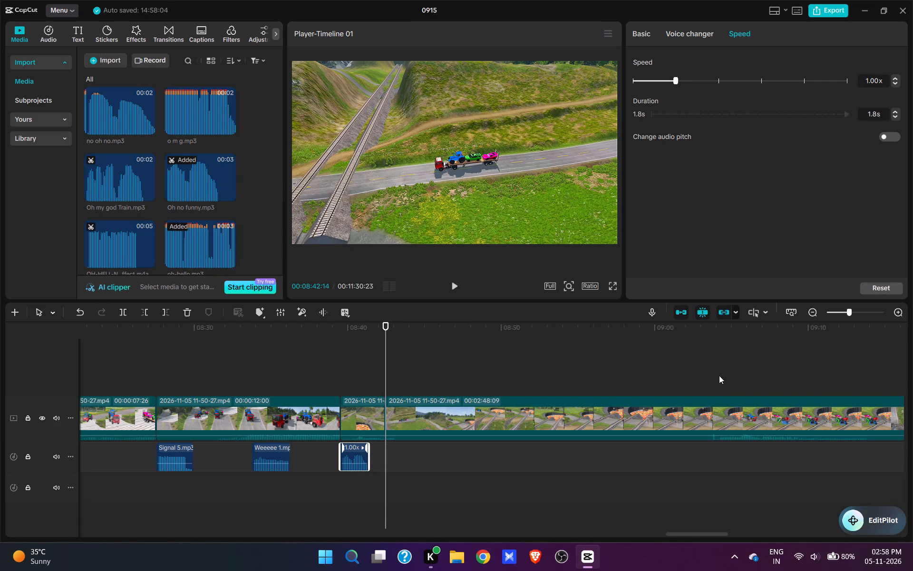
{"action": "left_click", "coordinate": [719, 375]}
{"action": "key", "text": "q"}
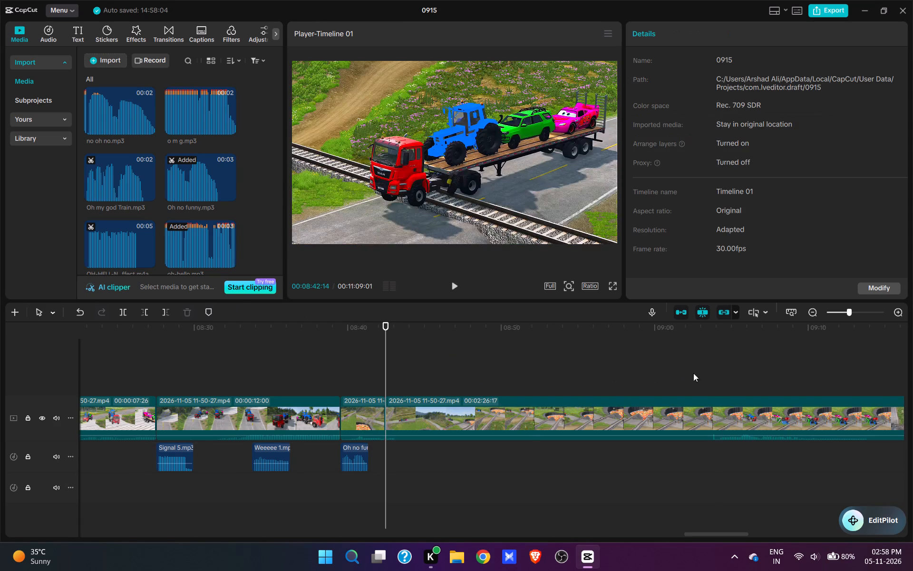
Find laung2.mp3 among the media, add it at 00:08:44:17 where the truck crashes on the railway tracks, and play it.
{"action": "key", "text": "space"}
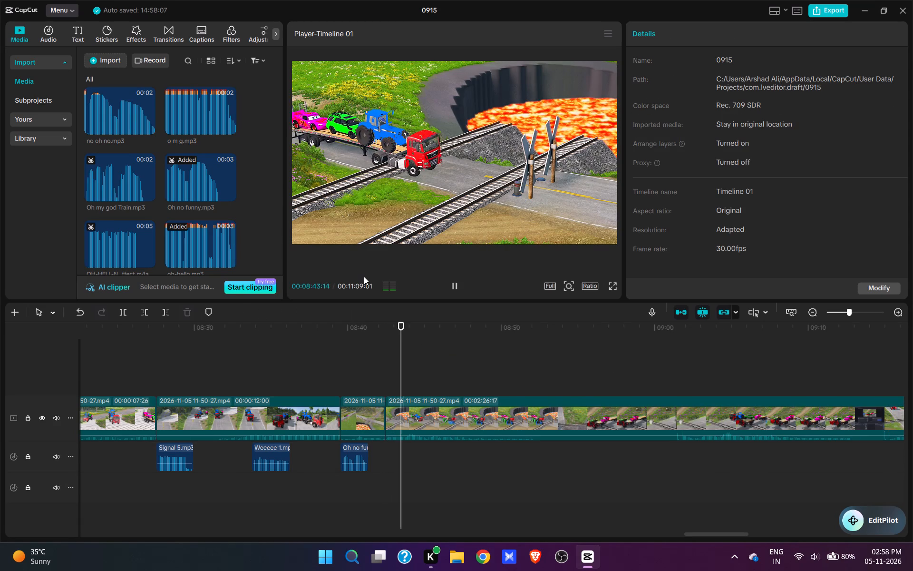
{"action": "key", "text": "space"}
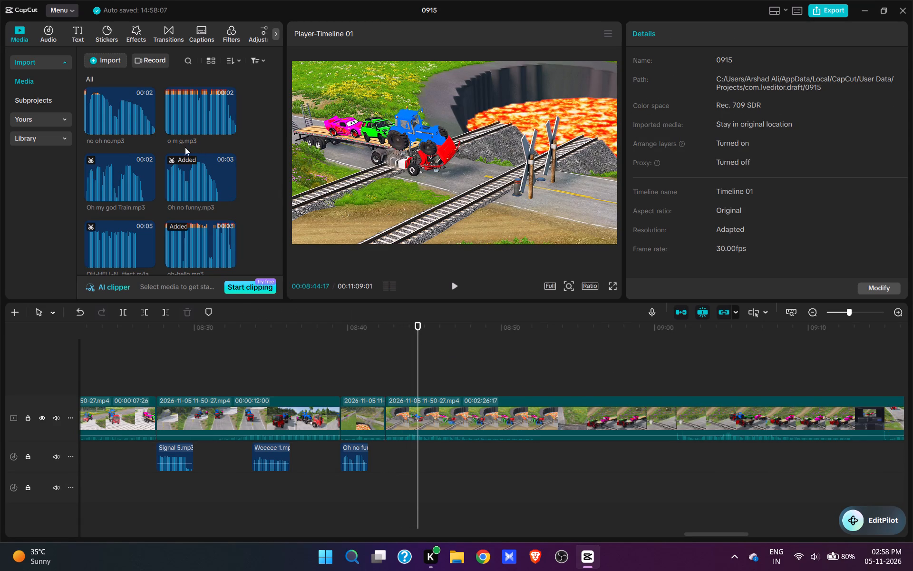
{"action": "scroll", "coordinate": [202, 204], "scroll_direction": "up", "scroll_amount": 5}
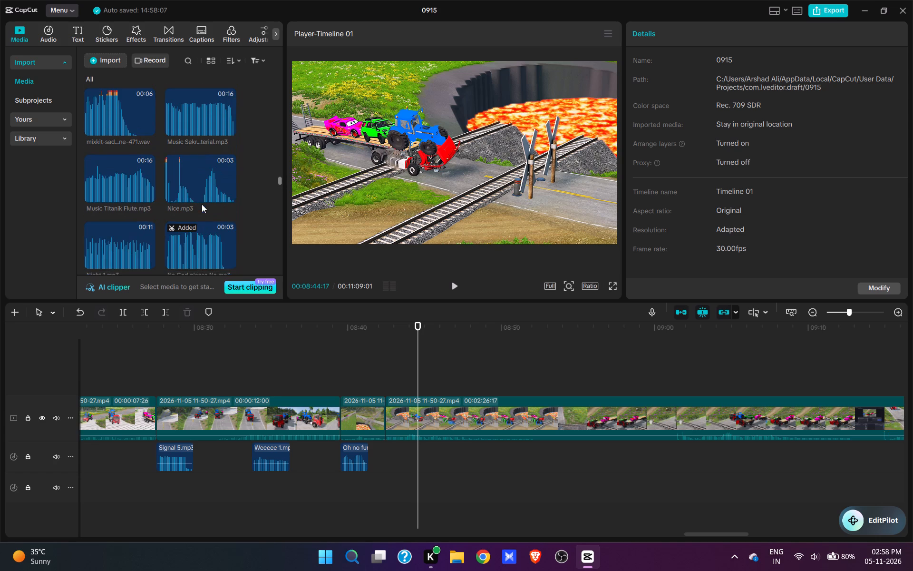
{"action": "scroll", "coordinate": [157, 173], "scroll_direction": "up", "scroll_amount": 3}
{"action": "left_click", "coordinate": [109, 143]}
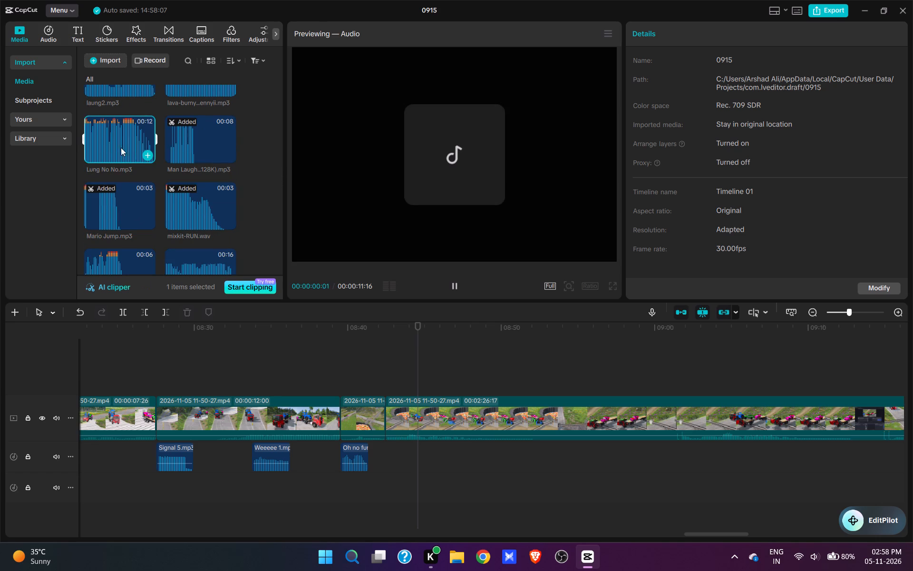
{"action": "left_click", "coordinate": [172, 156]}
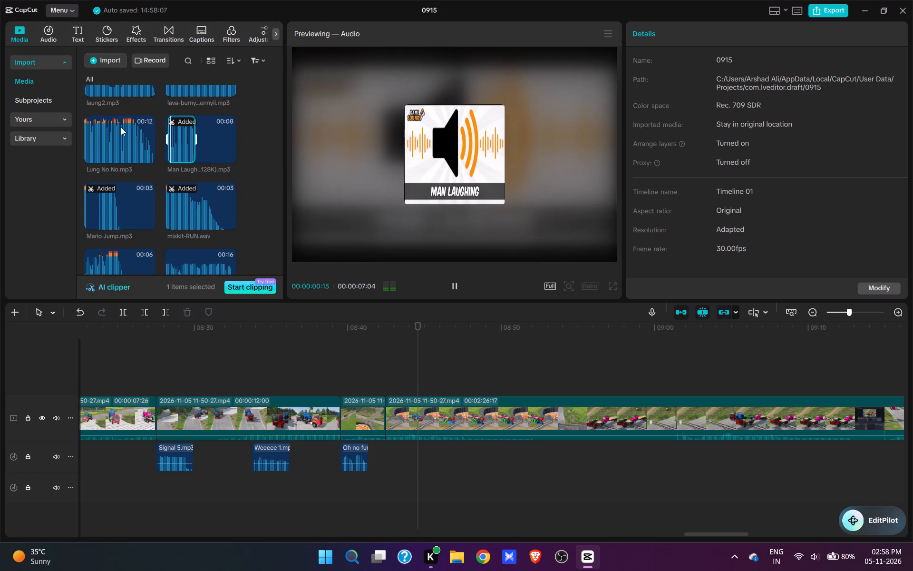
{"action": "scroll", "coordinate": [121, 127], "scroll_direction": "up", "scroll_amount": 1}
{"action": "left_click", "coordinate": [115, 116]}
{"action": "left_click", "coordinate": [107, 141]}
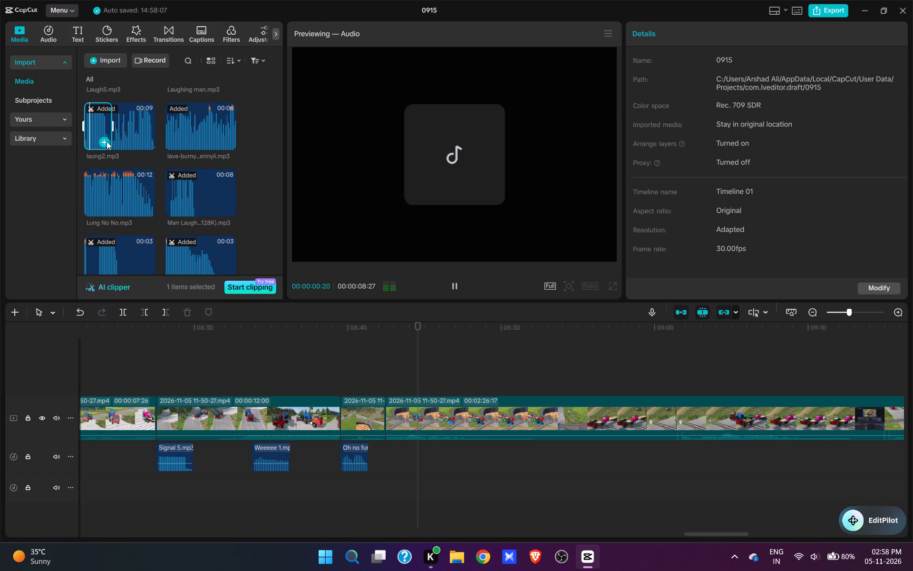
{"action": "key", "text": "space"}
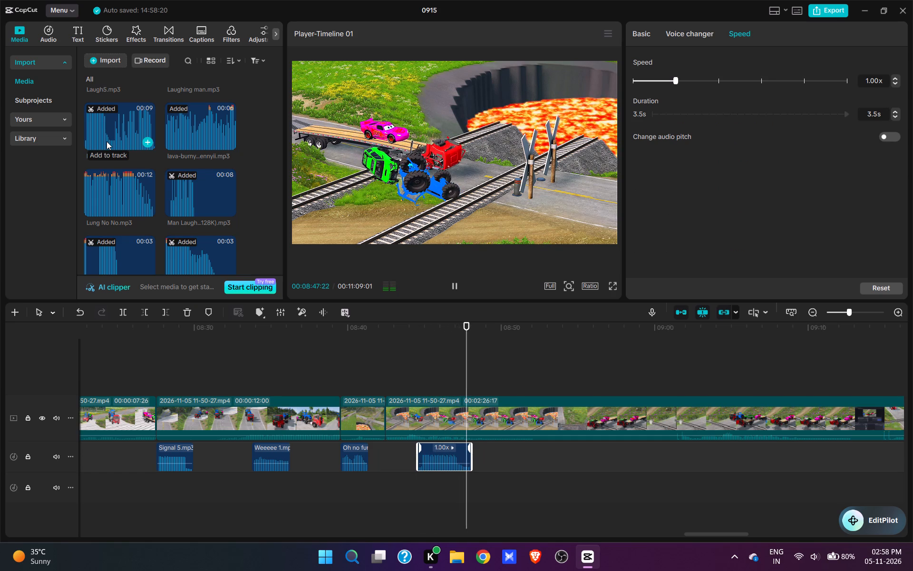
{"action": "key", "text": "space"}
Split the footage at 00:08:48:10 and cut about 14 seconds after it, up to the truck driving in towards the railway tracks.
{"action": "type", "text": "w"}
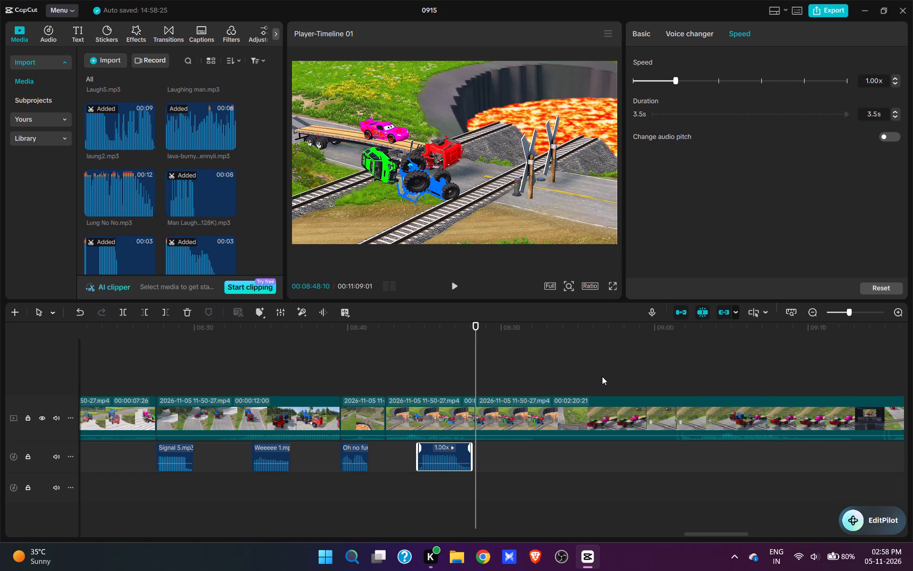
{"action": "left_click", "coordinate": [602, 376]}
{"action": "key", "text": "space"}
{"action": "left_click", "coordinate": [548, 371]}
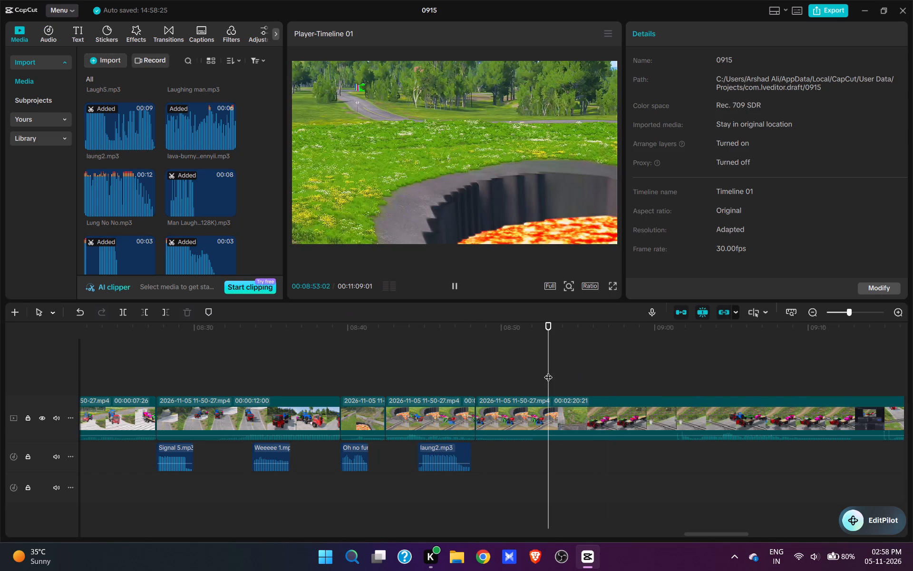
{"action": "key", "text": "space"}
{"action": "left_click", "coordinate": [474, 373]}
{"action": "key", "text": "space"}
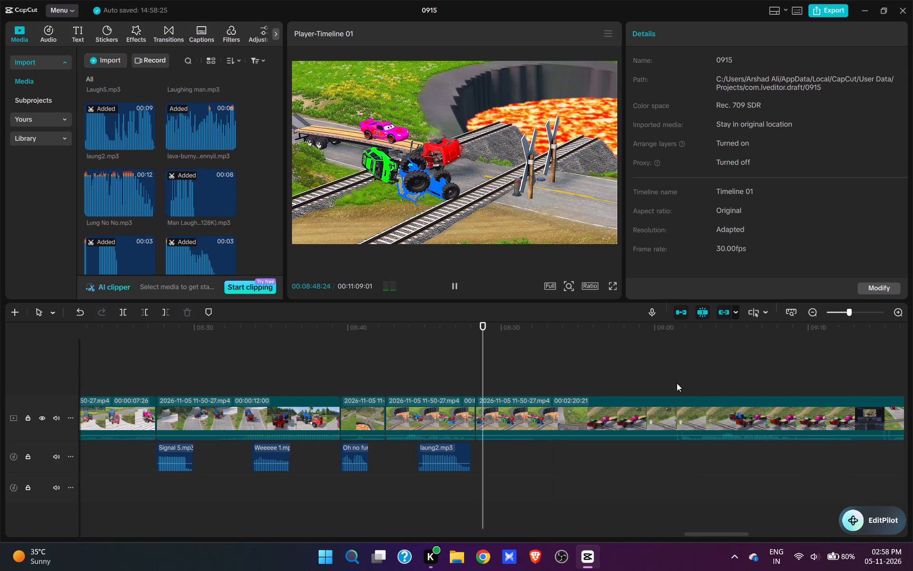
{"action": "left_click", "coordinate": [716, 375]}
{"action": "key", "text": "space"}
{"action": "left_click", "coordinate": [666, 373]}
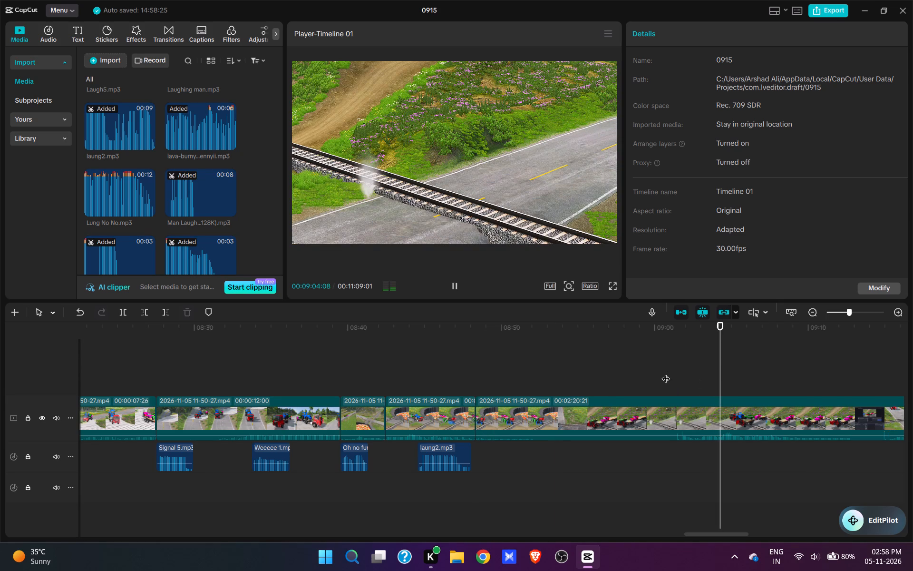
{"action": "key", "text": "space"}
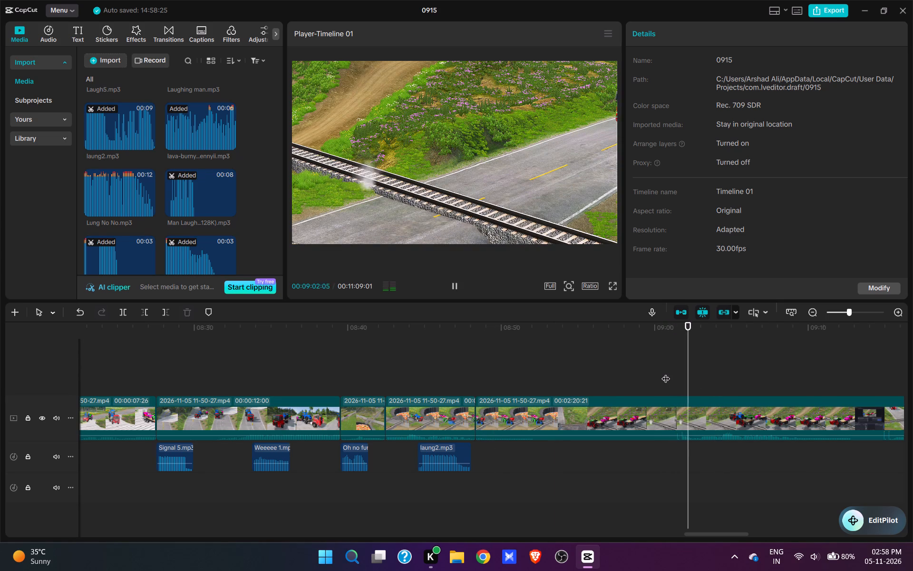
{"action": "key", "text": "space"}
{"action": "left_click", "coordinate": [695, 384]}
{"action": "key", "text": "q"}
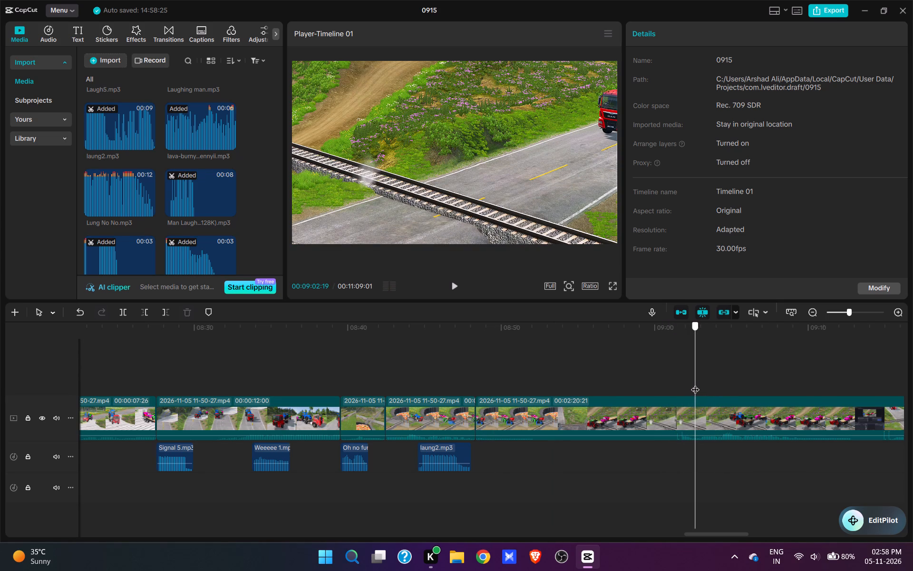
Preview the laugh sounds among the media, add Laughing man.mp3 at 00:08:50:23 over the truck crash, and play it.
{"action": "key", "text": "space"}
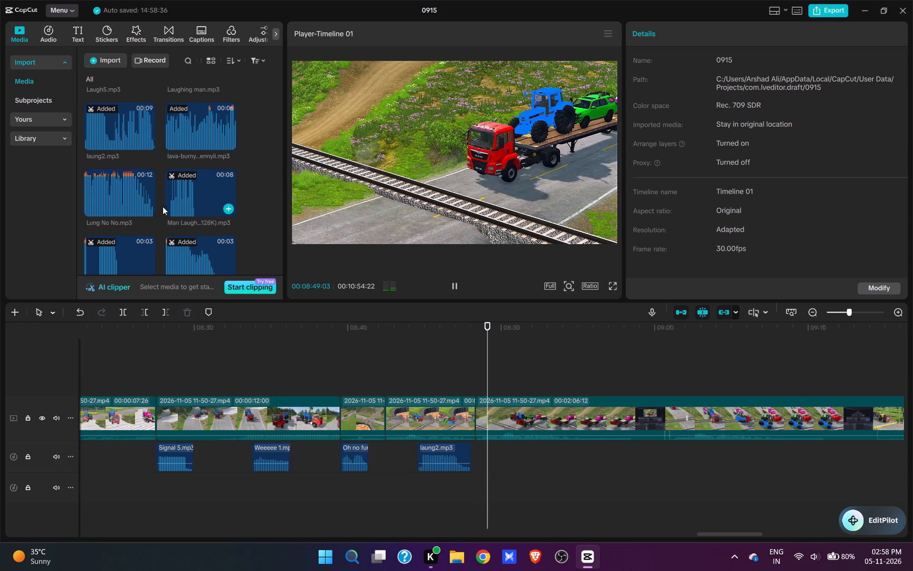
{"action": "key", "text": "space"}
{"action": "left_click", "coordinate": [130, 133]}
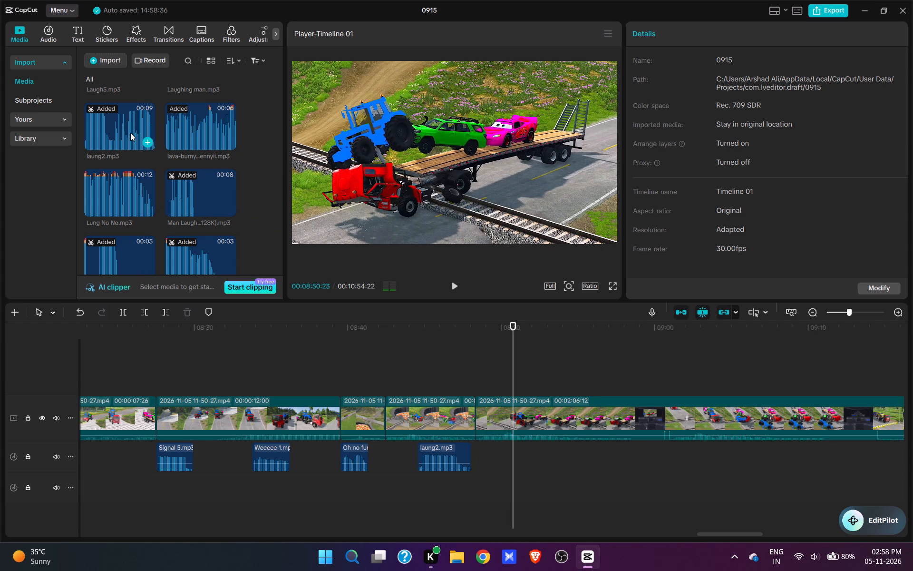
{"action": "left_click", "coordinate": [116, 198]}
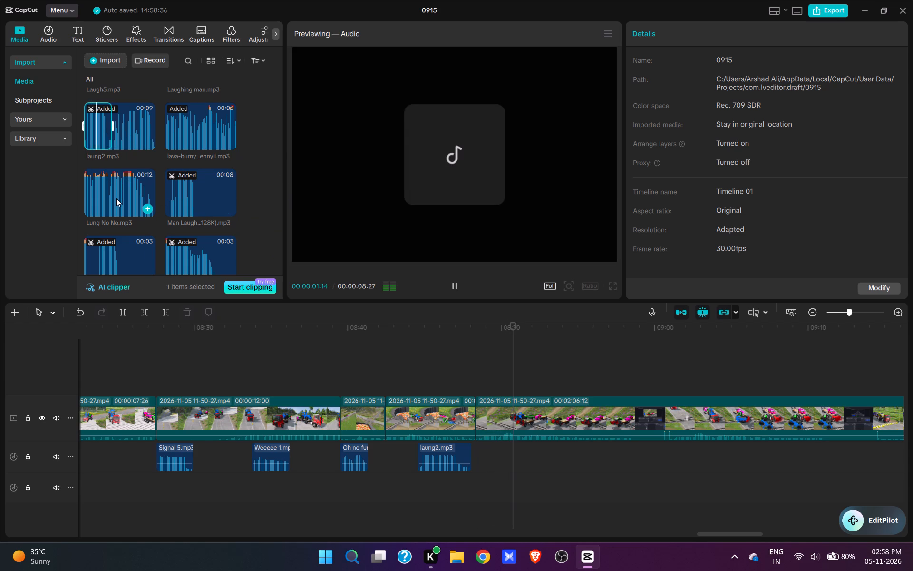
{"action": "scroll", "coordinate": [143, 191], "scroll_direction": "up", "scroll_amount": 4}
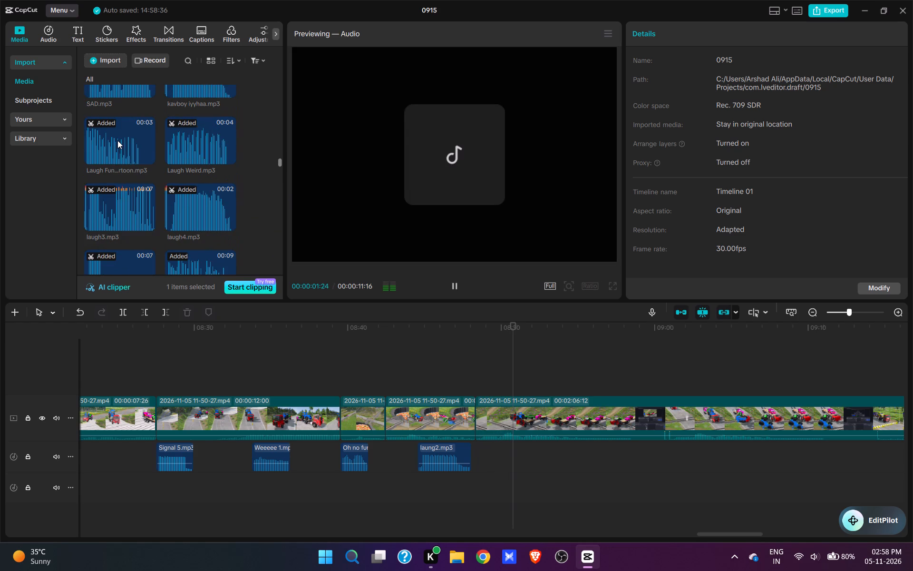
{"action": "left_click", "coordinate": [117, 140]}
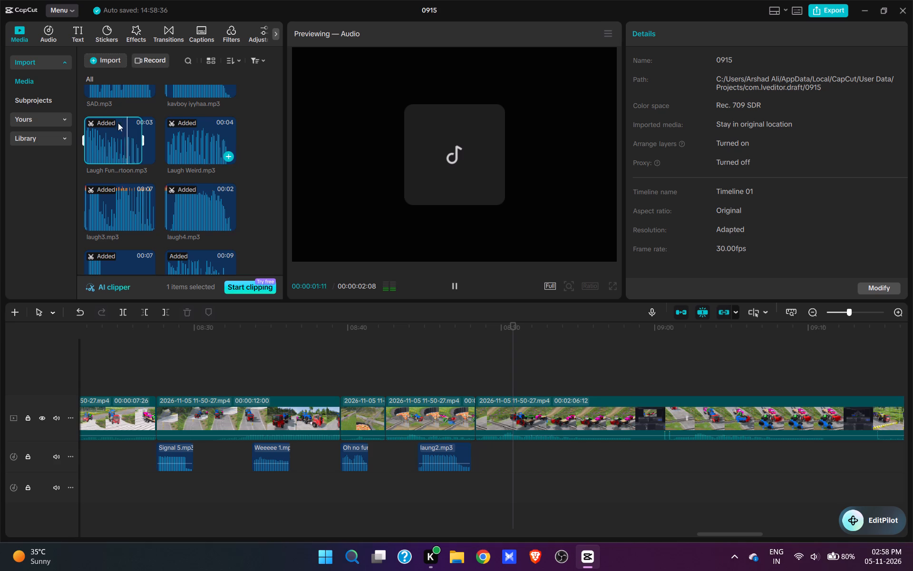
{"action": "scroll", "coordinate": [204, 211], "scroll_direction": "down", "scroll_amount": 1}
{"action": "left_click", "coordinate": [223, 235]}
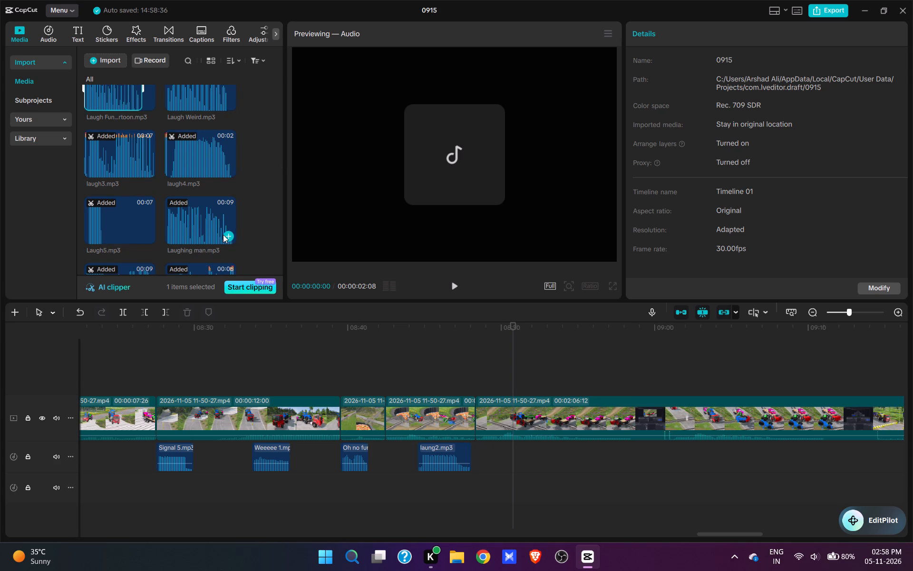
{"action": "key", "text": "space"}
{"action": "left_click", "coordinate": [228, 235]}
{"action": "key", "text": "space"}
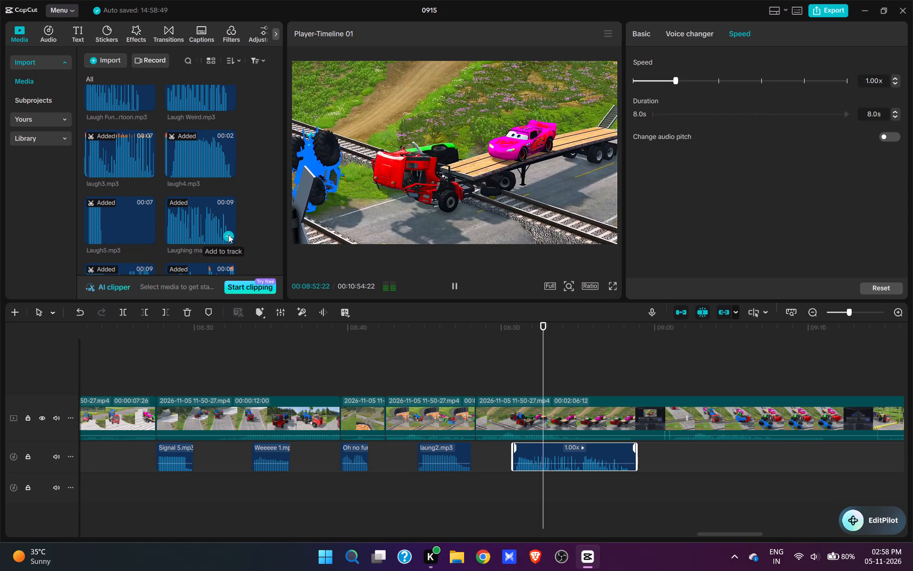
Trim the end of the Laughing man.mp3 clip so that it lasts 4.3 s.
{"action": "key", "text": "space"}
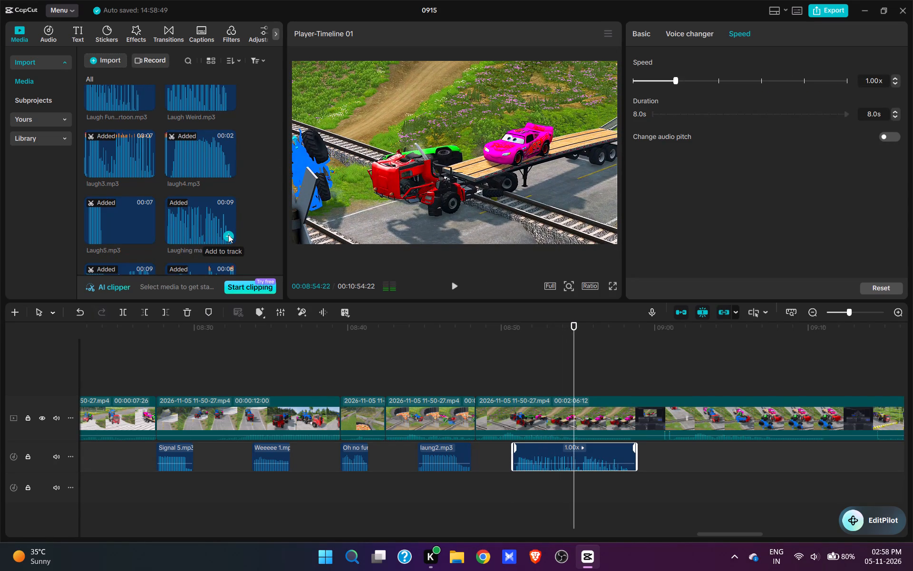
{"action": "key", "text": "space"}
{"action": "key", "text": "space"}
{"action": "type", "text": "e"}
Split the footage just after the Laughing man.mp3 clip and cut about 6 seconds, up to the truck approaching the railway crossing.
{"action": "key", "text": "space"}
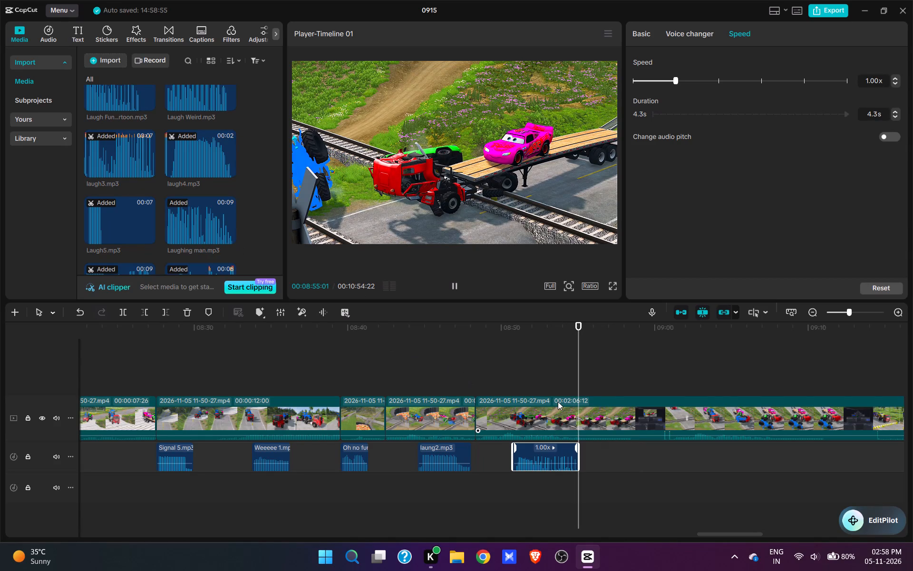
{"action": "key", "text": "space"}
{"action": "key", "text": "w"}
{"action": "left_click", "coordinate": [665, 363]}
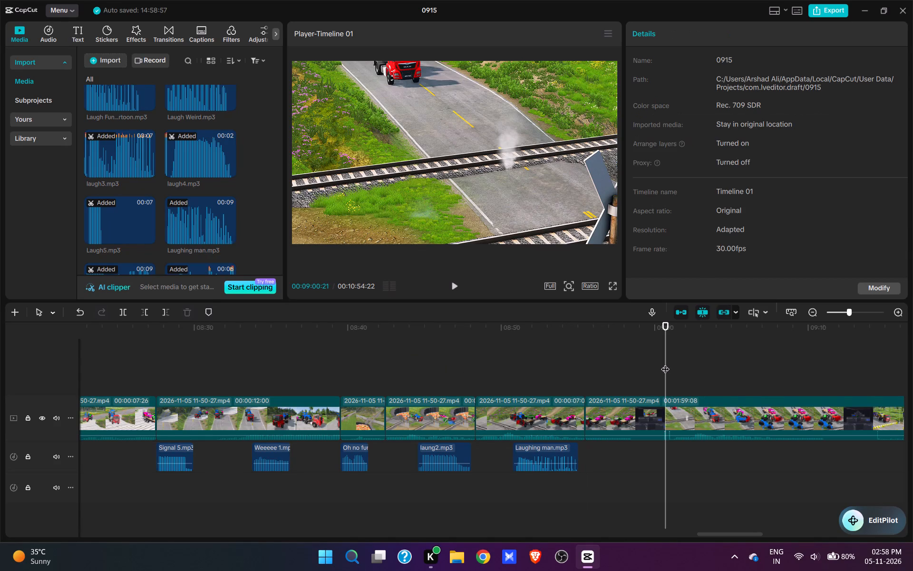
{"action": "key", "text": "space"}
{"action": "key", "text": "space"}
{"action": "type", "text": "q"}
Add the Laugh Fun...rtoon.mp3 sound at 00:08:57:19 where the truck breaks apart on the tracks, and play it.
{"action": "key", "text": "space"}
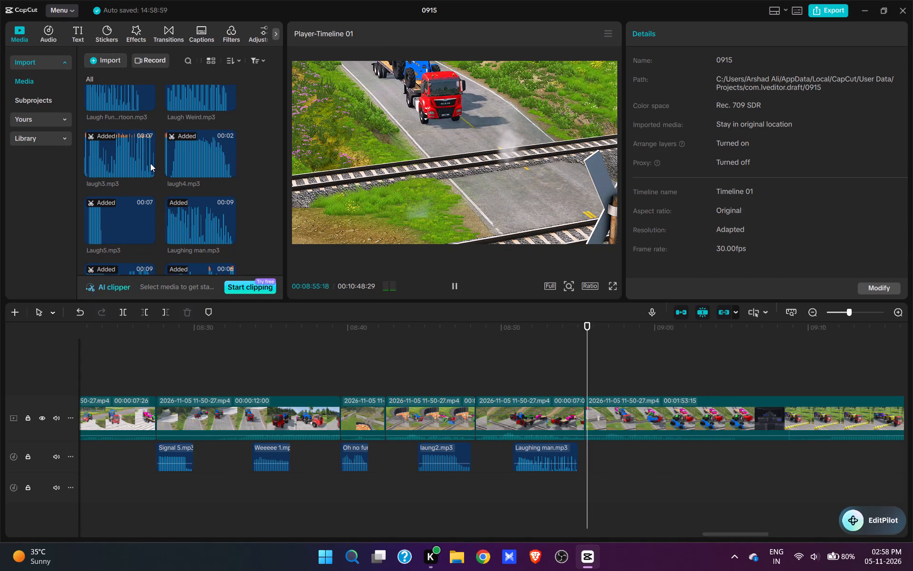
{"action": "key", "text": "space"}
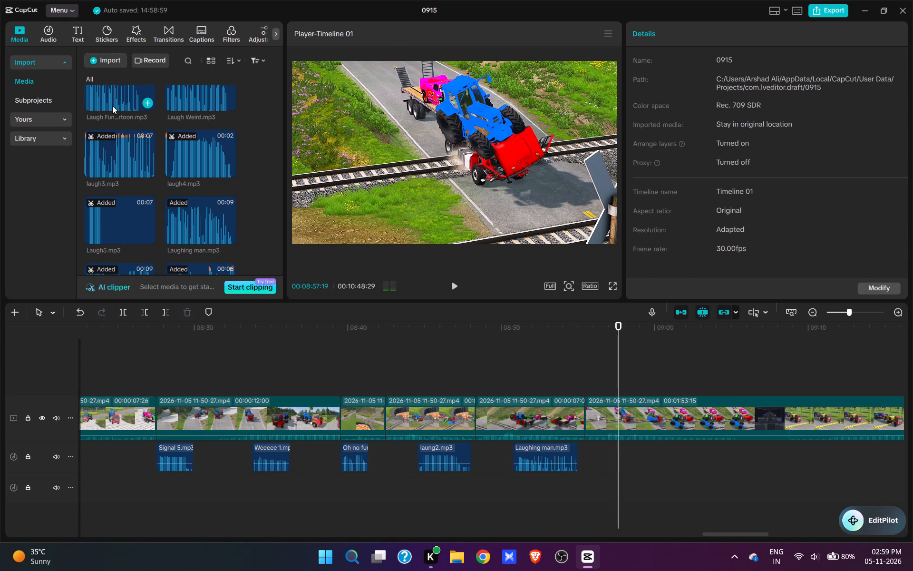
{"action": "left_click", "coordinate": [112, 106]}
{"action": "left_click", "coordinate": [134, 102]}
{"action": "key", "text": "space"}
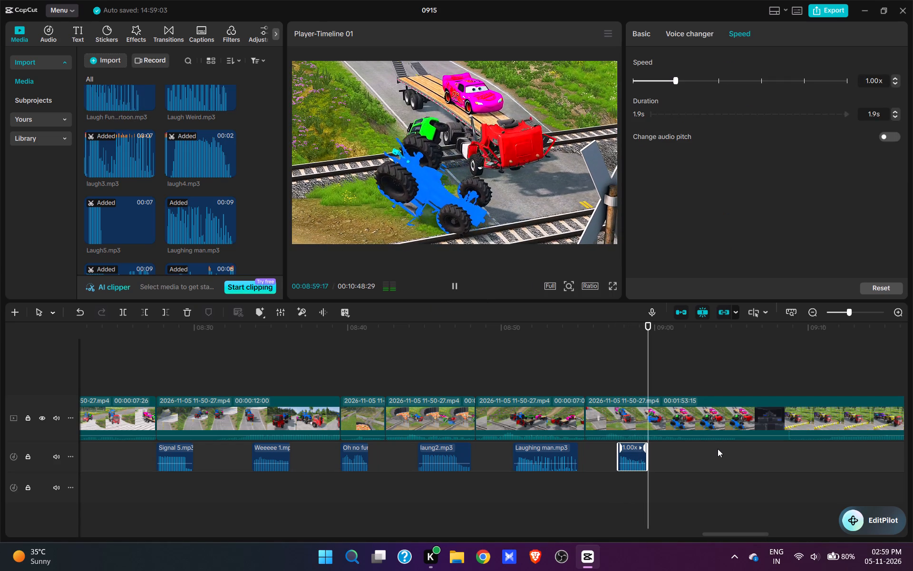
Split the footage at 00:09:01:03 and cut about 8 seconds after it, up to the car-carrying truck reaching the yellow speed bump.
{"action": "key", "text": "space"}
{"action": "type", "text": "w"}
{"action": "left_click_drag", "start_coordinate": [719, 450], "coordinate": [719, 452]}
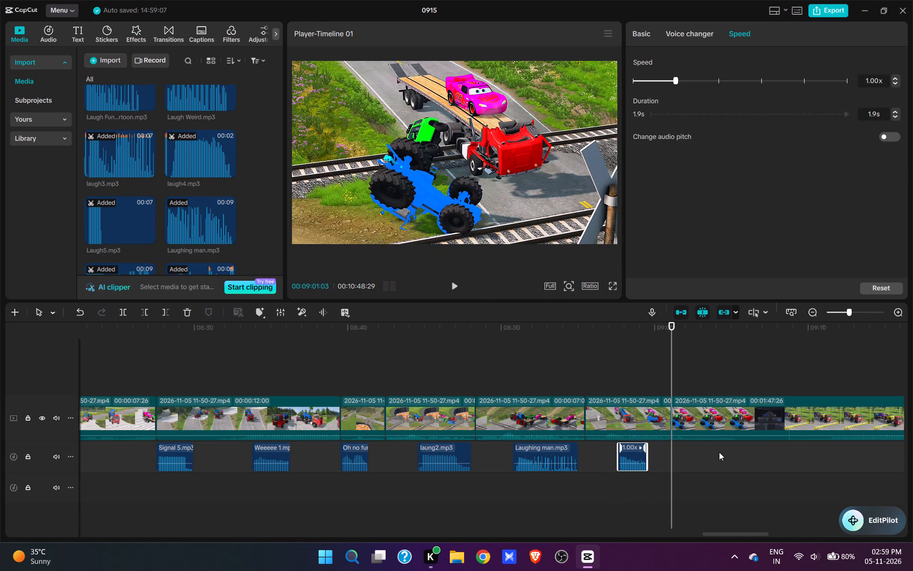
{"action": "left_click_drag", "start_coordinate": [719, 452], "coordinate": [497, 464]}
{"action": "left_click", "coordinate": [386, 369]}
{"action": "key", "text": "space"}
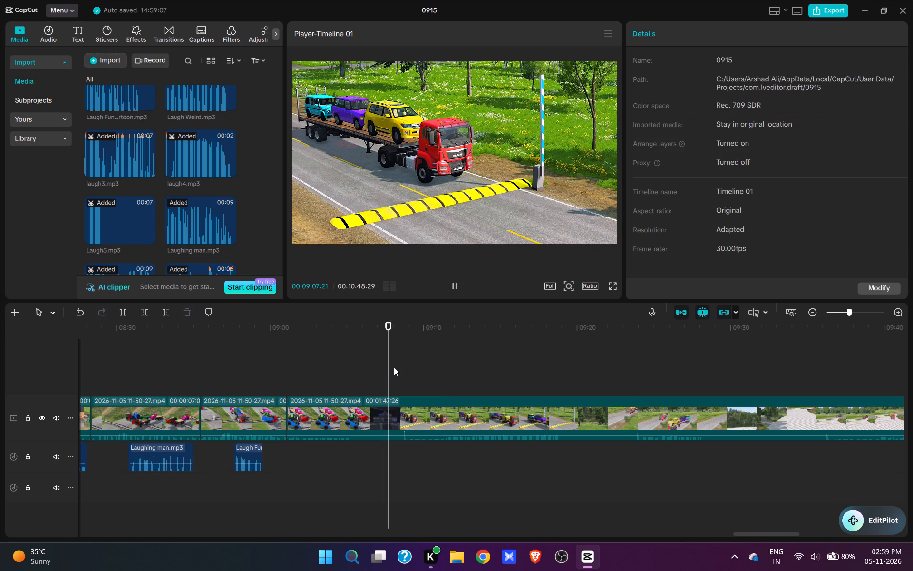
{"action": "key", "text": "space"}
{"action": "key", "text": "space"}
{"action": "key", "text": "space"}
{"action": "type", "text": "q"}
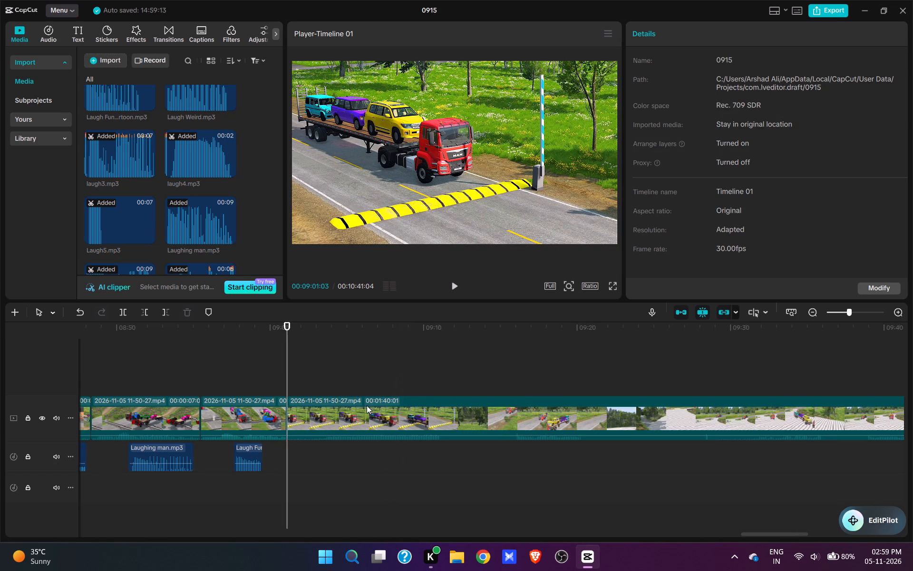
Copy the audio clips from Horn Start.mp3 near 08:03 through Weeeee 1.mp3 and paste them at 00:09:01:03.
{"action": "left_click_drag", "start_coordinate": [361, 411], "coordinate": [359, 420]}
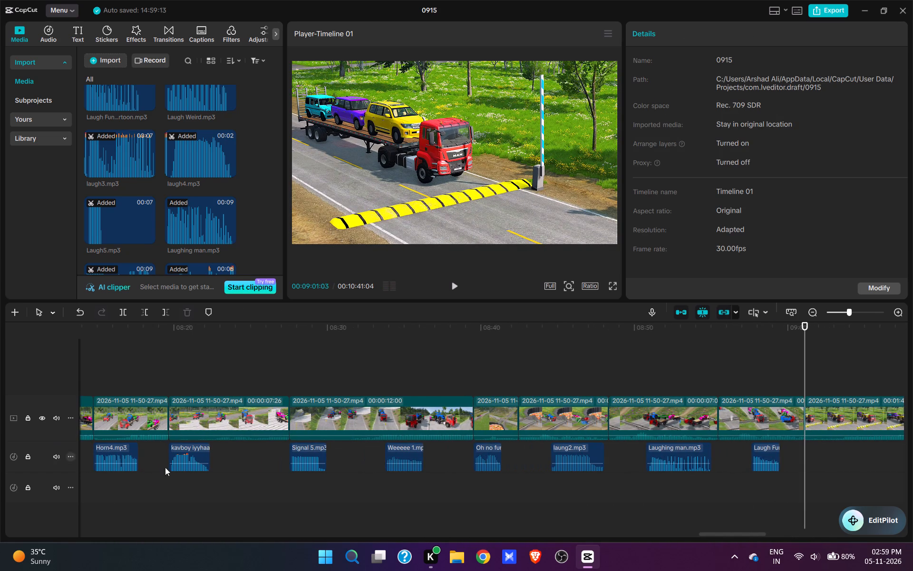
{"action": "left_click_drag", "start_coordinate": [208, 464], "coordinate": [246, 487]}
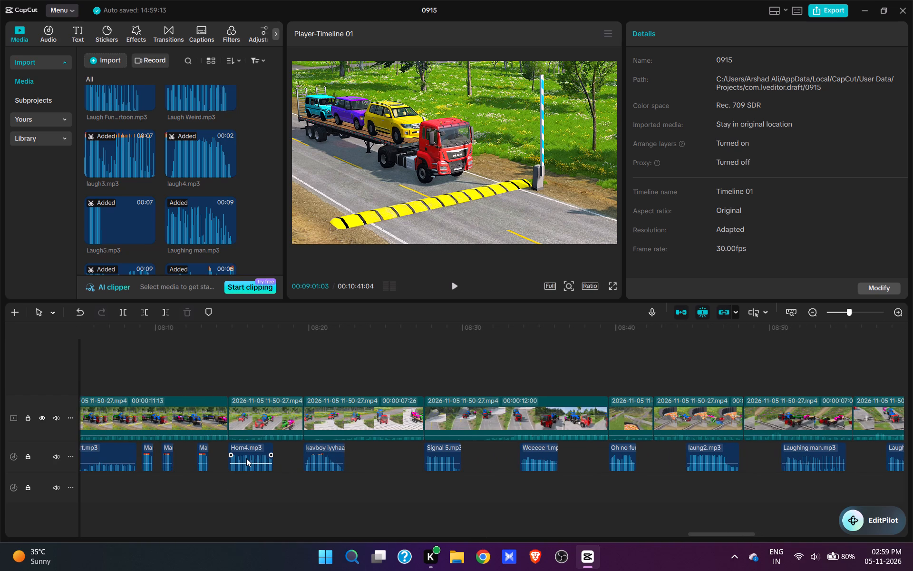
{"action": "left_click", "coordinate": [218, 486]}
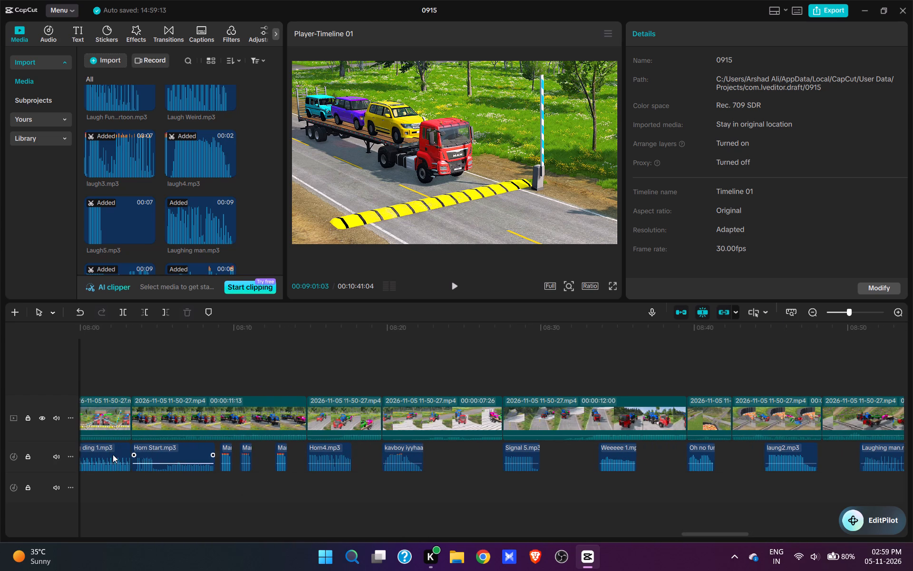
{"action": "left_click", "coordinate": [154, 457]}
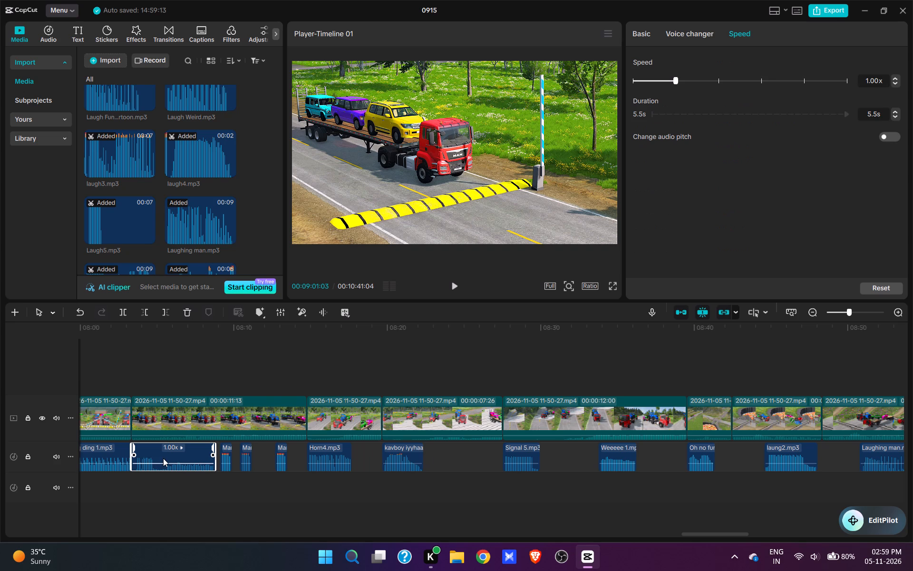
{"action": "left_click_drag", "start_coordinate": [166, 510], "coordinate": [173, 473]}
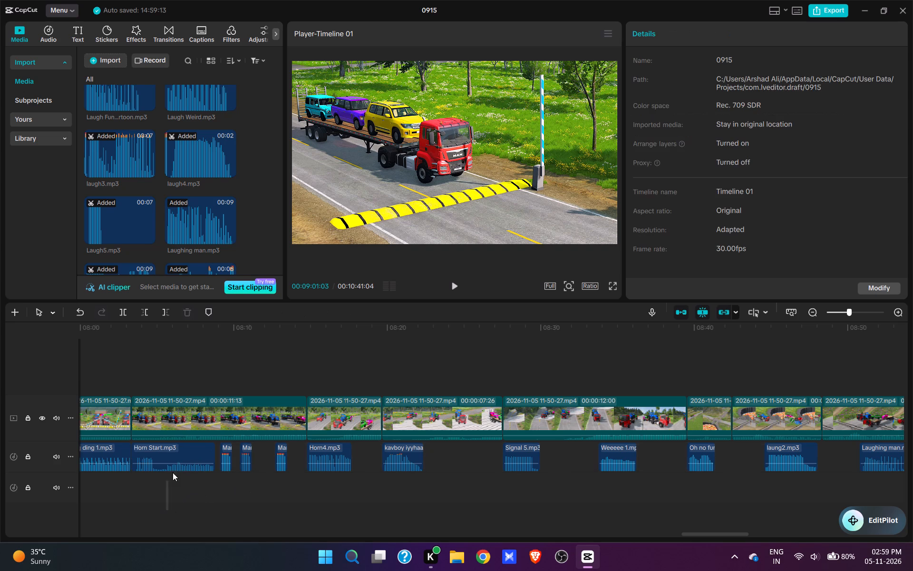
{"action": "left_click_drag", "start_coordinate": [173, 473], "coordinate": [476, 443]}
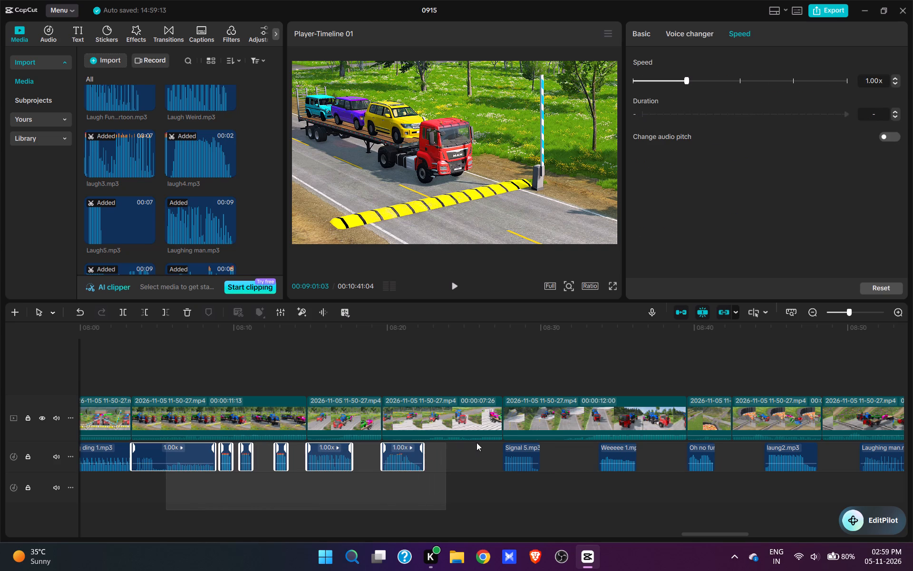
{"action": "left_click_drag", "start_coordinate": [476, 443], "coordinate": [622, 446]}
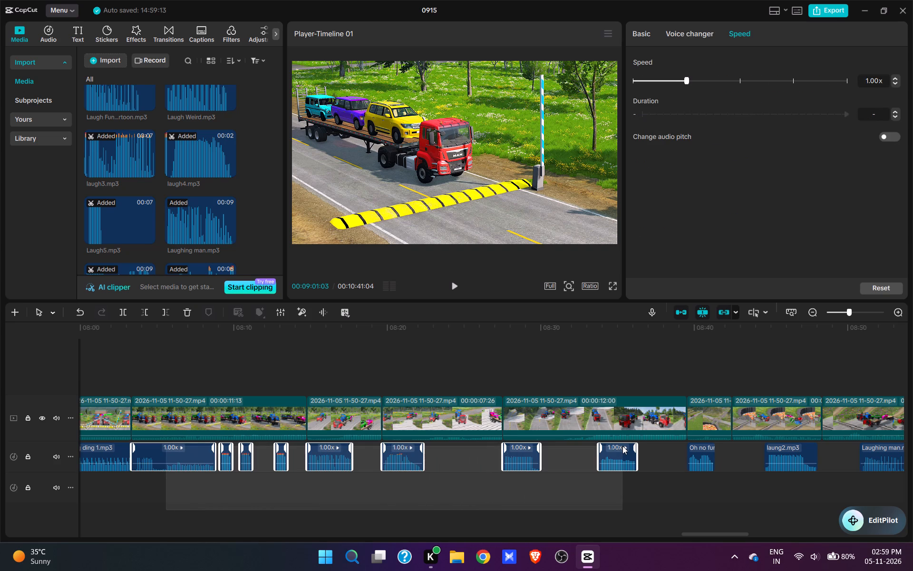
{"action": "key", "text": "ctrl+c"}
{"action": "key", "text": "ctrl+v"}
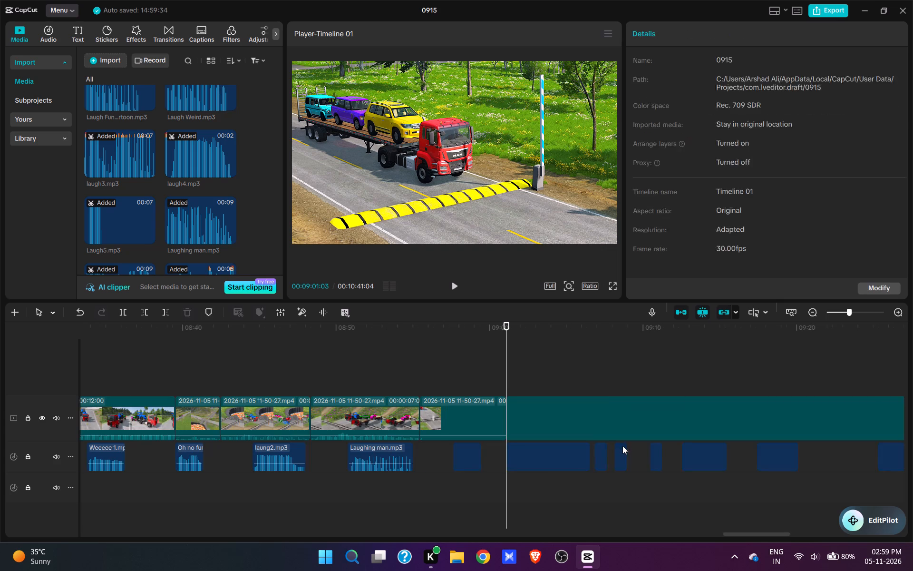
Trim the end of the pasted Horn Start.mp3 clip to 00:09:05:18, where the truck's front wheels reach the speed bump.
{"action": "key", "text": "space"}
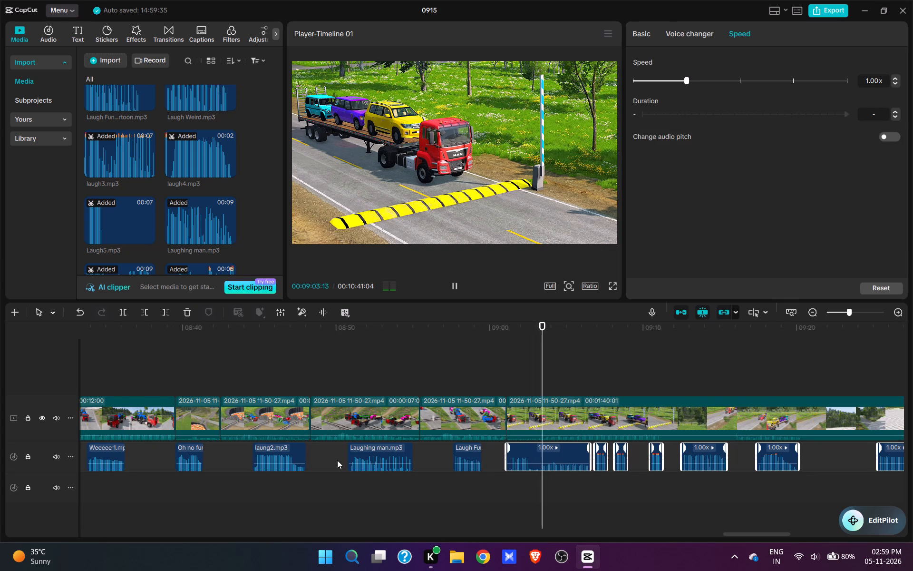
{"action": "key", "text": "space"}
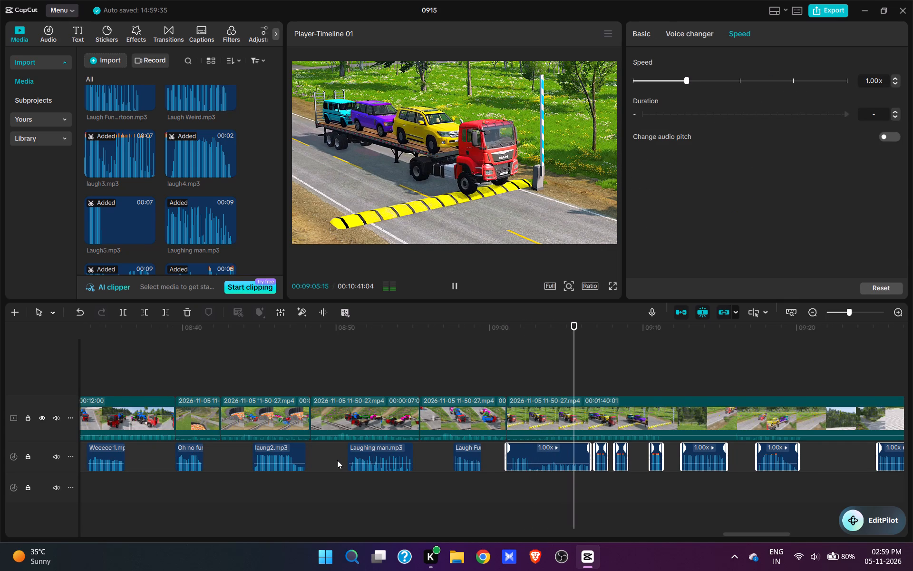
{"action": "left_click", "coordinate": [571, 454]}
{"action": "key", "text": "e"}
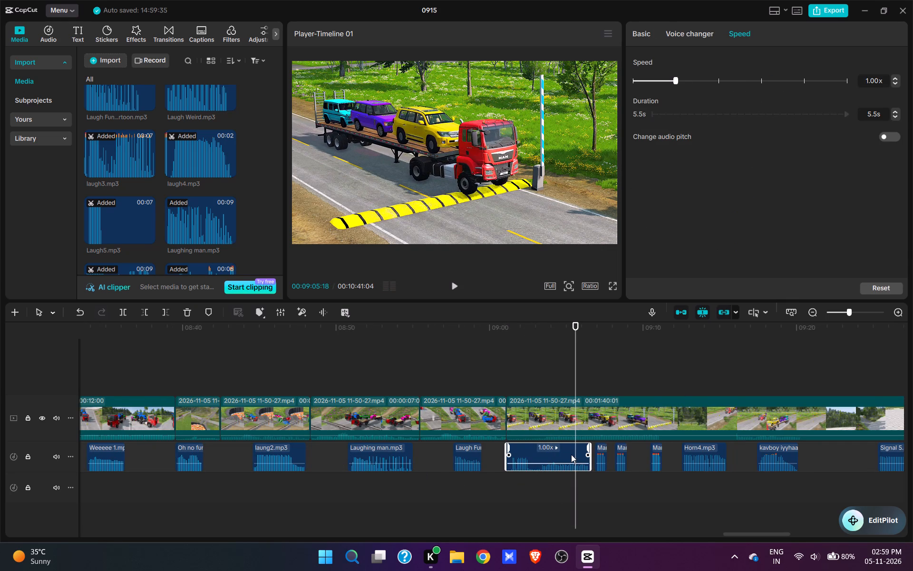
Move the first short clip after the pasted Horn Start.mp3 directly against its trimmed end and copy it.
{"action": "left_click_drag", "start_coordinate": [603, 446], "coordinate": [589, 449]}
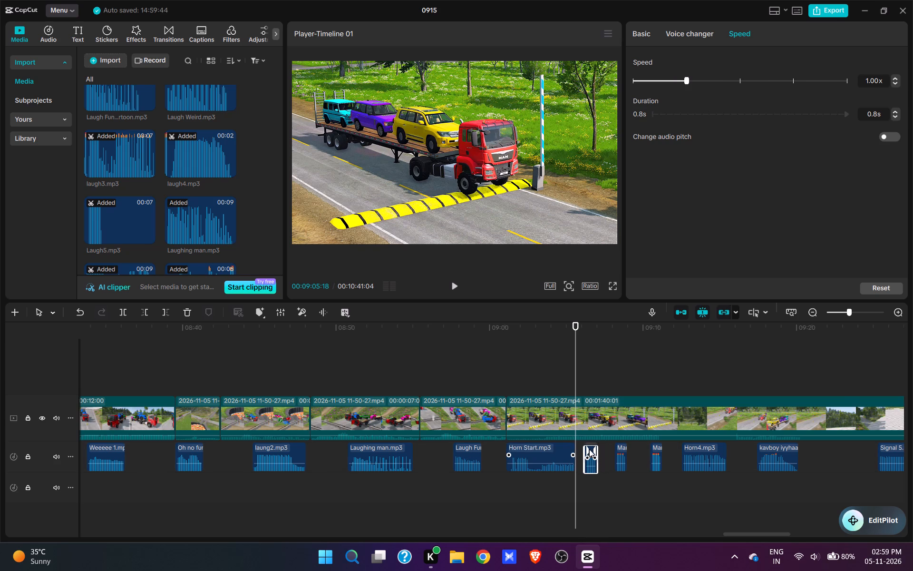
{"action": "left_click_drag", "start_coordinate": [589, 449], "coordinate": [586, 447]}
{"action": "key", "text": "ctrl+c"}
{"action": "key", "text": "ctrl+c"}
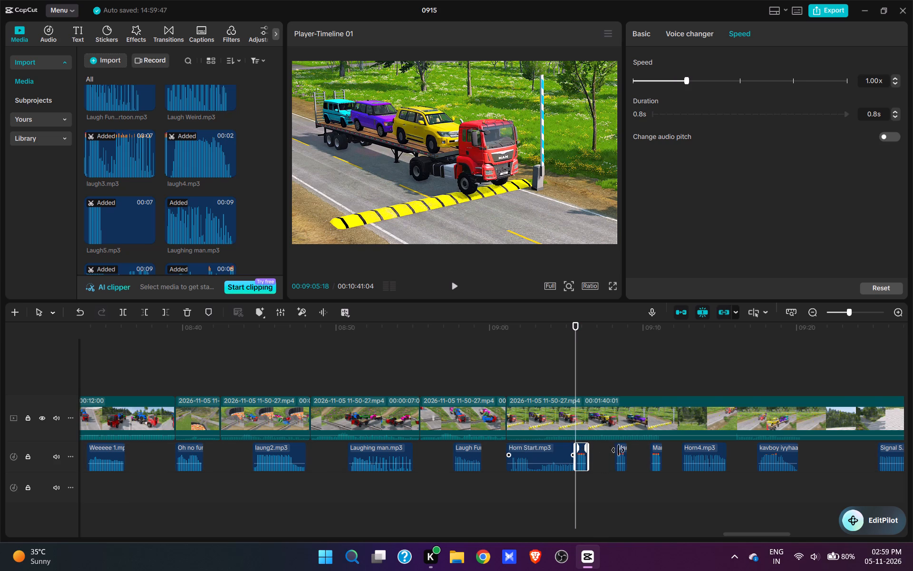
Delete the other two short clips between the moved one and the pasted Horn4.mp3.
{"action": "left_click", "coordinate": [620, 444]}
{"action": "key", "text": "d"}
{"action": "left_click", "coordinate": [655, 442]}
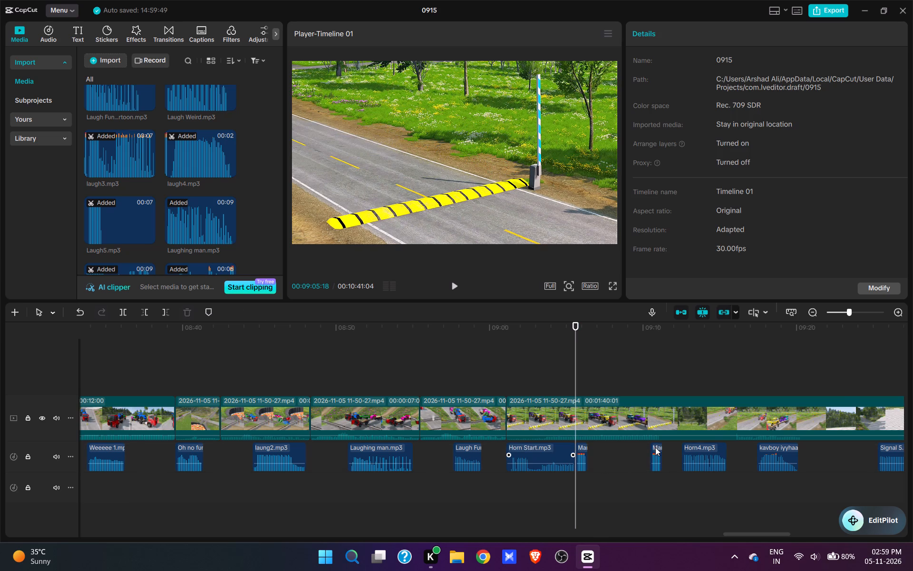
{"action": "left_click", "coordinate": [655, 447]}
{"action": "key", "text": "d"}
Paste the copied short sound at about 00:09:06 and 00:09:08, where the truck's following wheels hit the speed bump.
{"action": "left_click", "coordinate": [580, 362]}
{"action": "key", "text": "space"}
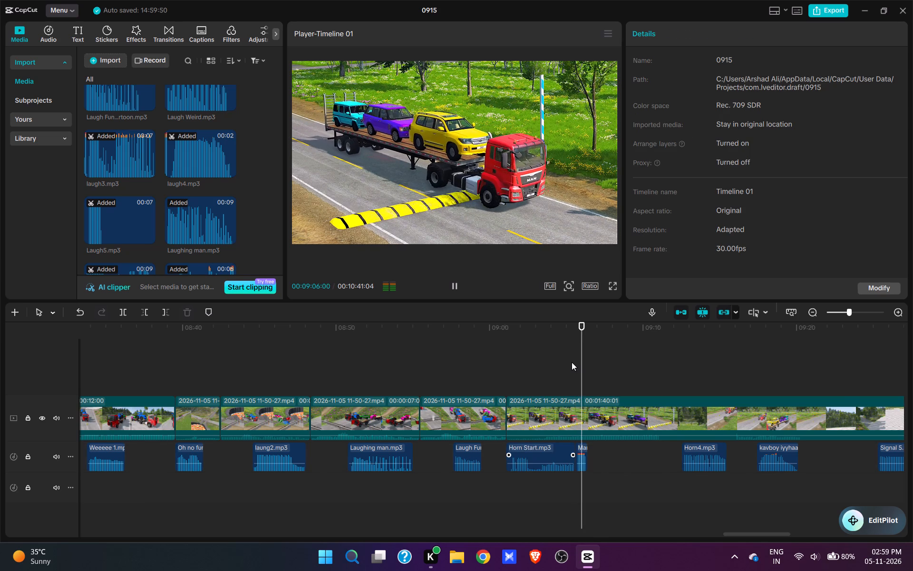
{"action": "key", "text": "space"}
{"action": "key", "text": "ctrl+v"}
{"action": "key", "text": "space"}
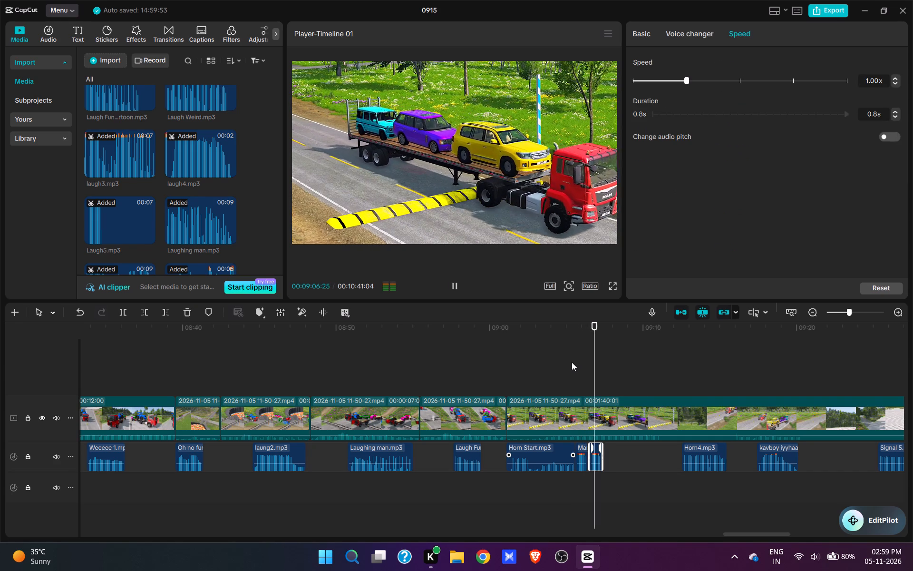
{"action": "key", "text": "space"}
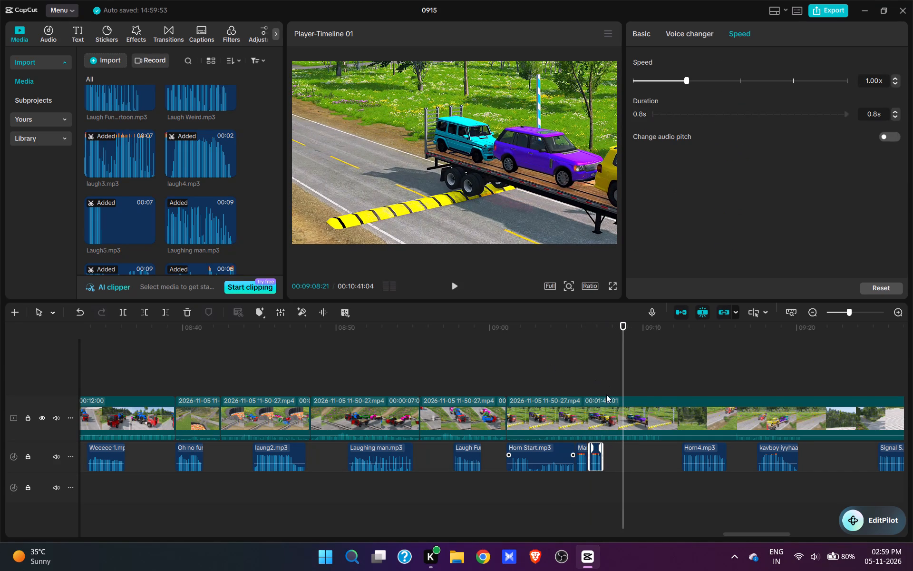
{"action": "left_click", "coordinate": [616, 386]}
{"action": "key", "text": "ctrl+v"}
{"action": "key", "text": "space"}
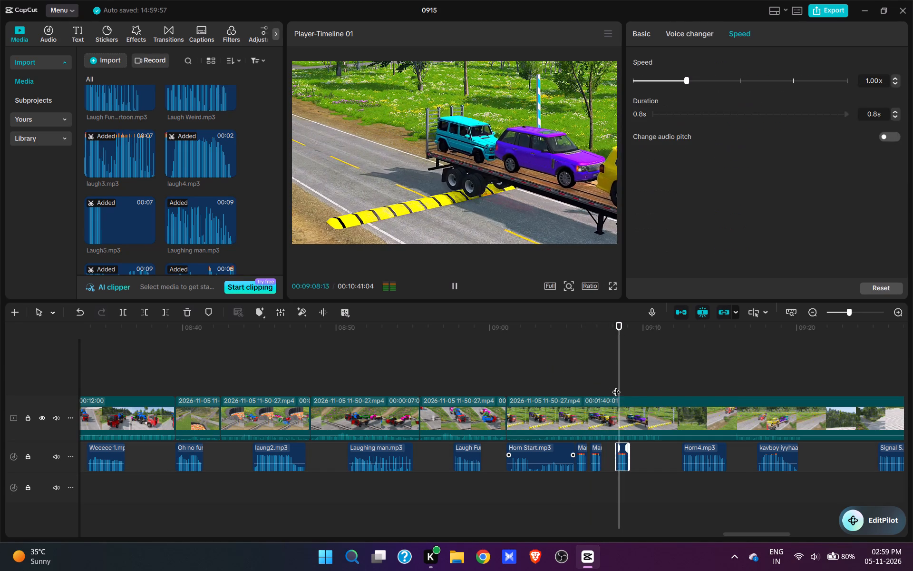
{"action": "key", "text": "space"}
Play the speed bump scene, split the footage at 00:09:10:12, and cut about 5.5 seconds after it, up to the truck's approach in the next shot.
{"action": "left_click", "coordinate": [548, 382]}
{"action": "key", "text": "space"}
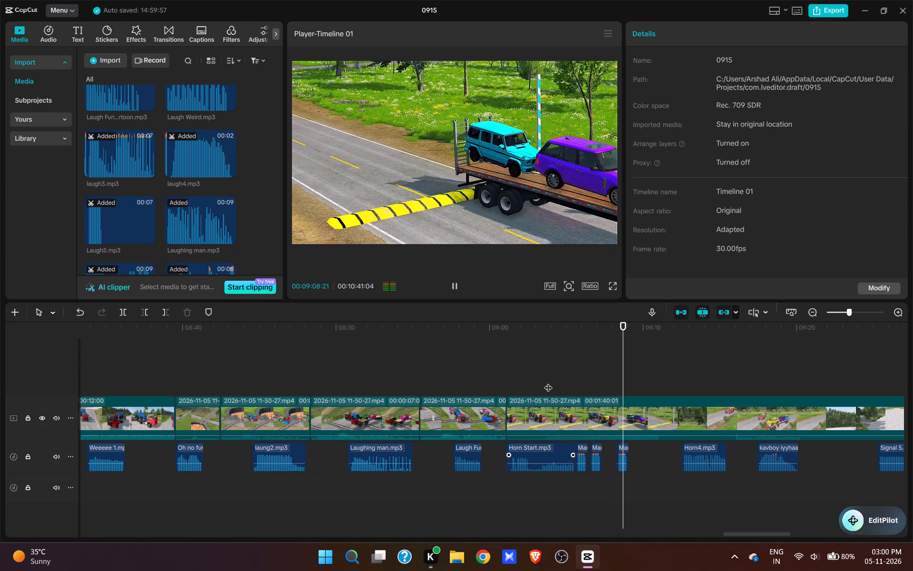
{"action": "key", "text": "space"}
{"action": "type", "text": "w"}
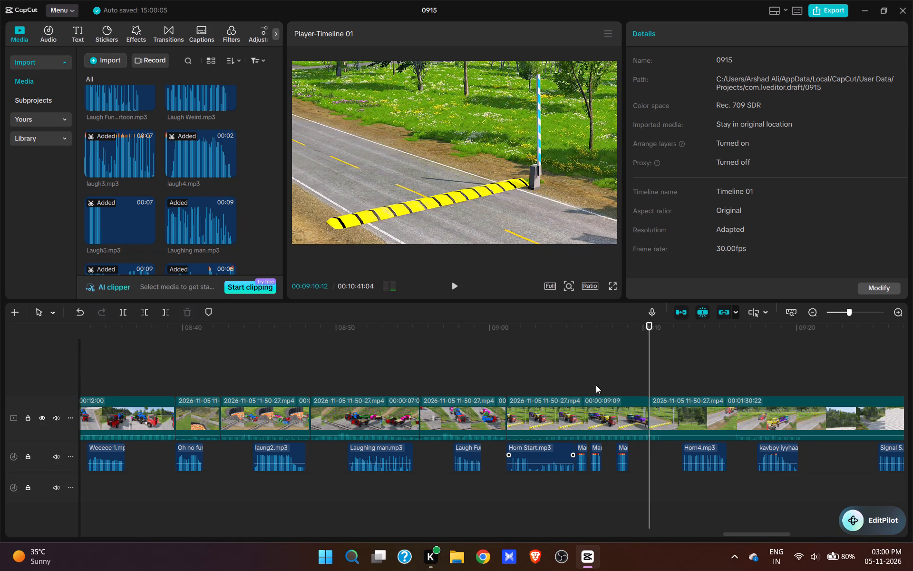
{"action": "left_click", "coordinate": [735, 380]}
{"action": "key", "text": "q"}
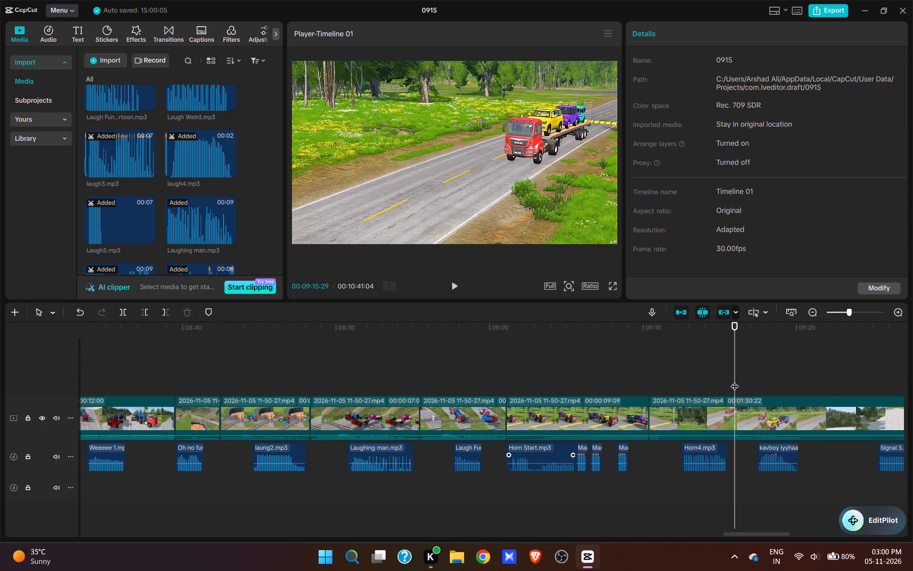
Move the pasted kavboy iyyhaa clip to the empty audio track below, starting at about 00:09:22.
{"action": "left_click_drag", "start_coordinate": [703, 479], "coordinate": [814, 481]}
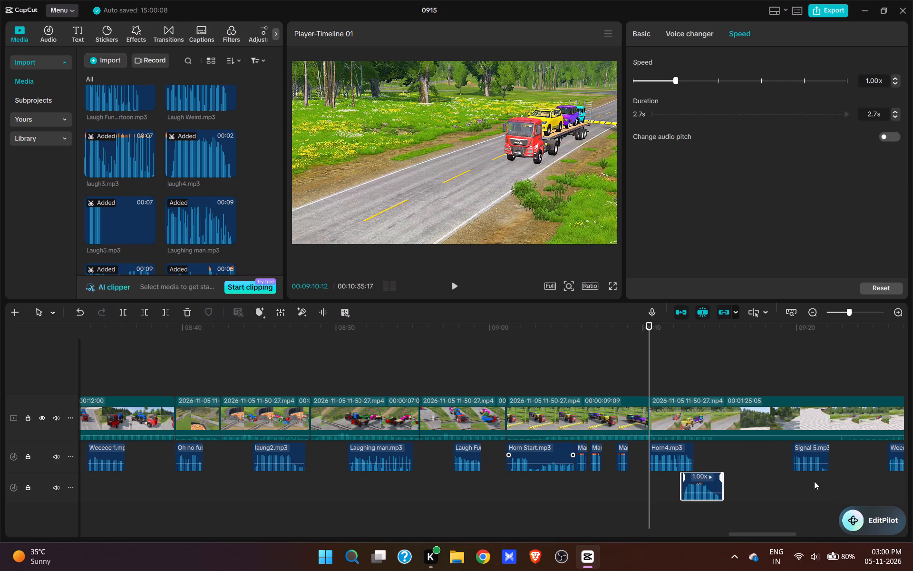
{"action": "left_click_drag", "start_coordinate": [814, 481], "coordinate": [869, 482]}
Play the truck passing the camera and split the footage at 00:09:14:04, once it has left the road view.
{"action": "key", "text": "space"}
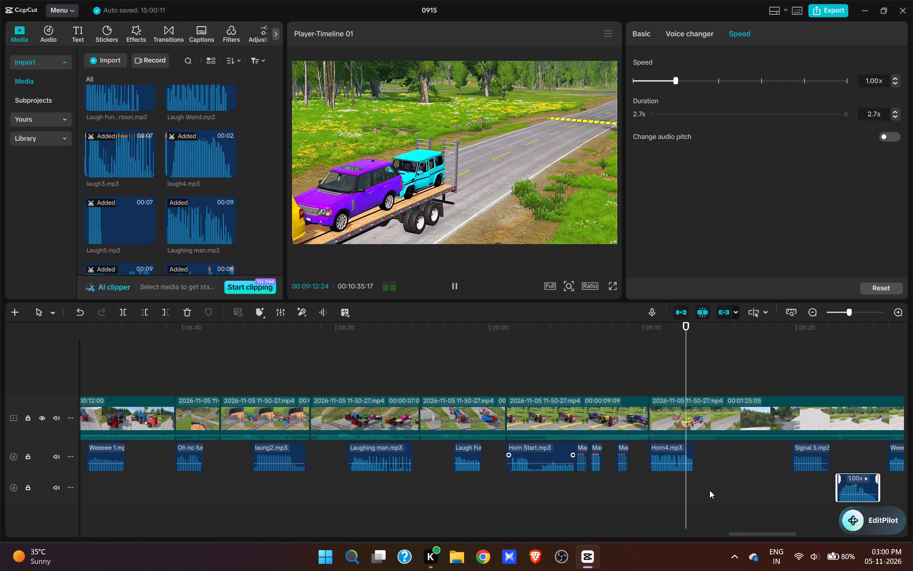
{"action": "key", "text": "space"}
{"action": "type", "text": "w"}
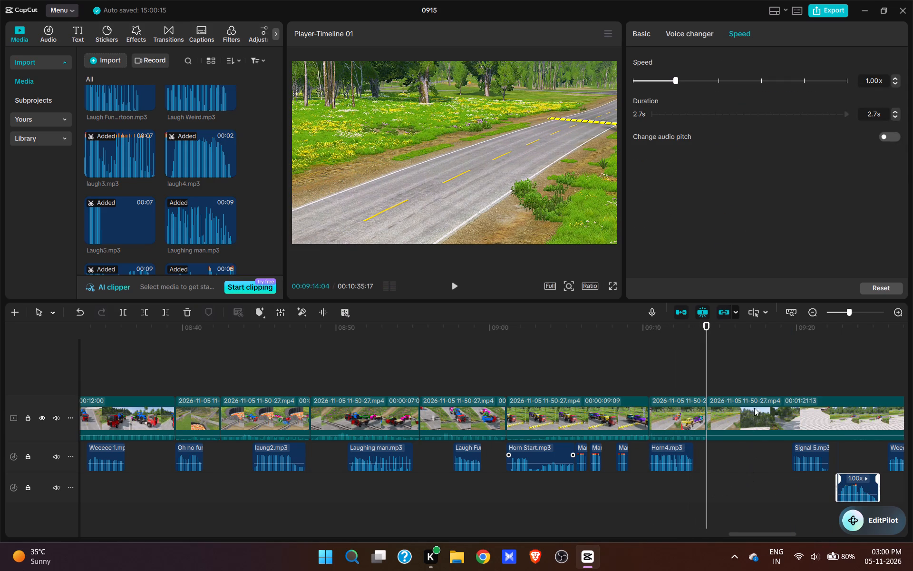
Move the pasted Signal 5, kavboy iyyhaa and Weeeee 1 clips together about 9 seconds later, with Signal 5 starting at about 00:09:29.
{"action": "left_click_drag", "start_coordinate": [770, 384], "coordinate": [486, 426]}
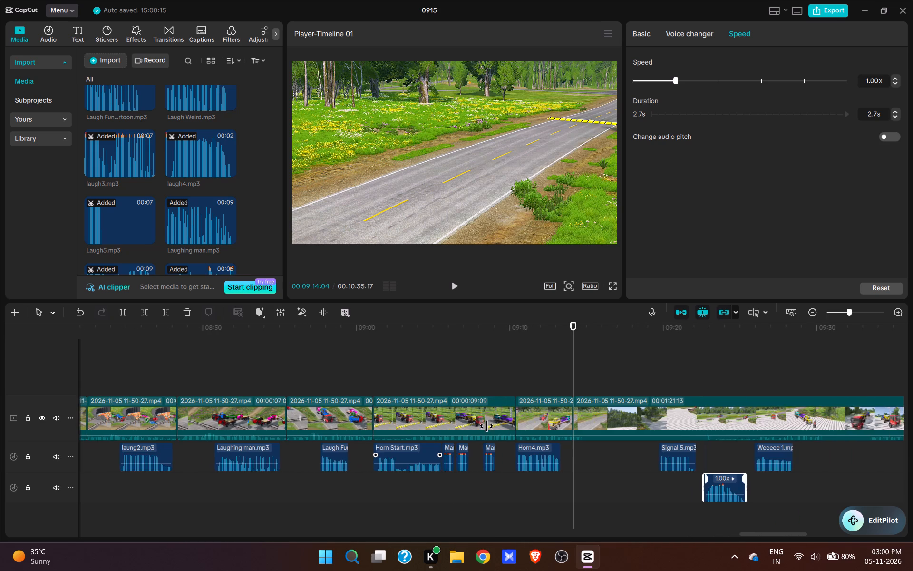
{"action": "left_click_drag", "start_coordinate": [486, 426], "coordinate": [484, 426]}
{"action": "left_click_drag", "start_coordinate": [624, 500], "coordinate": [441, 449]}
{"action": "left_click_drag", "start_coordinate": [492, 468], "coordinate": [590, 465]}
{"action": "left_click_drag", "start_coordinate": [612, 496], "coordinate": [562, 483]}
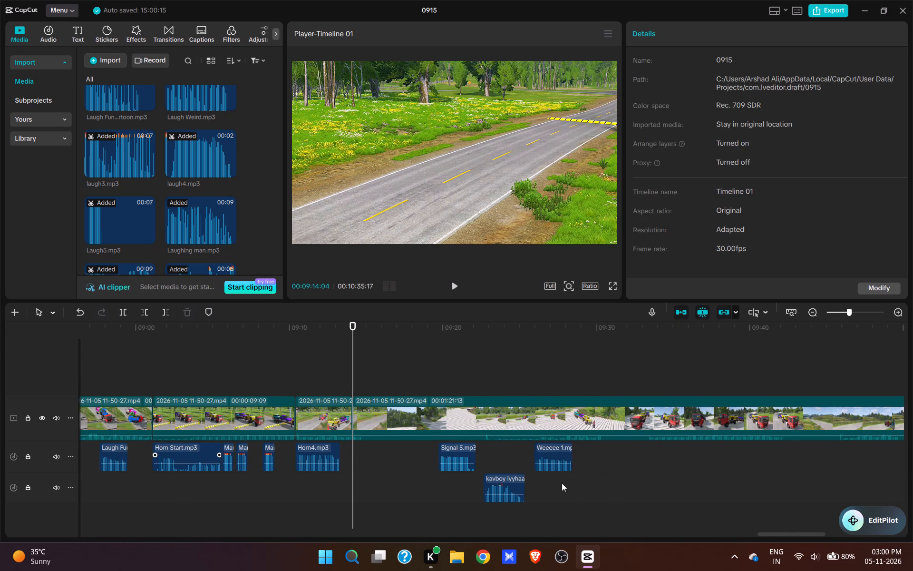
{"action": "left_click_drag", "start_coordinate": [562, 483], "coordinate": [467, 447]}
{"action": "left_click_drag", "start_coordinate": [564, 454], "coordinate": [709, 459]}
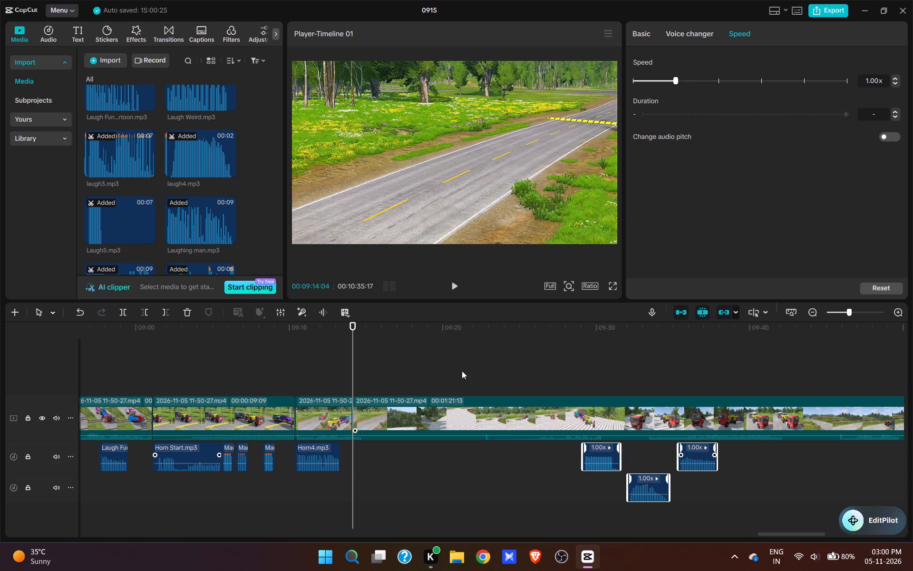
Cut about 9 seconds of footage after 00:09:14:04, up to the truck arriving at the wooden-plank road.
{"action": "left_click", "coordinate": [479, 369]}
{"action": "key", "text": "space"}
{"action": "key", "text": "space"}
{"action": "type", "text": "q"}
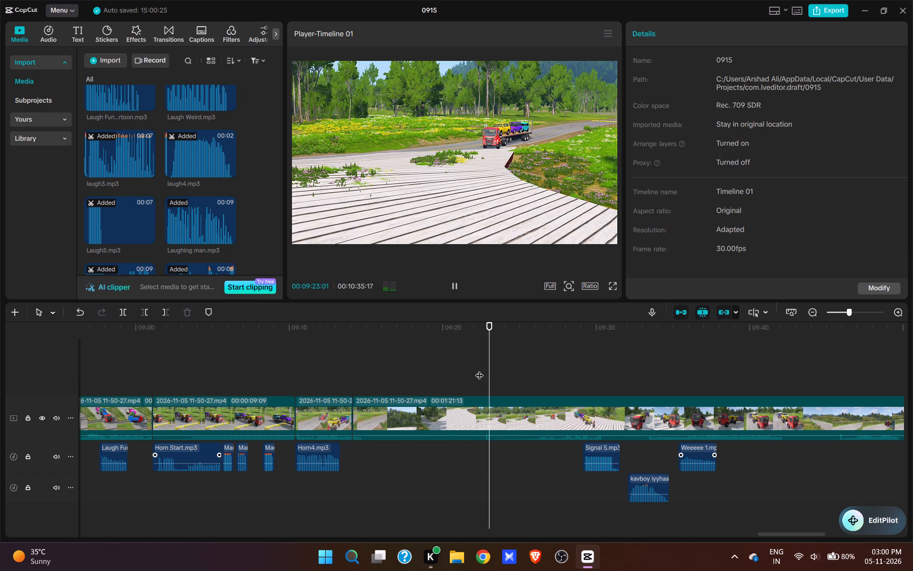
Place the kavboy iyyhaa clip on the first audio track at 00:09:14:04 and play the plank road scene.
{"action": "left_click_drag", "start_coordinate": [511, 476], "coordinate": [391, 447]}
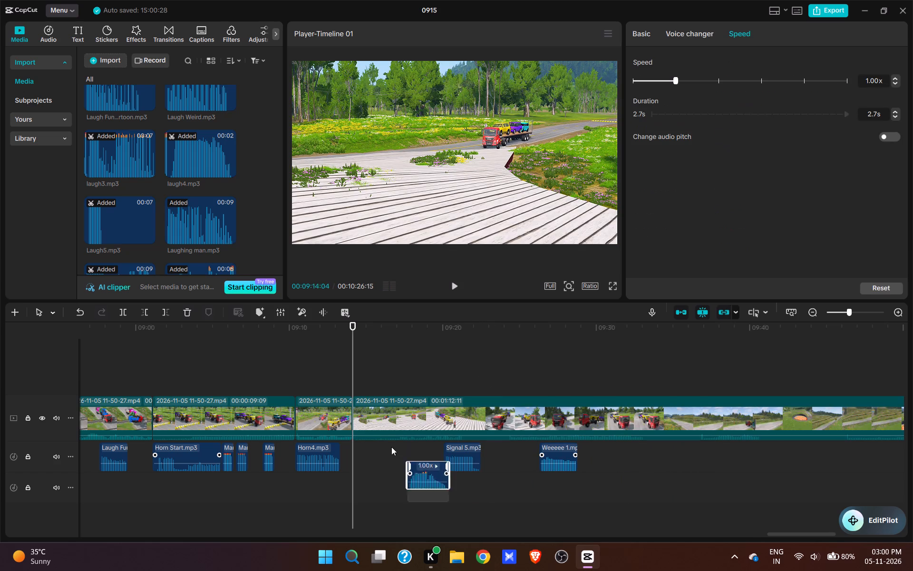
{"action": "left_click_drag", "start_coordinate": [391, 447], "coordinate": [374, 441]}
{"action": "key", "text": "space"}
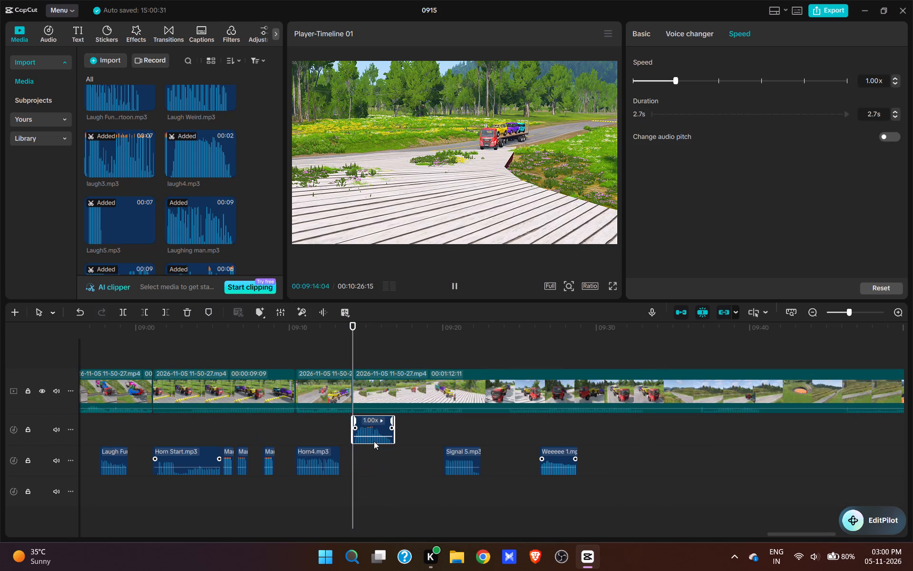
{"action": "key", "text": "space"}
{"action": "left_click", "coordinate": [358, 417]}
{"action": "left_click", "coordinate": [369, 502]}
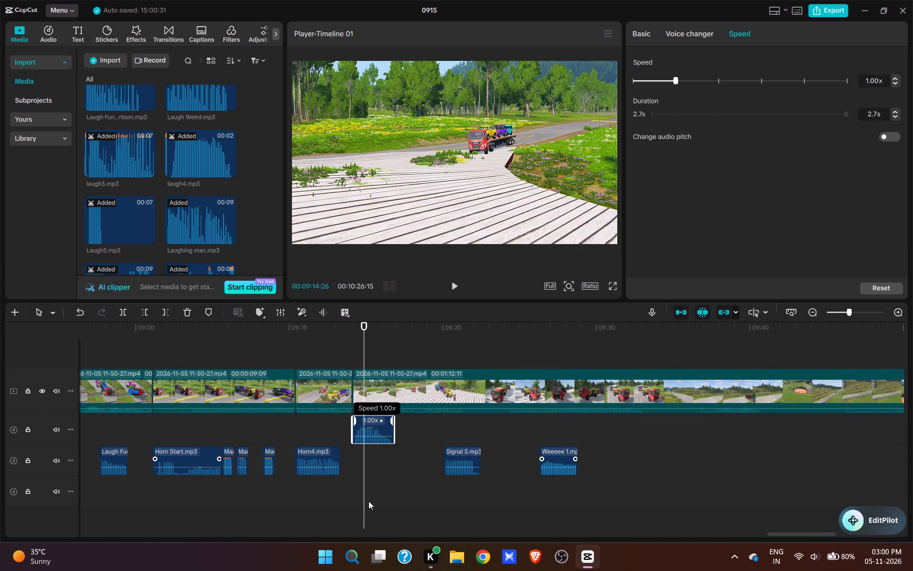
{"action": "left_click_drag", "start_coordinate": [359, 418], "coordinate": [359, 462]}
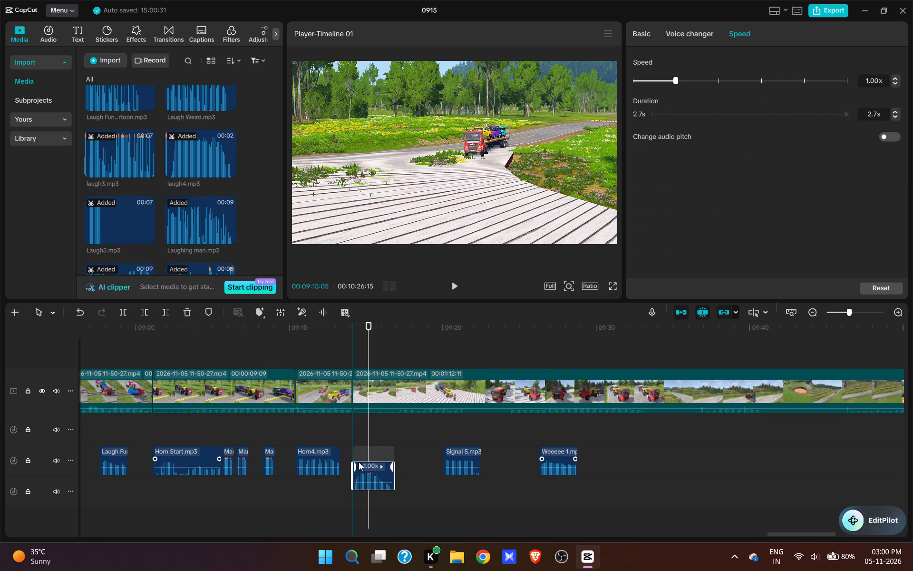
{"action": "left_click_drag", "start_coordinate": [359, 462], "coordinate": [358, 459]}
{"action": "left_click", "coordinate": [352, 372]}
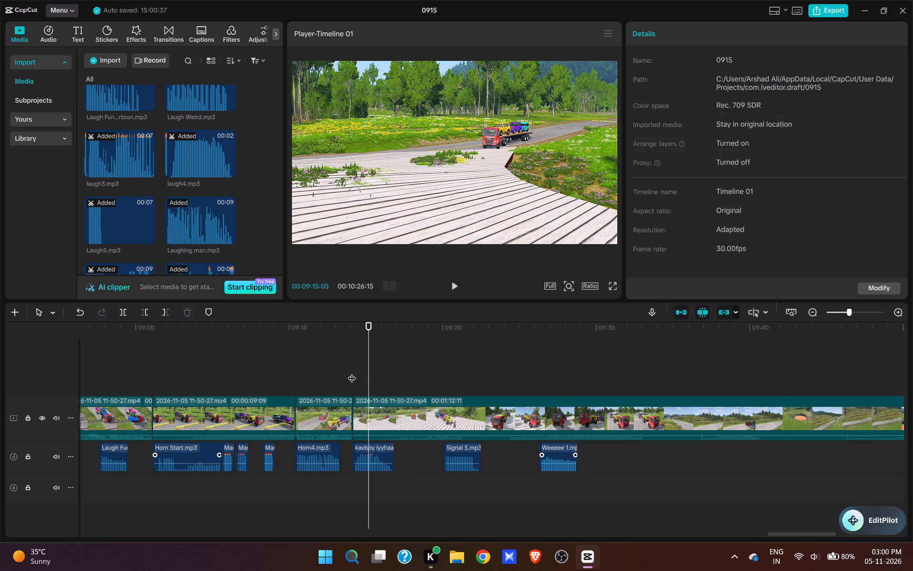
{"action": "key", "text": "space"}
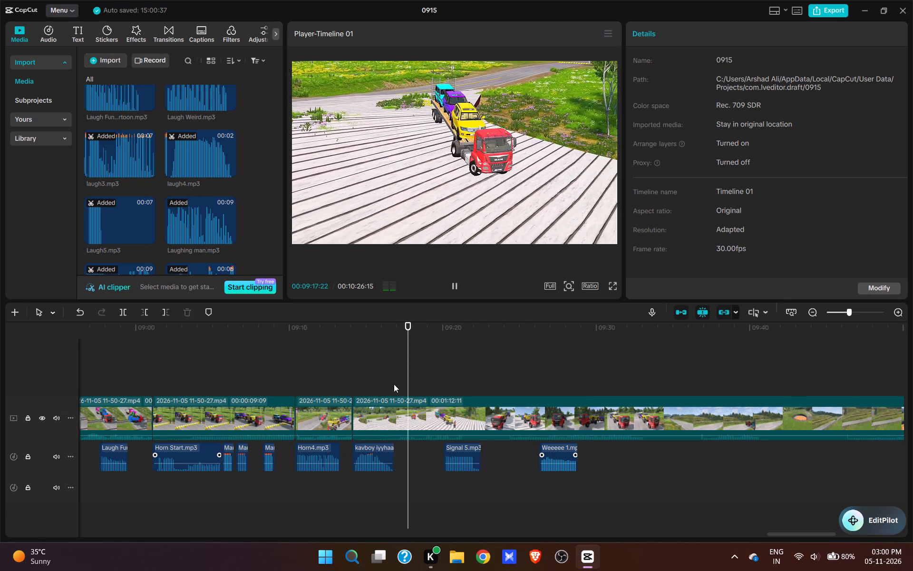
{"action": "key", "text": "space"}
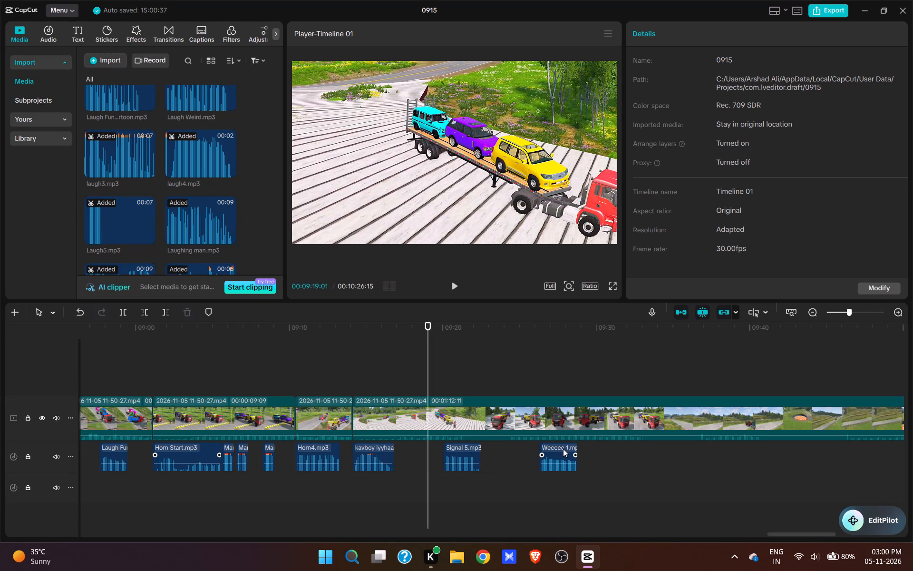
Move the Weeeee 1 clip to about 00:09:34 and the Signal 5 clip to about 00:09:26 on the first audio track.
{"action": "left_click_drag", "start_coordinate": [563, 449], "coordinate": [674, 449]}
{"action": "left_click_drag", "start_coordinate": [467, 451], "coordinate": [500, 448]}
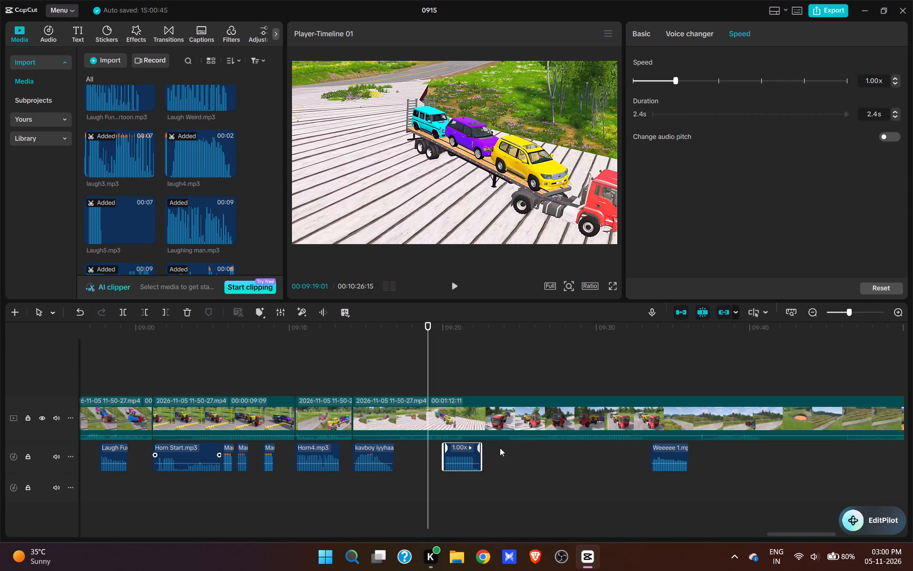
{"action": "left_click_drag", "start_coordinate": [500, 448], "coordinate": [565, 453]}
Split the footage at 00:09:21:02, once the trailer leaves the plank road view, and cut the next 3 seconds or so.
{"action": "key", "text": "space"}
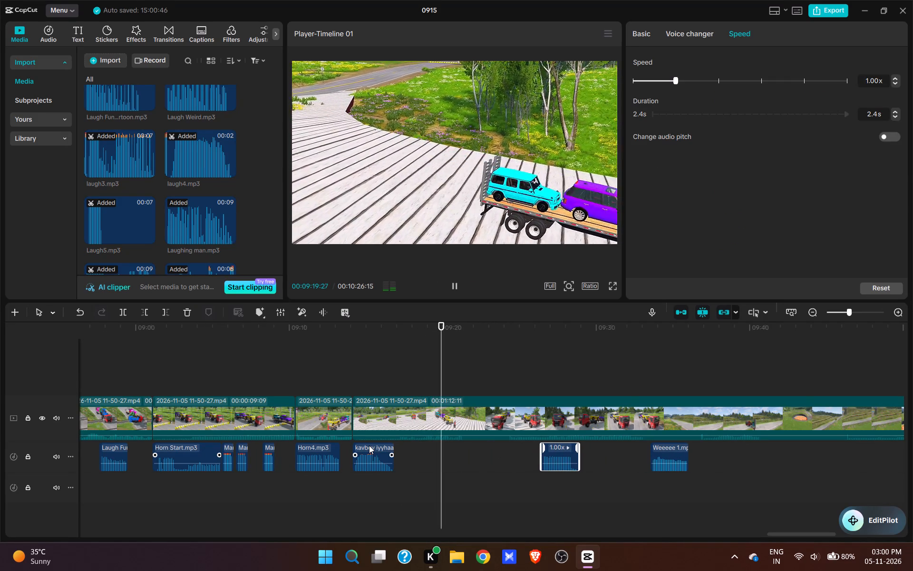
{"action": "key", "text": "space"}
{"action": "type", "text": "w"}
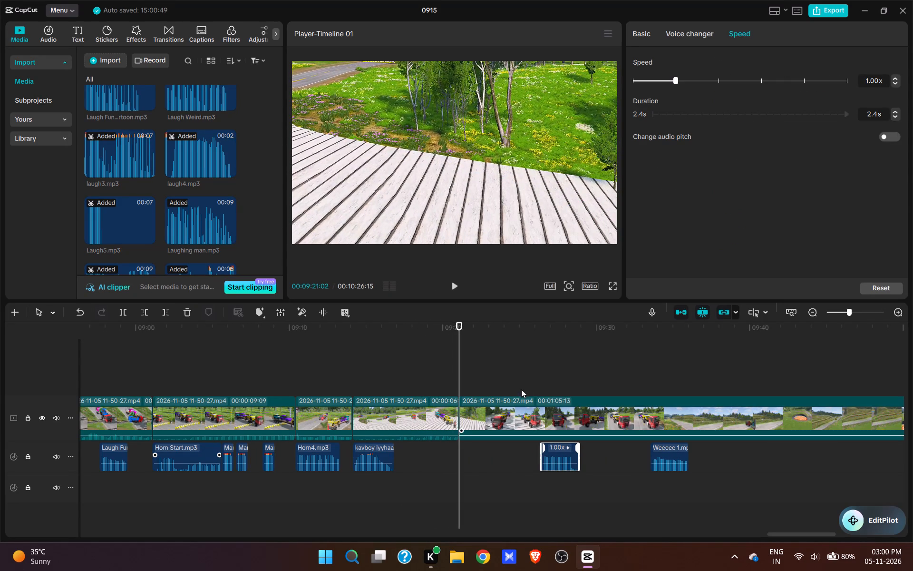
{"action": "left_click", "coordinate": [519, 382]}
{"action": "left_click", "coordinate": [509, 380]}
{"action": "key", "text": "q"}
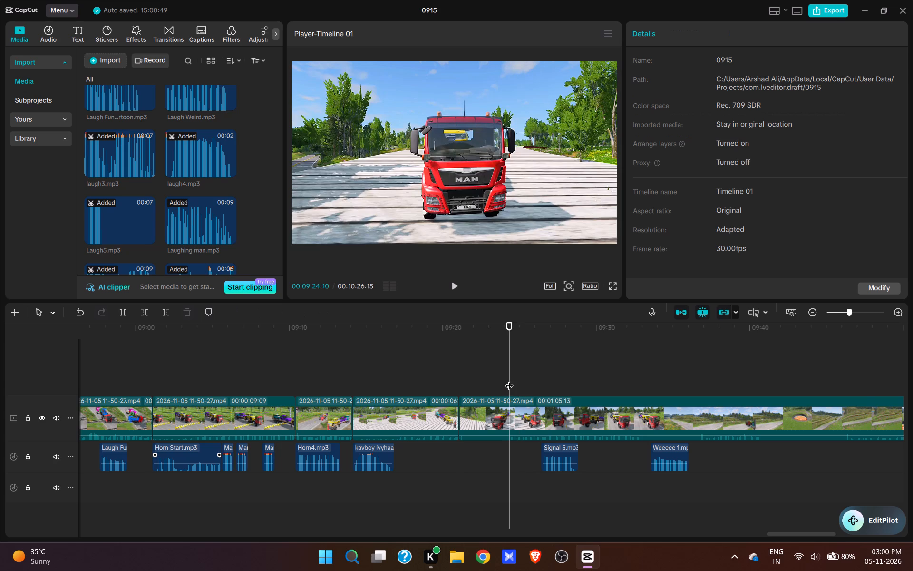
Place the Signal 5 clip at the 00:09:21:02 cut and the Weeeee 1 clip at about 00:09:27, playing the scene to check.
{"action": "left_click_drag", "start_coordinate": [518, 446], "coordinate": [499, 448]}
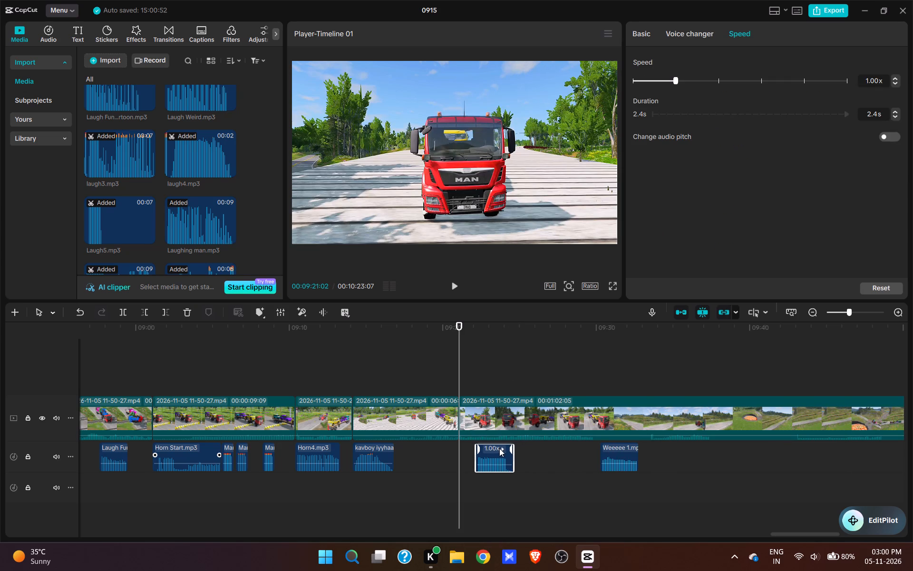
{"action": "left_click_drag", "start_coordinate": [499, 448], "coordinate": [488, 447]}
{"action": "key", "text": "space"}
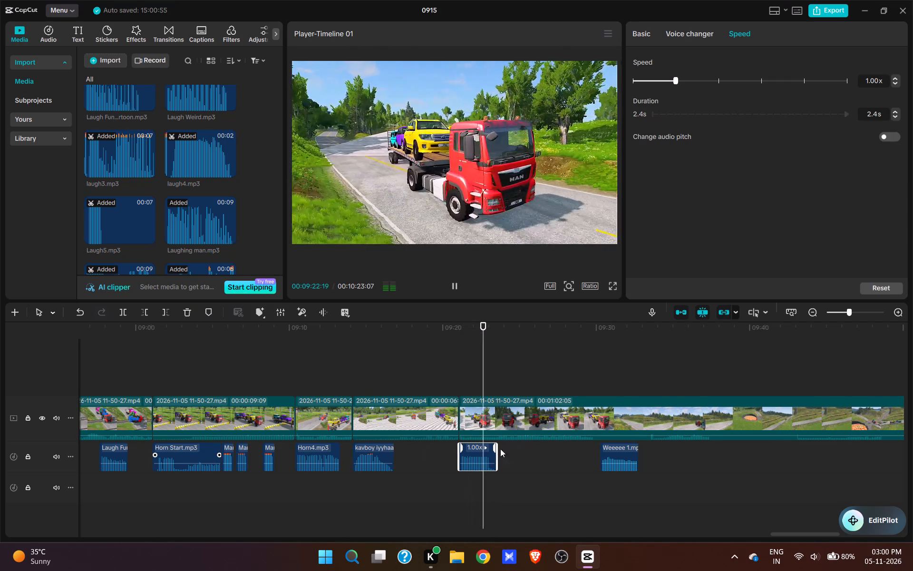
{"action": "key", "text": "space"}
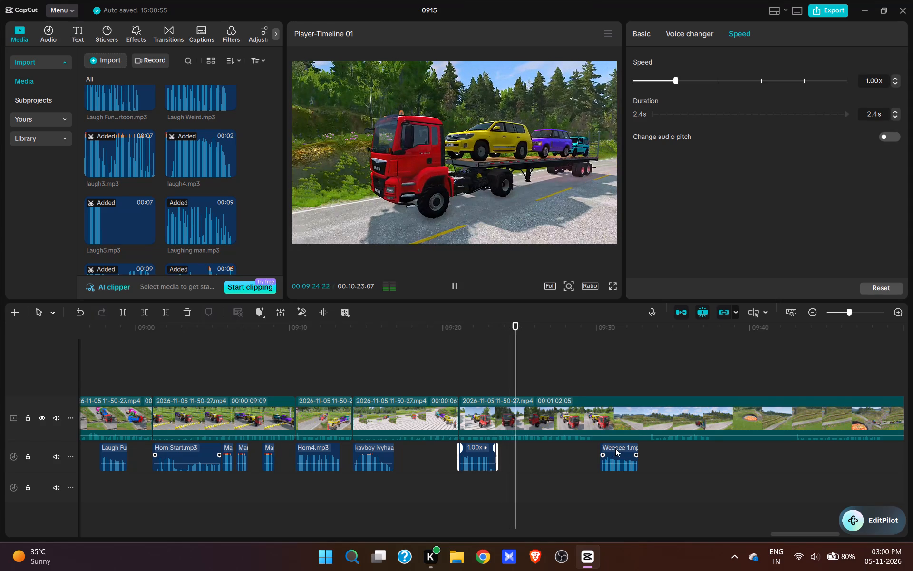
{"action": "left_click_drag", "start_coordinate": [616, 448], "coordinate": [561, 450]}
Split the footage at 00:09:29:20 and cut about 4 seconds, up to the truck coming into the next road view.
{"action": "key", "text": "space"}
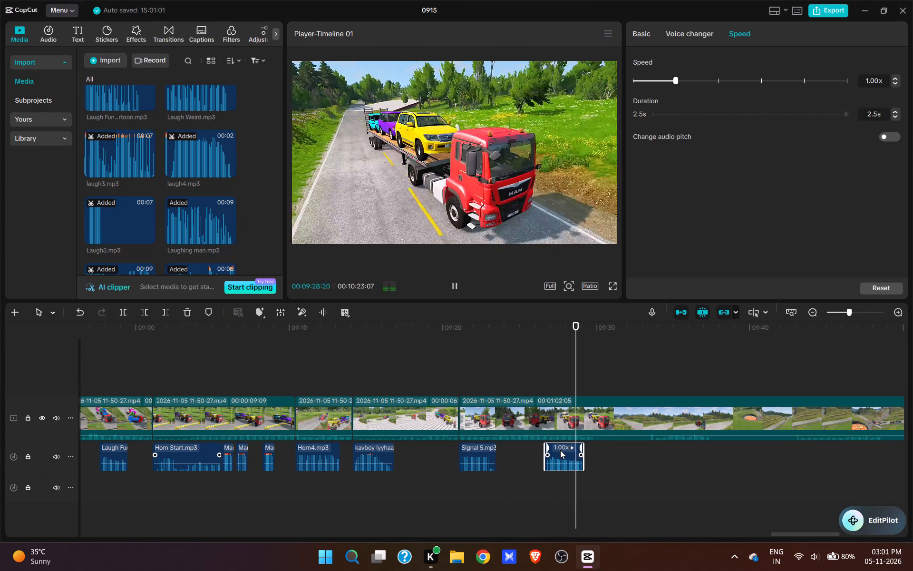
{"action": "key", "text": "space"}
{"action": "key", "text": "w"}
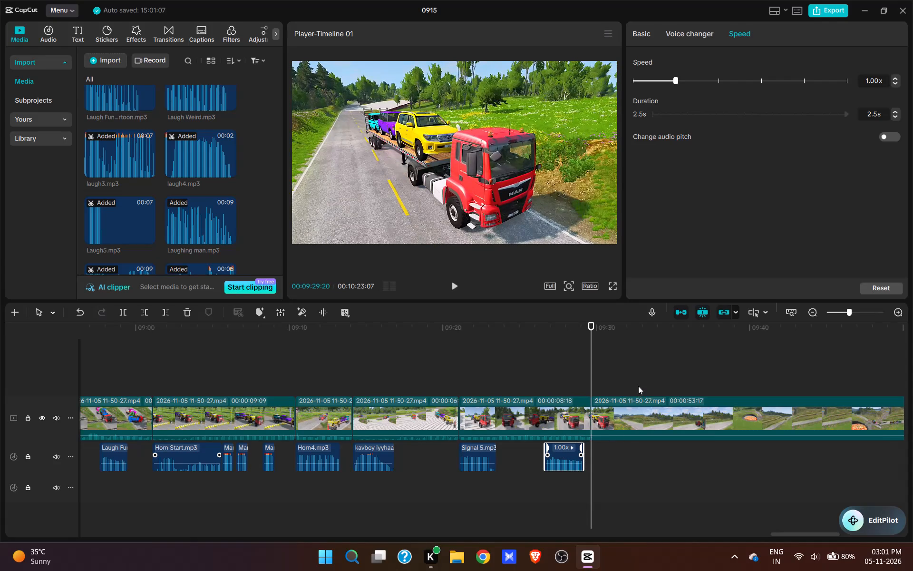
{"action": "left_click", "coordinate": [639, 384]}
{"action": "key", "text": "space"}
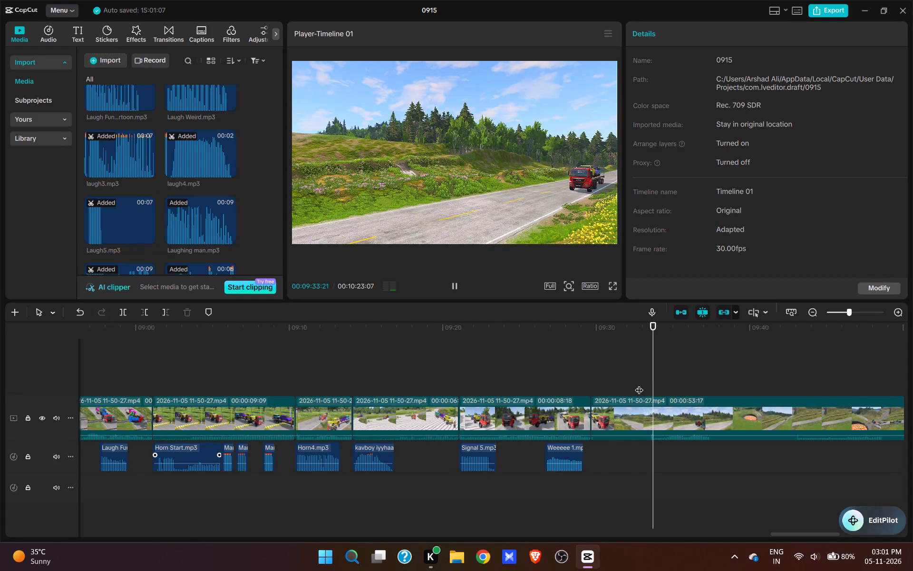
{"action": "key", "text": "space"}
{"action": "left_click", "coordinate": [651, 383]}
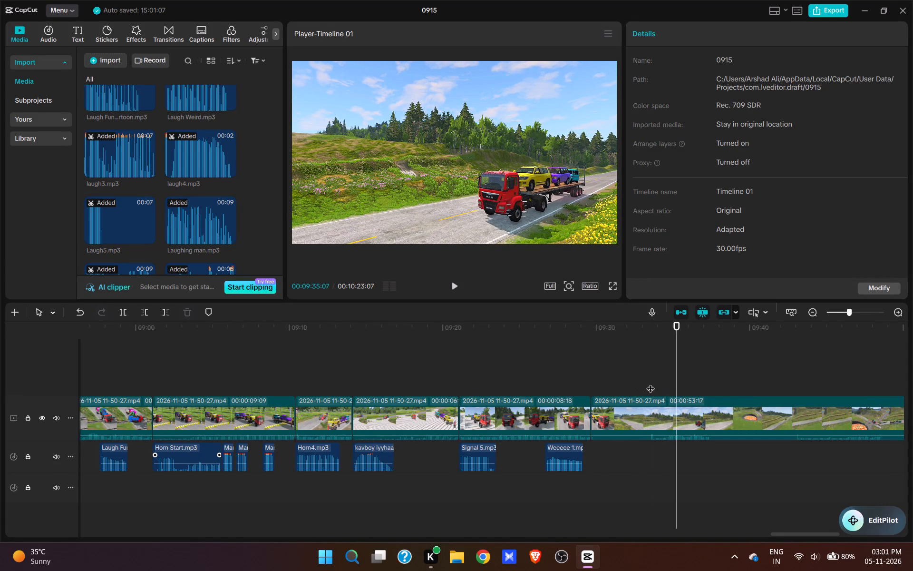
{"action": "key", "text": "q"}
Add the go go2.mp3 sound effect to the first audio track at 00:09:29:20.
{"action": "scroll", "coordinate": [218, 188], "scroll_direction": "up", "scroll_amount": 6}
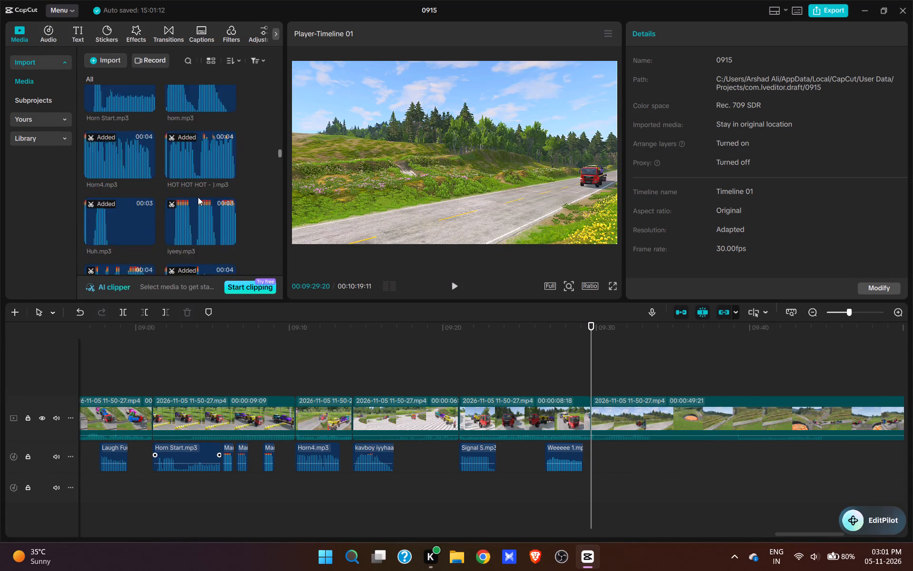
{"action": "scroll", "coordinate": [198, 197], "scroll_direction": "up", "scroll_amount": 6}
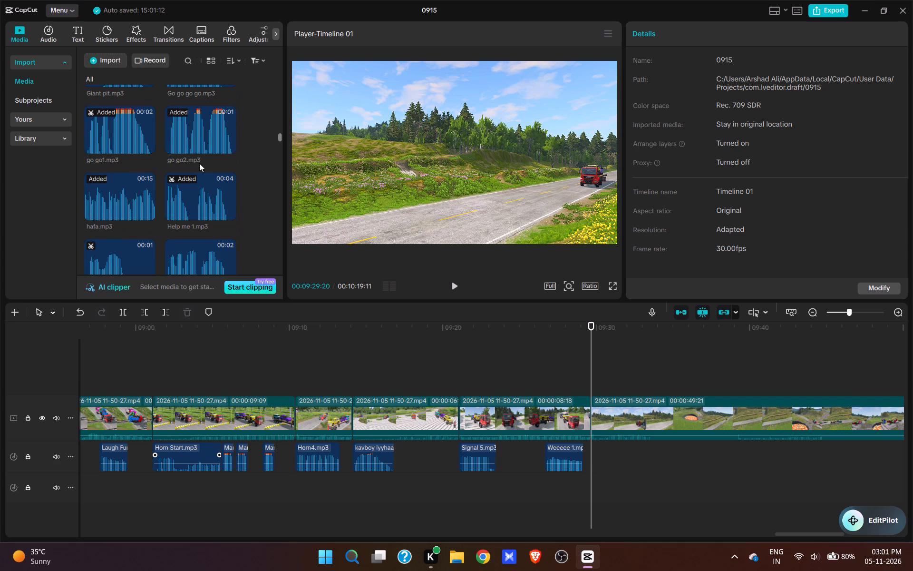
{"action": "left_click", "coordinate": [228, 143]}
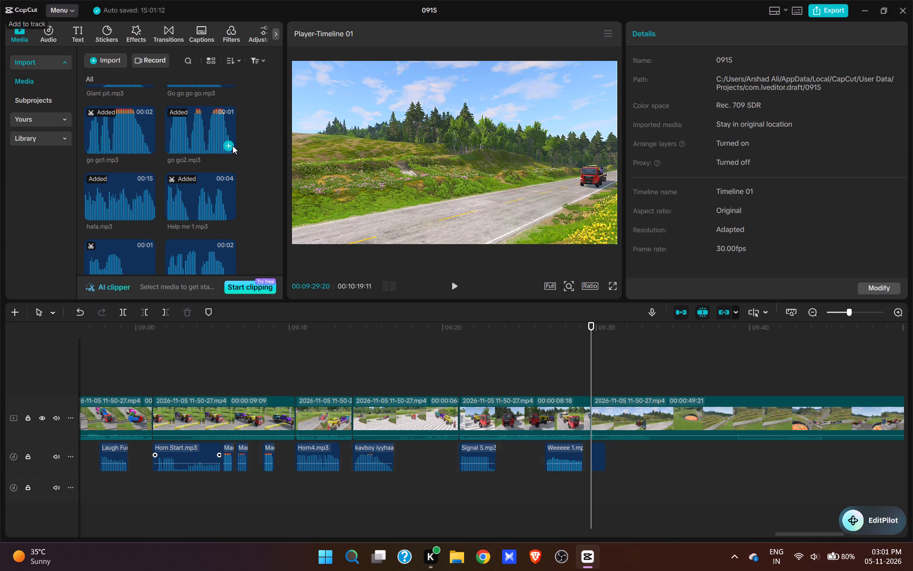
Split the footage at 00:09:33:08 and cut about 8 seconds, up to the car-carrier entering the railway crossing view.
{"action": "key", "text": "space"}
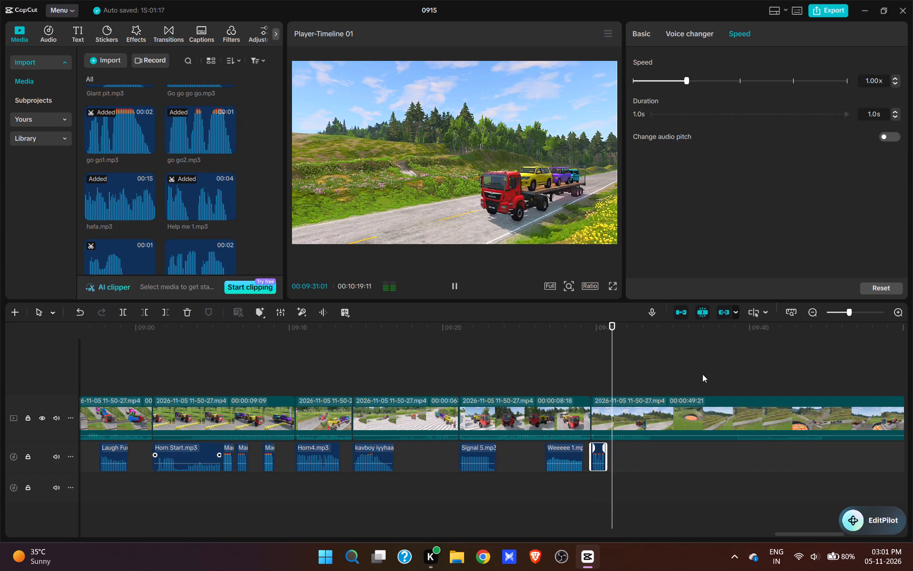
{"action": "key", "text": "space"}
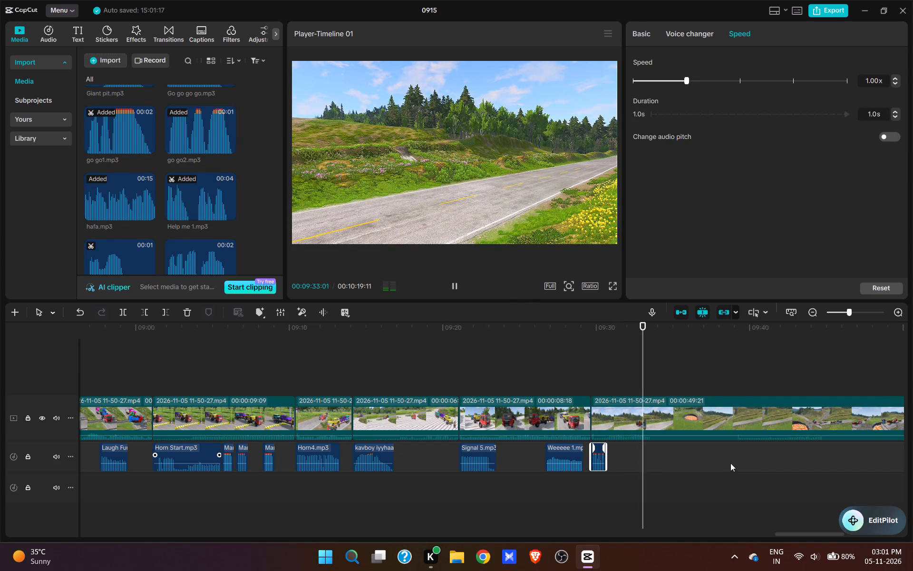
{"action": "key", "text": "w"}
{"action": "left_click", "coordinate": [736, 387]}
{"action": "key", "text": "space"}
{"action": "type", "text": "q"}
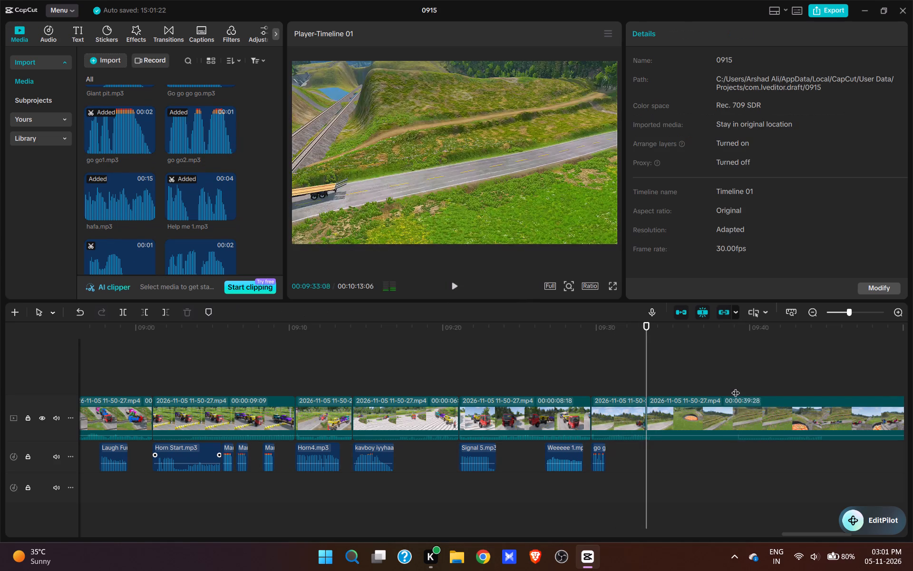
{"action": "key", "text": "space"}
{"action": "key", "text": "space"}
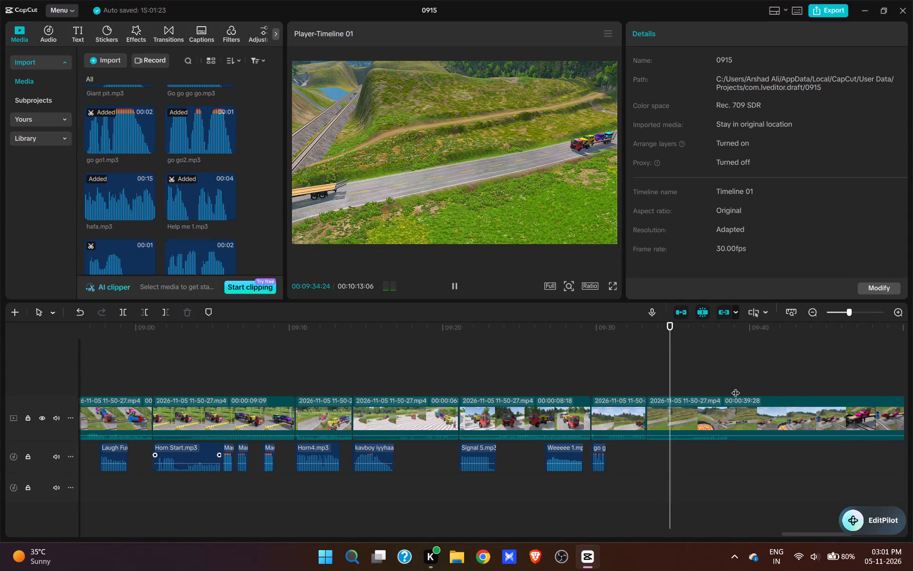
{"action": "type", "text": "q"}
{"action": "key", "text": "space"}
{"action": "key", "text": "space"}
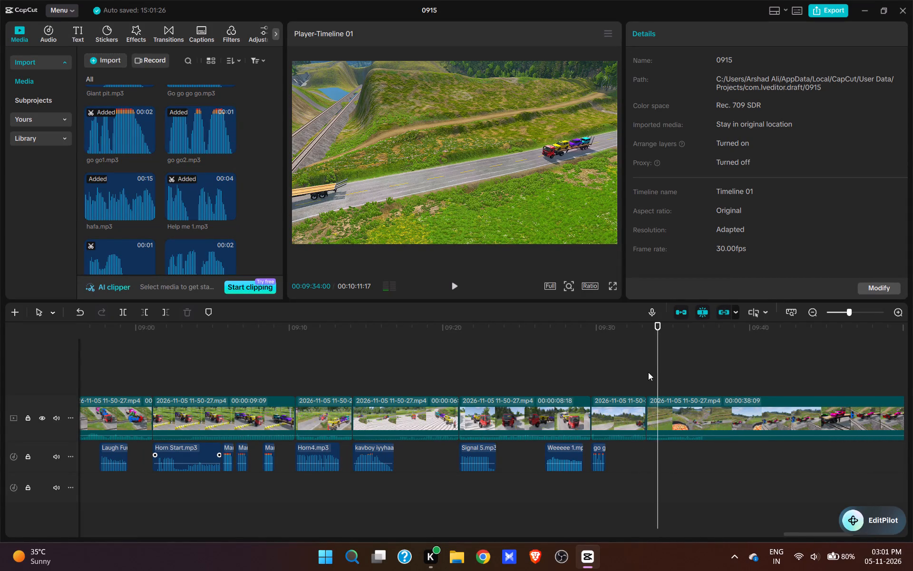
Preview Horn4.mp3, browse the other sound effects, and add no no .mp3 to the first audio track at 00:09:33:08.
{"action": "left_click", "coordinate": [648, 372]}
{"action": "scroll", "coordinate": [212, 212], "scroll_direction": "down", "scroll_amount": 5}
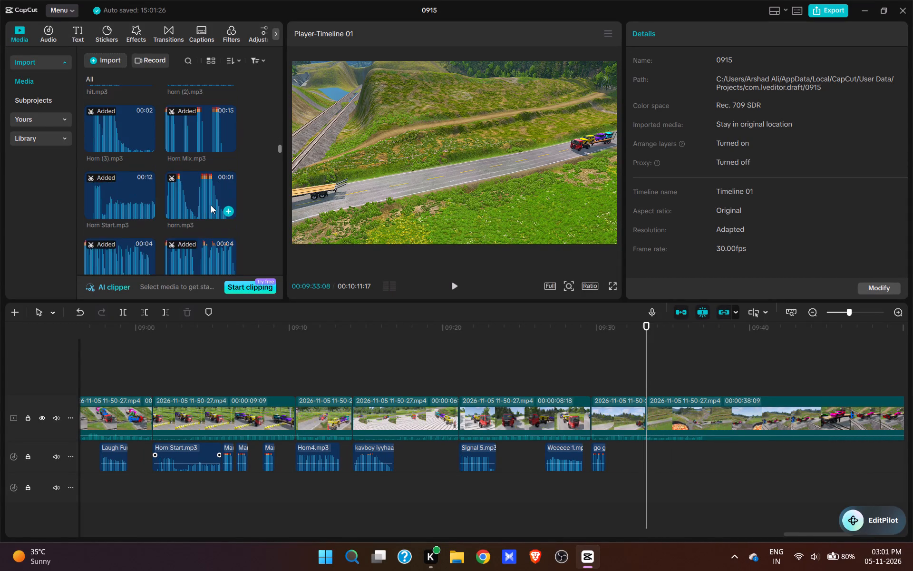
{"action": "scroll", "coordinate": [211, 205], "scroll_direction": "down", "scroll_amount": 1}
{"action": "left_click", "coordinate": [132, 207]}
{"action": "scroll", "coordinate": [132, 207], "scroll_direction": "down", "scroll_amount": 3}
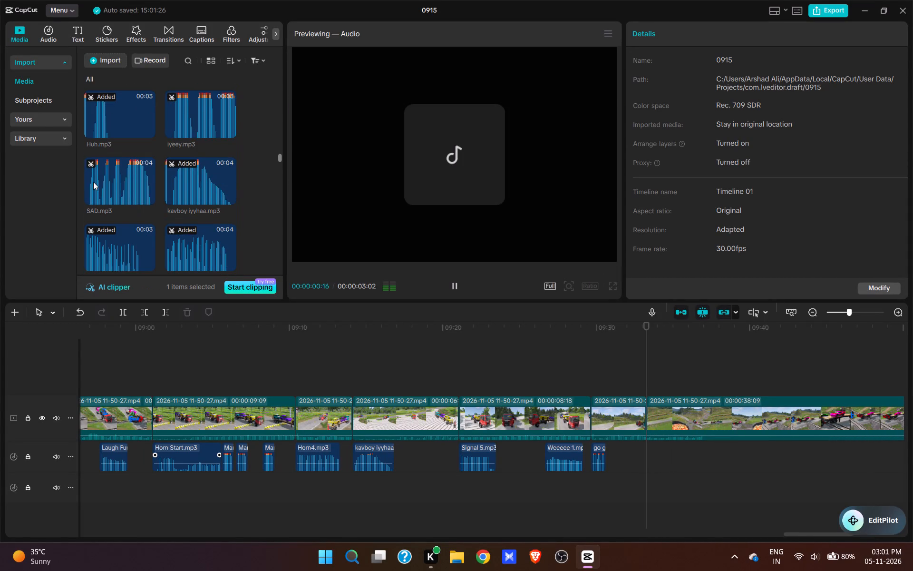
{"action": "scroll", "coordinate": [121, 175], "scroll_direction": "down", "scroll_amount": 2}
{"action": "scroll", "coordinate": [126, 198], "scroll_direction": "up", "scroll_amount": 5}
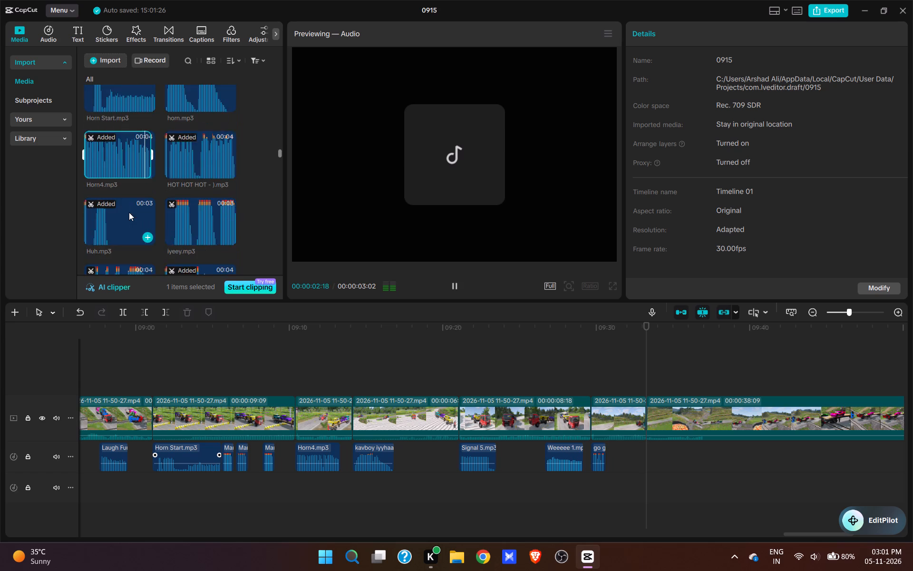
{"action": "scroll", "coordinate": [129, 212], "scroll_direction": "up", "scroll_amount": 5}
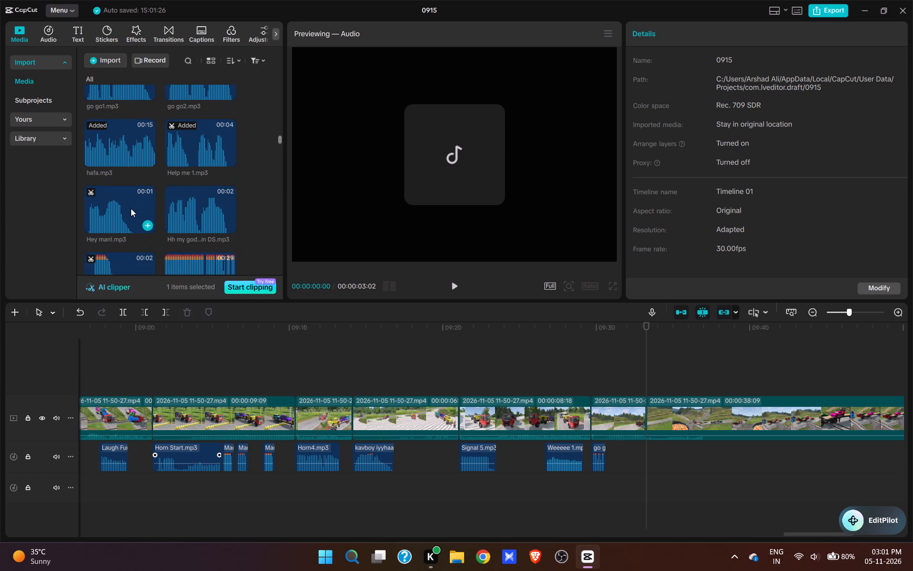
{"action": "scroll", "coordinate": [131, 207], "scroll_direction": "up", "scroll_amount": 1}
{"action": "scroll", "coordinate": [131, 207], "scroll_direction": "down", "scroll_amount": 8}
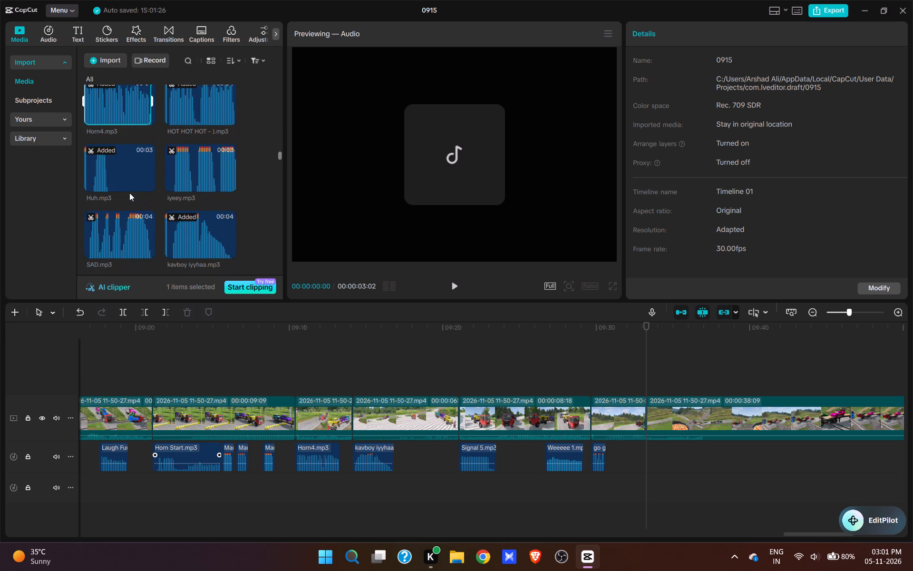
{"action": "scroll", "coordinate": [129, 193], "scroll_direction": "down", "scroll_amount": 8}
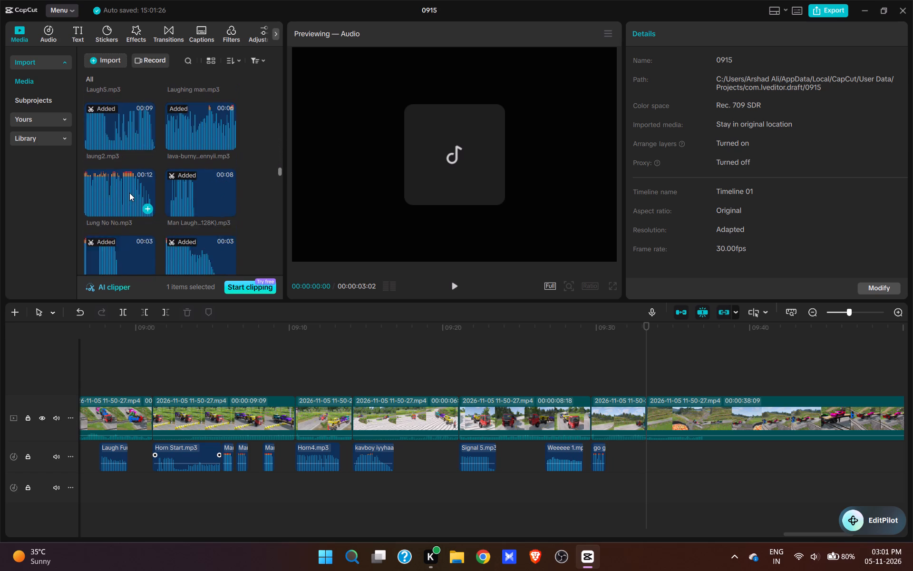
{"action": "scroll", "coordinate": [129, 193], "scroll_direction": "down", "scroll_amount": 4}
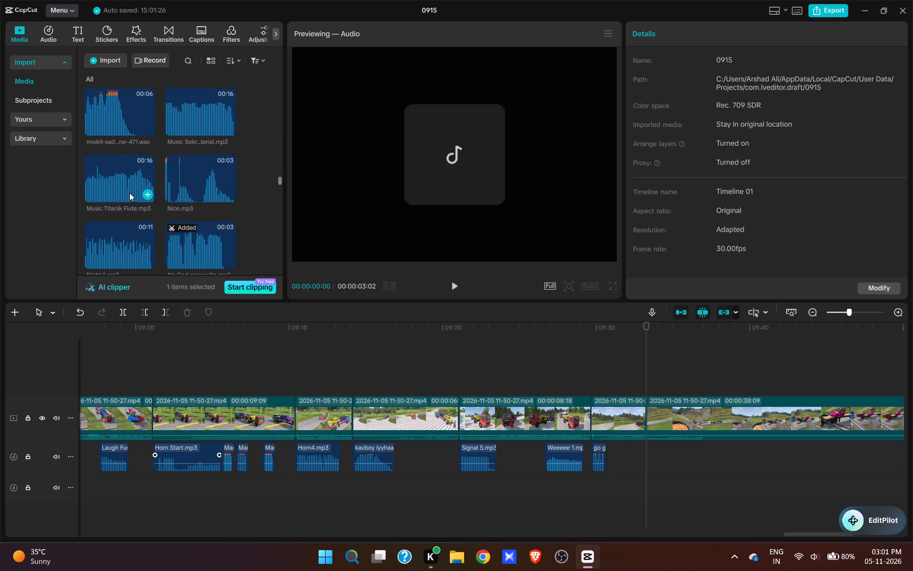
{"action": "scroll", "coordinate": [133, 187], "scroll_direction": "down", "scroll_amount": 1}
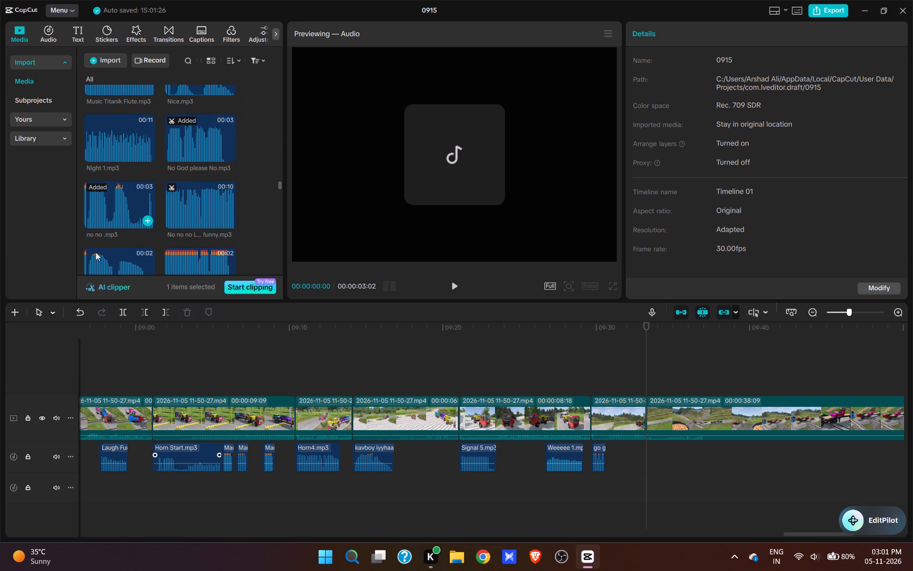
{"action": "left_click", "coordinate": [152, 218]}
Split the footage at 00:09:36:13, cut about 15 seconds up to the wrecked truck close-up at the crossing, and play on.
{"action": "key", "text": "space"}
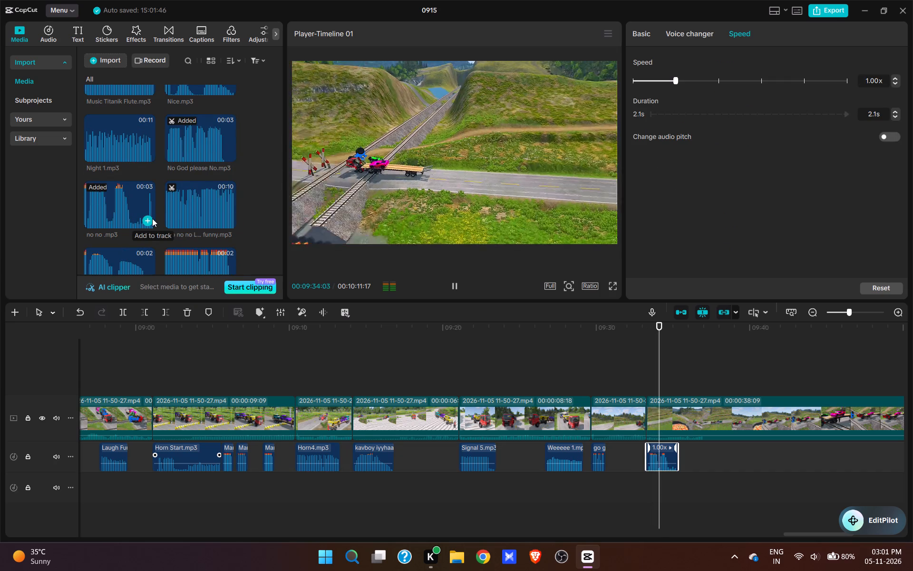
{"action": "key", "text": "space"}
{"action": "key", "text": "space"}
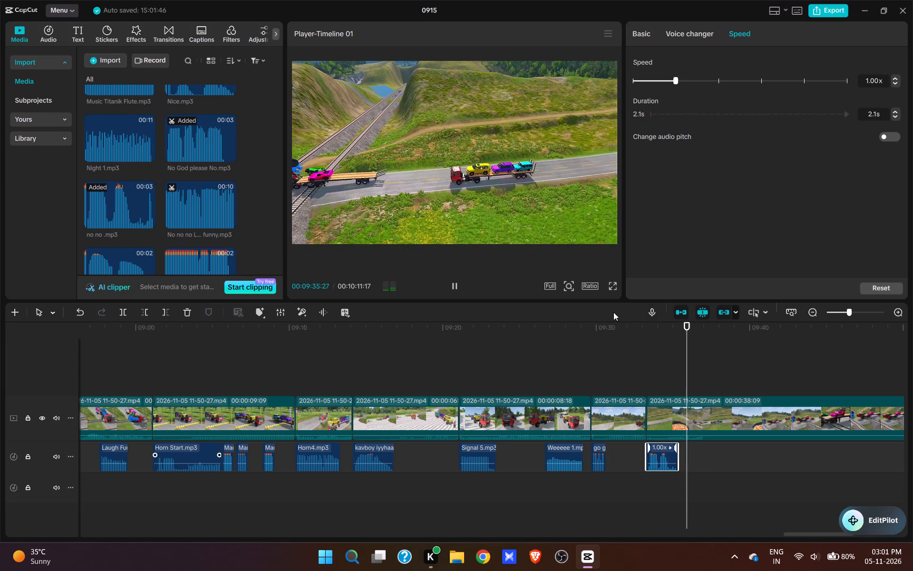
{"action": "key", "text": "space"}
{"action": "key", "text": "w"}
{"action": "left_click_drag", "start_coordinate": [730, 399], "coordinate": [663, 466]}
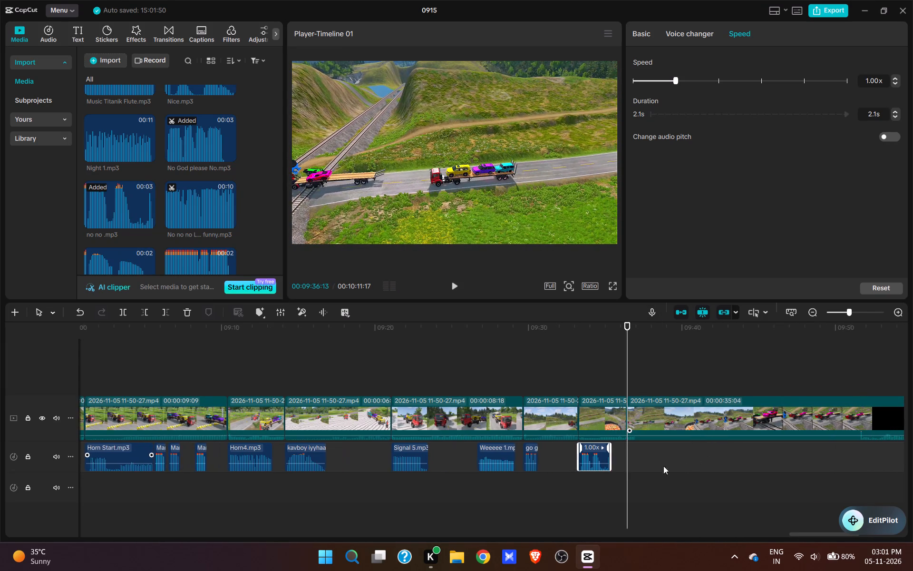
{"action": "left_click_drag", "start_coordinate": [663, 466], "coordinate": [532, 466]}
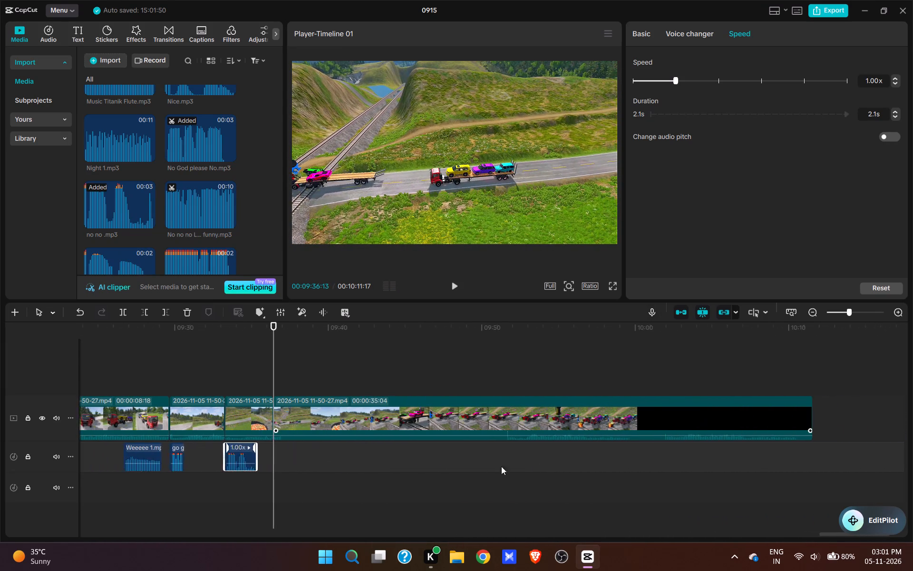
{"action": "left_click", "coordinate": [479, 374]}
{"action": "key", "text": "space"}
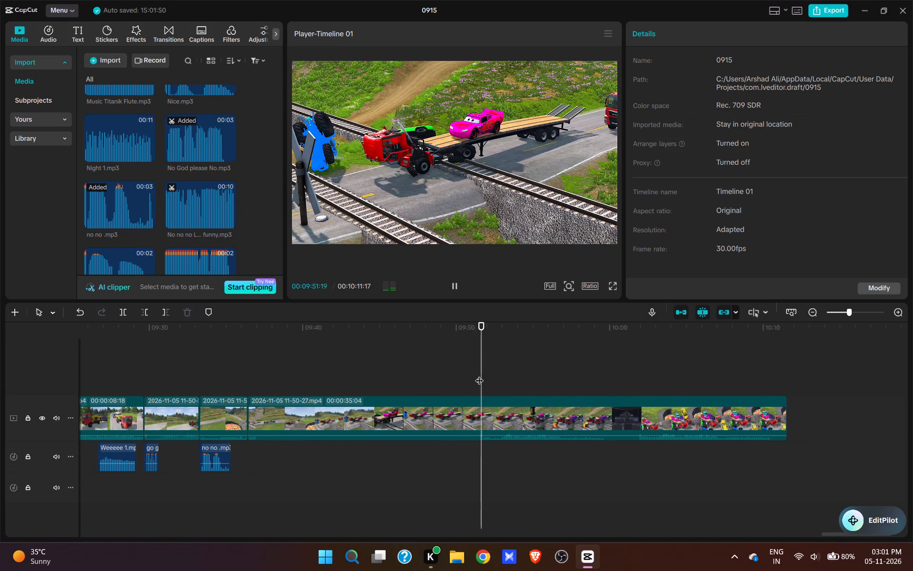
{"action": "key", "text": "space"}
{"action": "left_click", "coordinate": [479, 374]}
{"action": "key", "text": "space"}
{"action": "key", "text": "space"}
{"action": "type", "text": "q"}
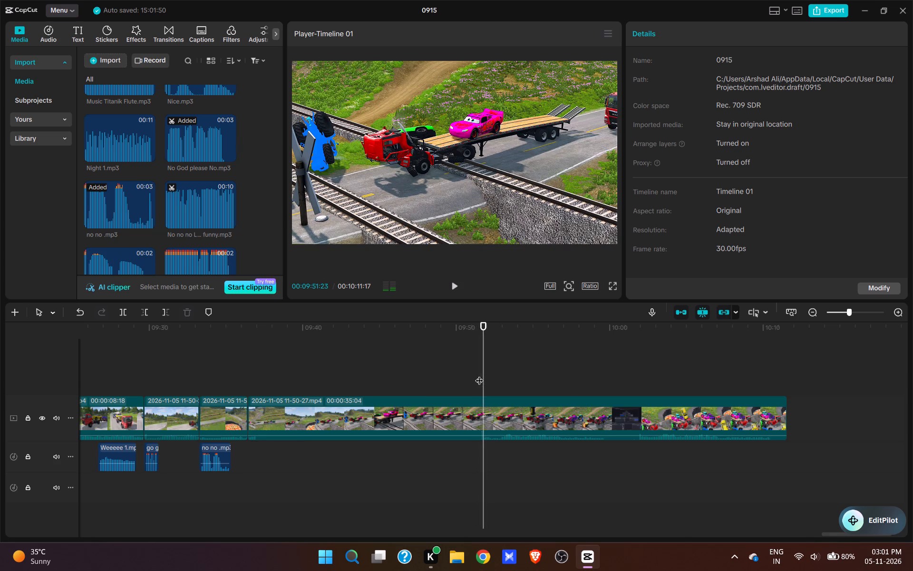
{"action": "key", "text": "space"}
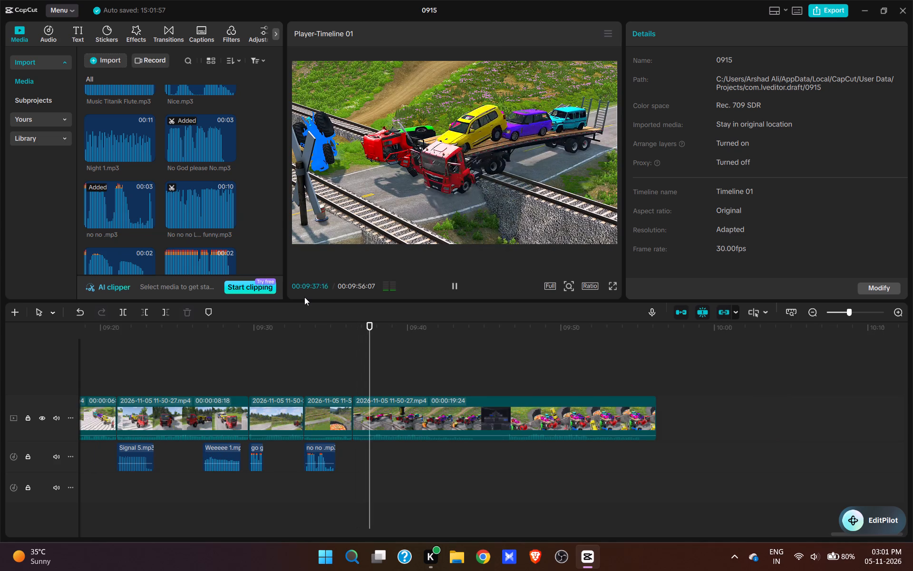
Preview no no .mp3, then preview the No no no L... funny.mp3 sound effect and trim it to about its first 2.3 seconds.
{"action": "key", "text": "space"}
{"action": "left_click", "coordinate": [123, 208]}
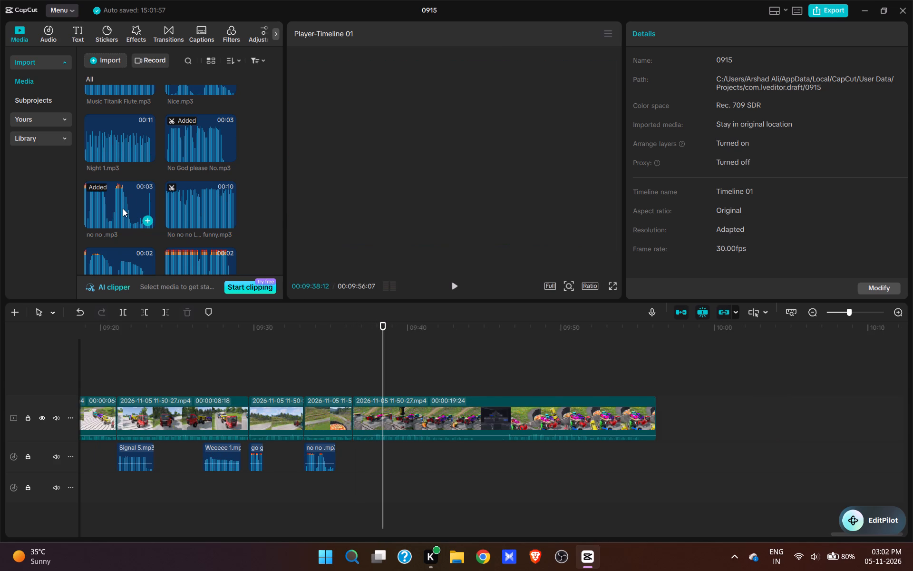
{"action": "left_click", "coordinate": [206, 214]}
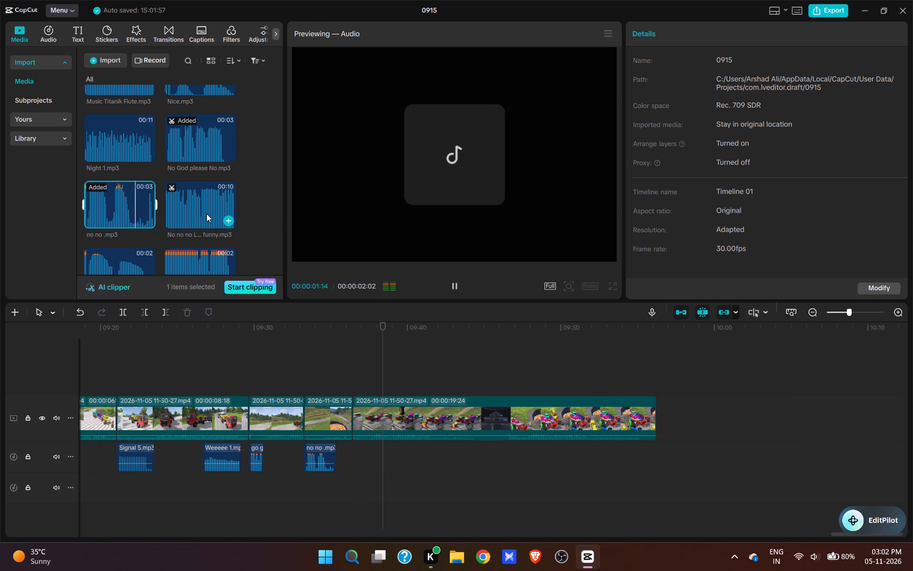
{"action": "left_click", "coordinate": [206, 214]}
{"action": "left_click", "coordinate": [183, 218]}
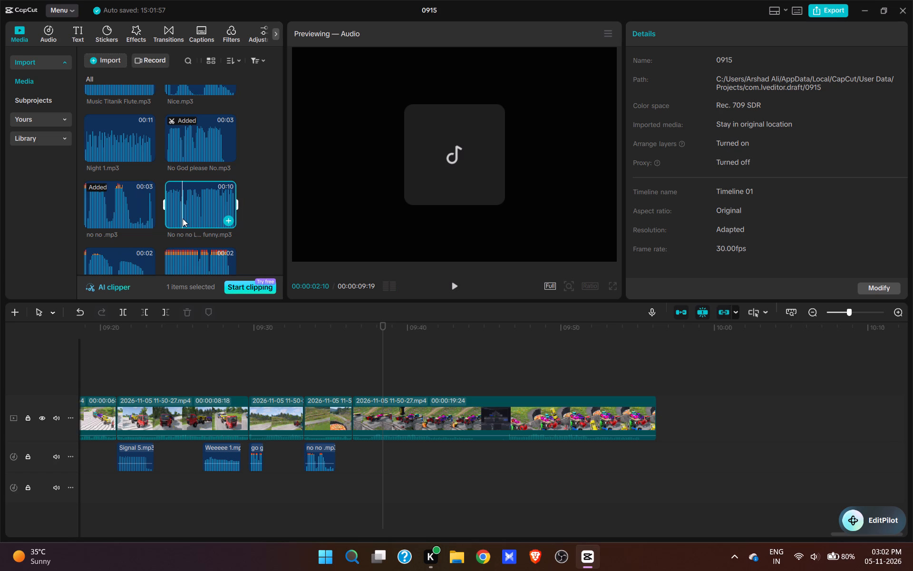
{"action": "left_click", "coordinate": [173, 214]}
{"action": "double_click", "coordinate": [180, 209]}
{"action": "left_click_drag", "start_coordinate": [235, 203], "coordinate": [181, 218]}
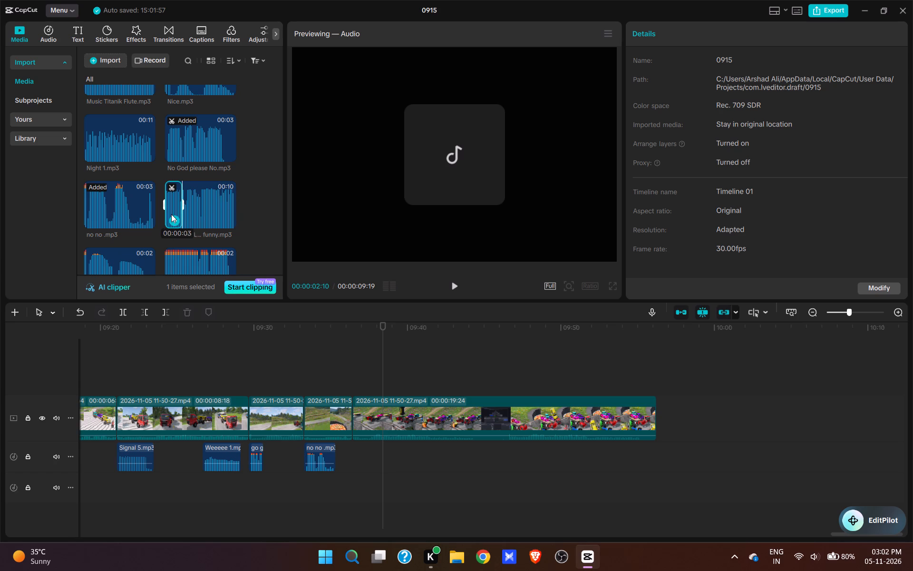
{"action": "left_click", "coordinate": [170, 213]}
{"action": "key", "text": "space"}
{"action": "key", "text": "space"}
Add the trimmed No no no L... funny.mp3 to the first audio track at 00:09:38:12 and play it back with the scene.
{"action": "left_click", "coordinate": [177, 219]}
{"action": "key", "text": "space"}
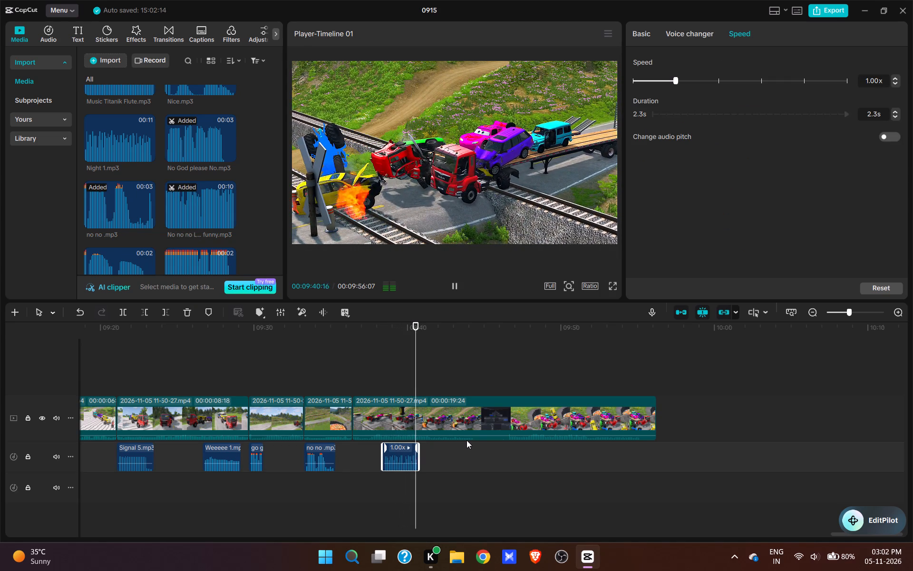
{"action": "key", "text": "space"}
{"action": "key", "text": "space"}
{"action": "key", "text": "space"}
Preview Lung No No.mp3 and the Man Laughing sound effect, and add Man Laughing to the first audio track at 00:09:40:22.
{"action": "left_click", "coordinate": [418, 379]}
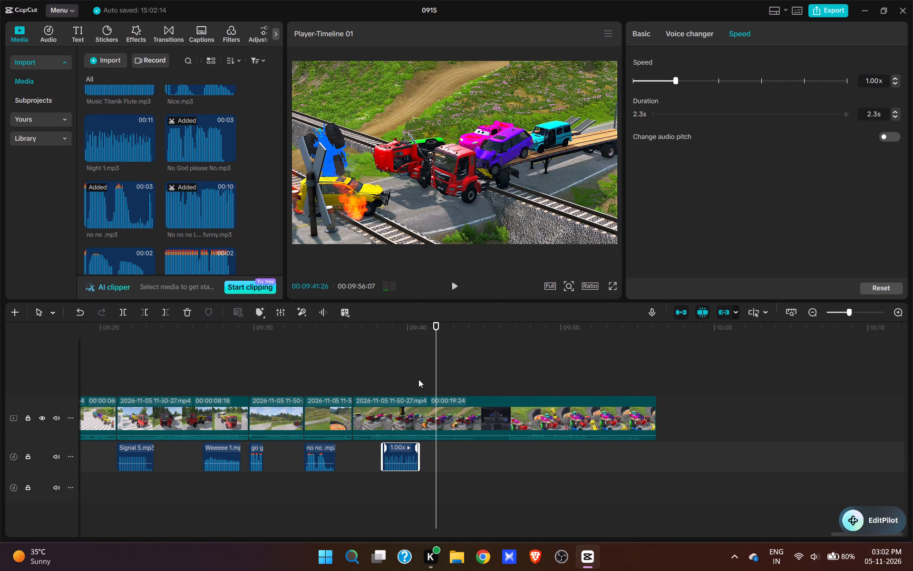
{"action": "scroll", "coordinate": [121, 148], "scroll_direction": "up", "scroll_amount": 4}
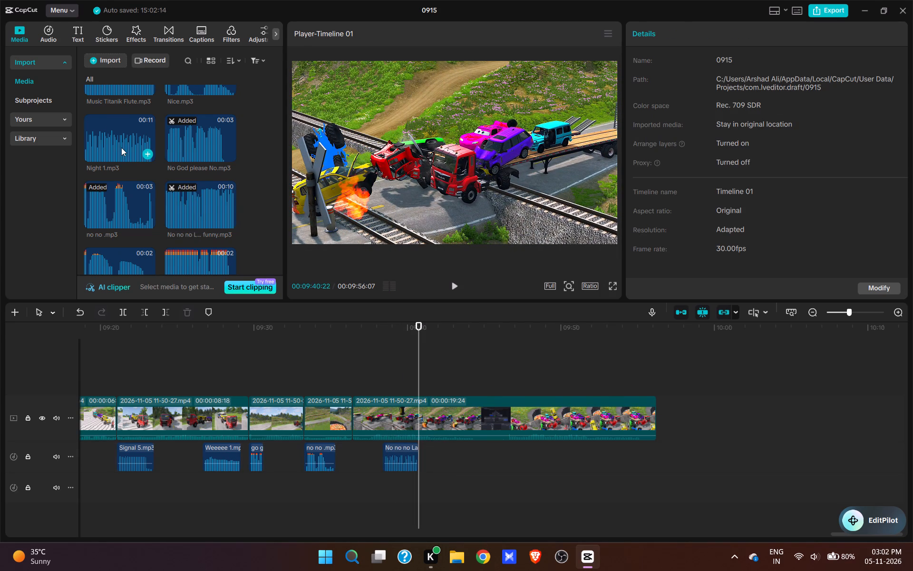
{"action": "scroll", "coordinate": [121, 148], "scroll_direction": "up", "scroll_amount": 1}
{"action": "left_click", "coordinate": [125, 157]}
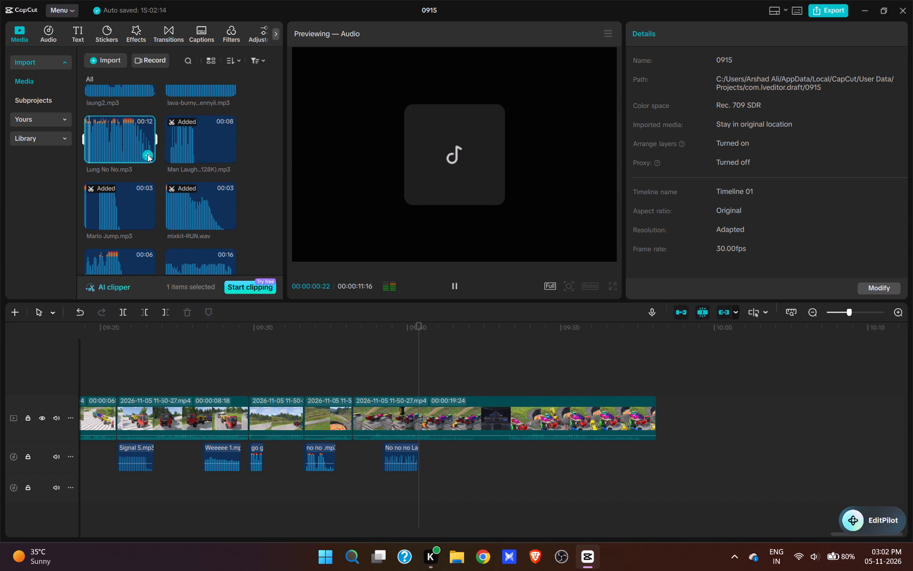
{"action": "left_click", "coordinate": [179, 150]}
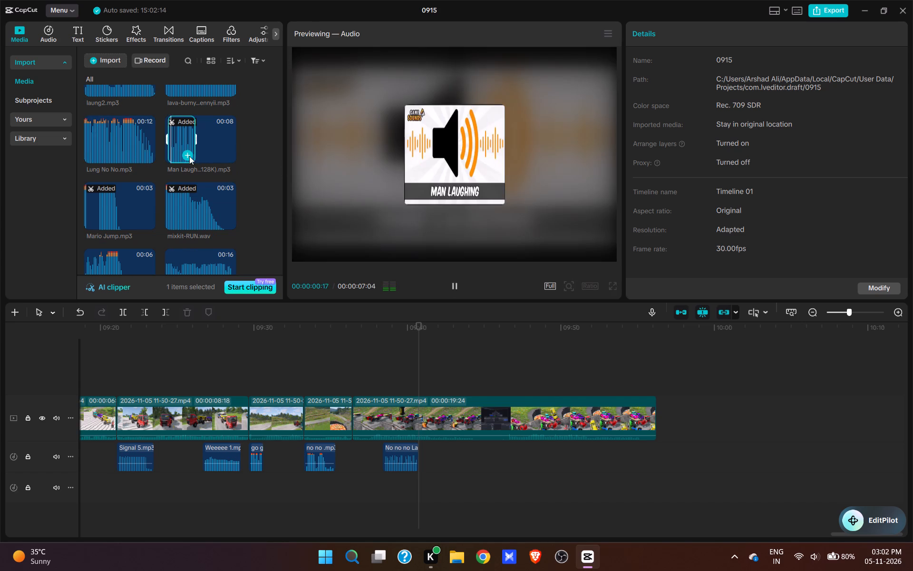
{"action": "left_click", "coordinate": [189, 156]}
{"action": "key", "text": "space"}
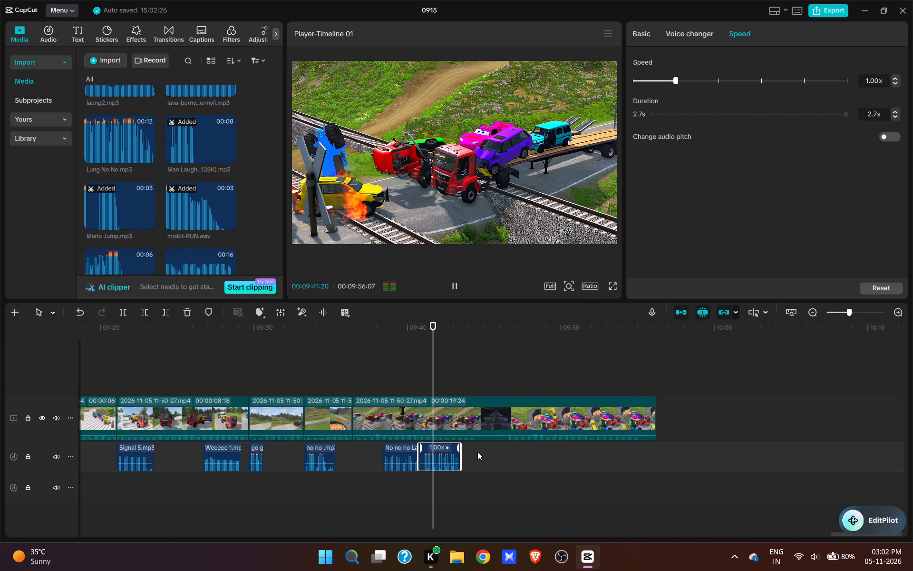
Split the footage at 00:09:44:00 and cut about 3 seconds, up to the car-carrier view beside the lava pit.
{"action": "key", "text": "space"}
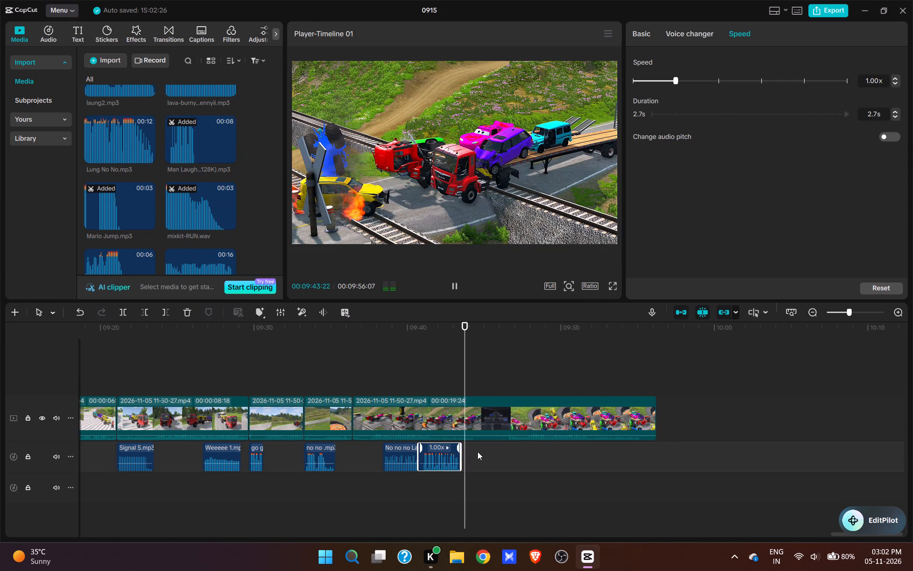
{"action": "type", "text": "w"}
{"action": "left_click", "coordinate": [505, 375]}
{"action": "key", "text": "space"}
{"action": "key", "text": "space"}
{"action": "type", "text": "q"}
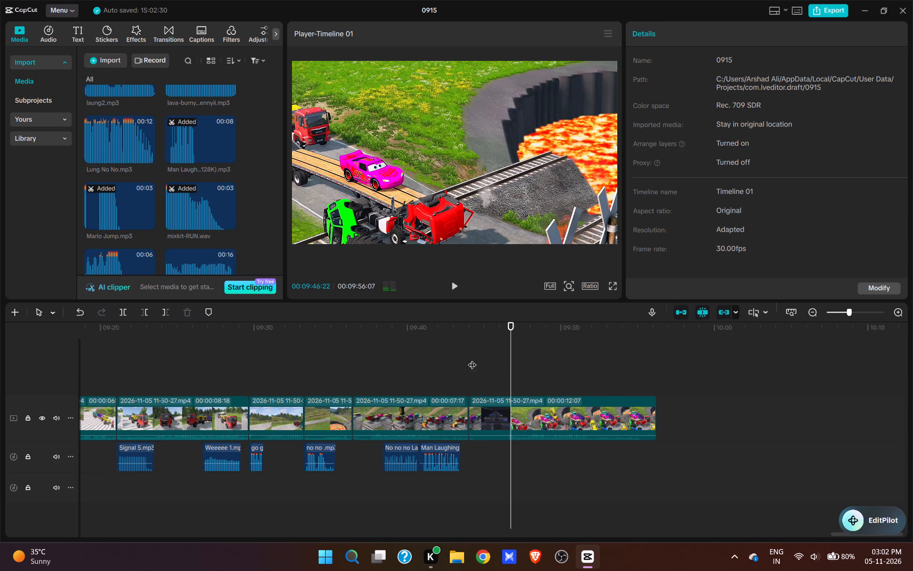
{"action": "key", "text": "space"}
{"action": "key", "text": "space"}
{"action": "left_click", "coordinate": [508, 372]}
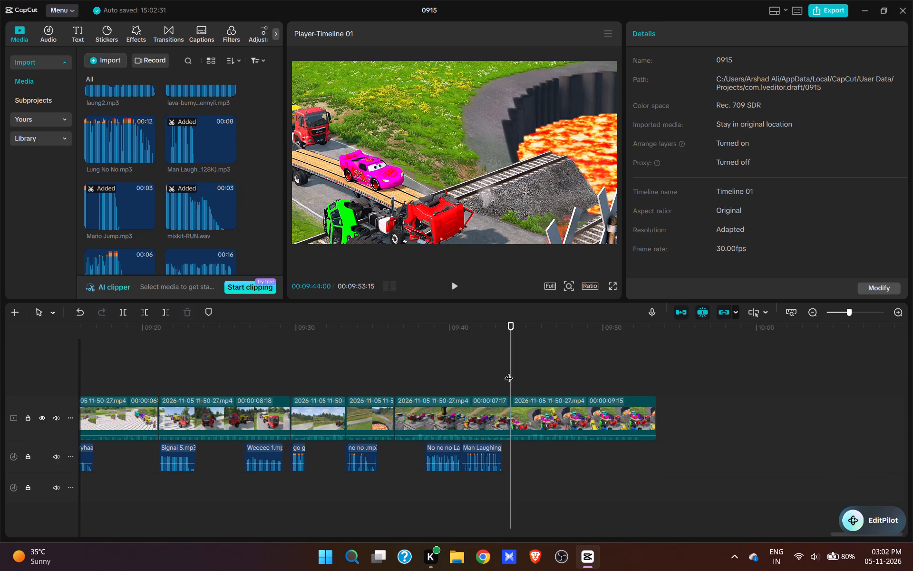
Browse the sound effects and add super-mario.mp3 to the first audio track at 00:09:45:06, then play on.
{"action": "key", "text": "space"}
{"action": "key", "text": "space"}
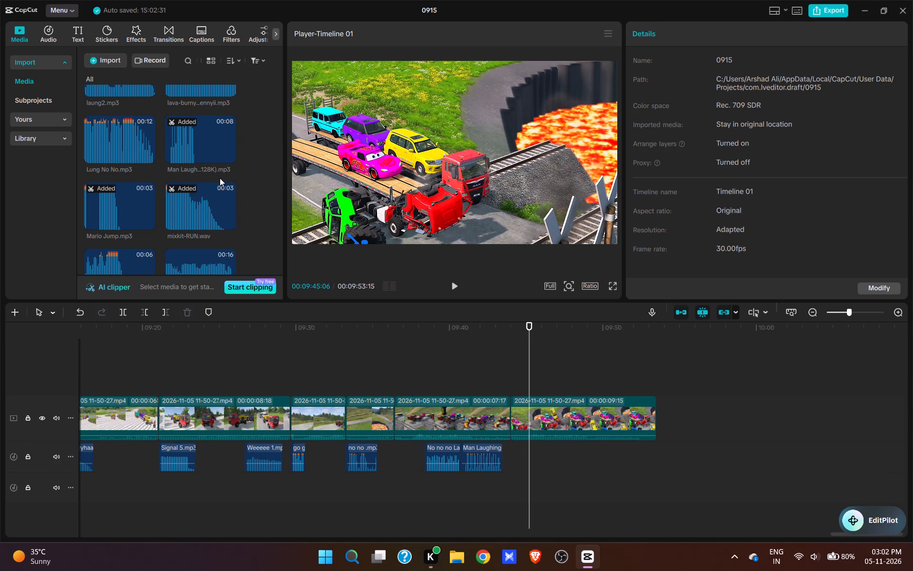
{"action": "scroll", "coordinate": [219, 177], "scroll_direction": "down", "scroll_amount": 8}
{"action": "scroll", "coordinate": [219, 177], "scroll_direction": "down", "scroll_amount": 20}
{"action": "scroll", "coordinate": [219, 177], "scroll_direction": "down", "scroll_amount": 6}
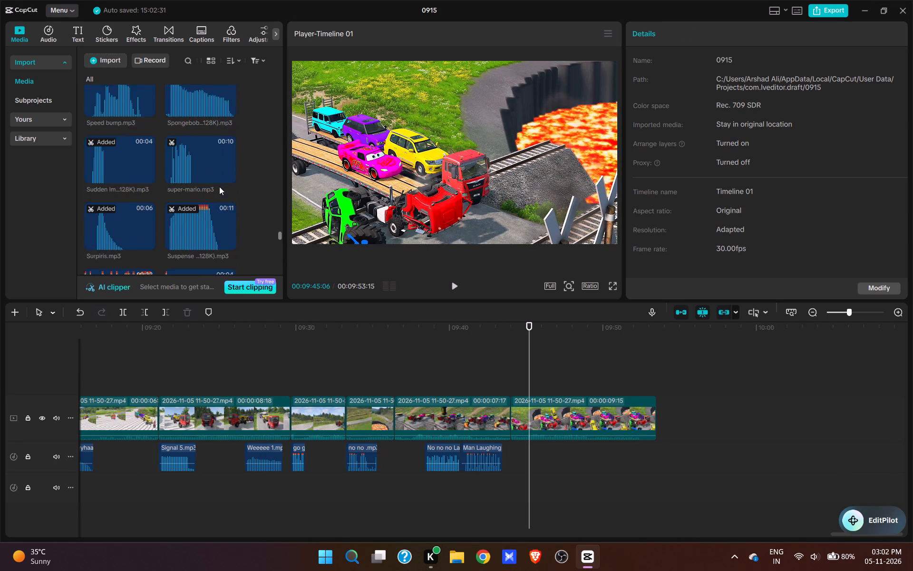
{"action": "scroll", "coordinate": [219, 187], "scroll_direction": "down", "scroll_amount": 2}
{"action": "scroll", "coordinate": [219, 200], "scroll_direction": "up", "scroll_amount": 5}
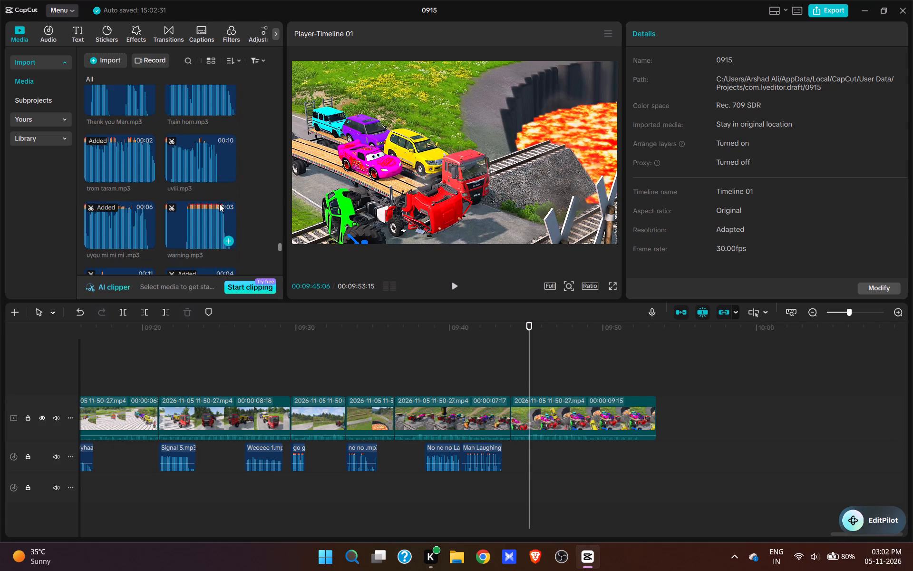
{"action": "scroll", "coordinate": [219, 204], "scroll_direction": "up", "scroll_amount": 4}
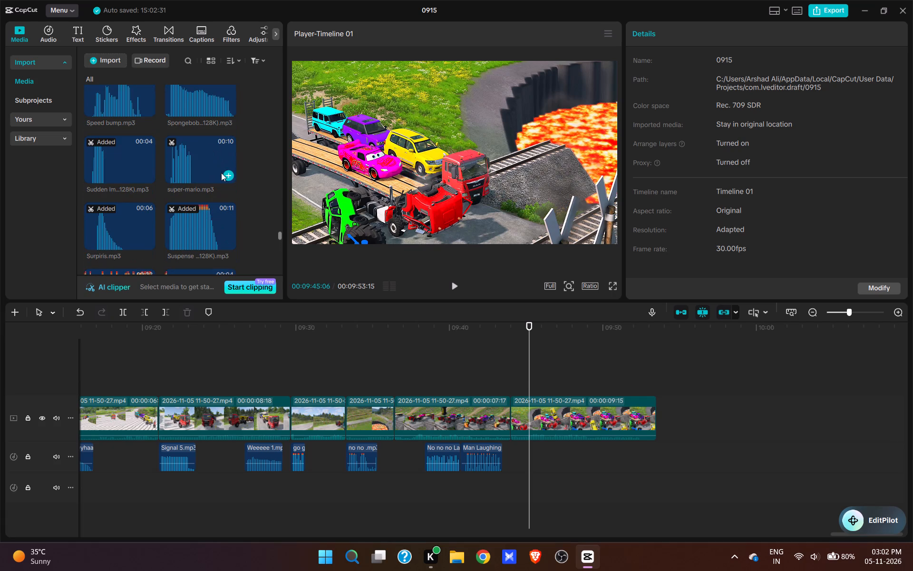
{"action": "left_click", "coordinate": [227, 176]}
{"action": "key", "text": "space"}
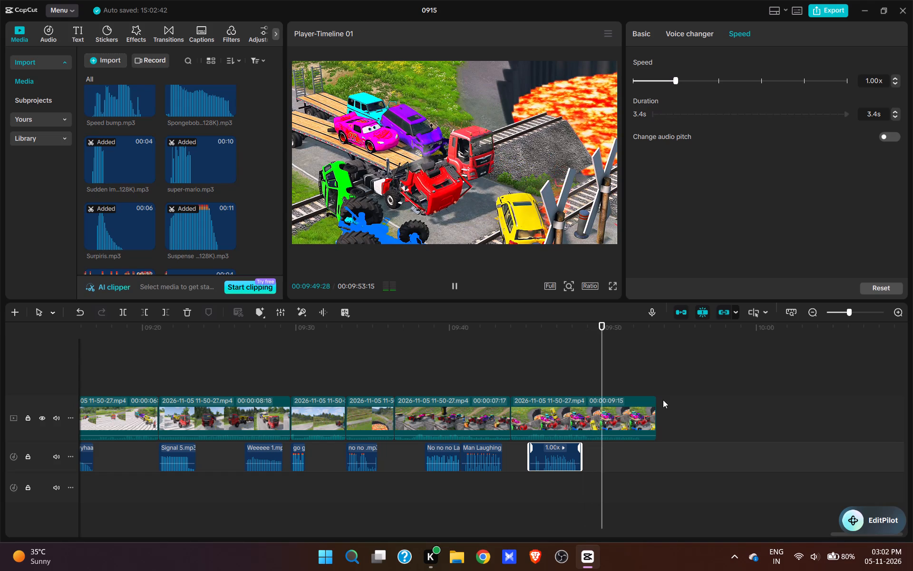
Cut off the remaining footage after 00:09:51:07 so the last clip ends there.
{"action": "key", "text": "space"}
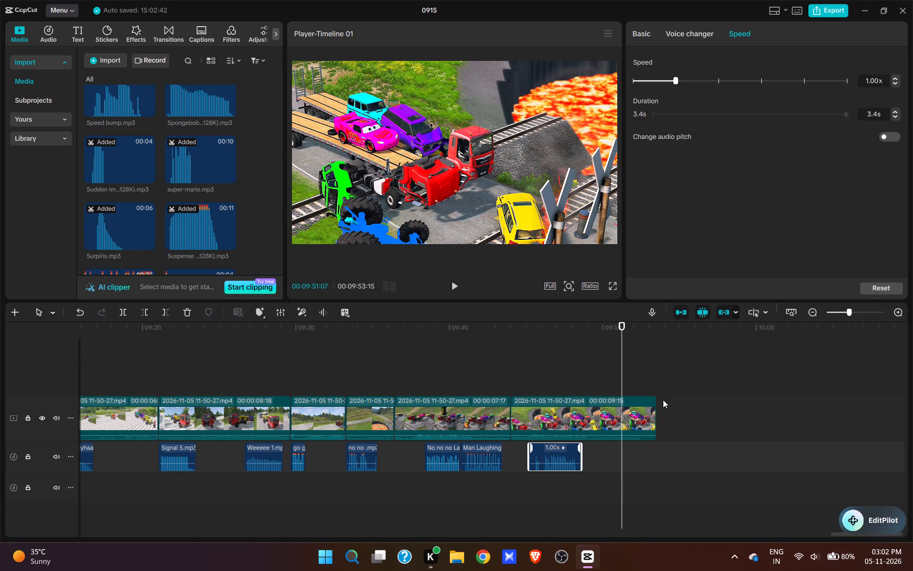
{"action": "key", "text": "e"}
{"action": "left_click", "coordinate": [676, 411]}
Save project 0915 and close its editing window.
{"action": "key", "text": "ctrl+s"}
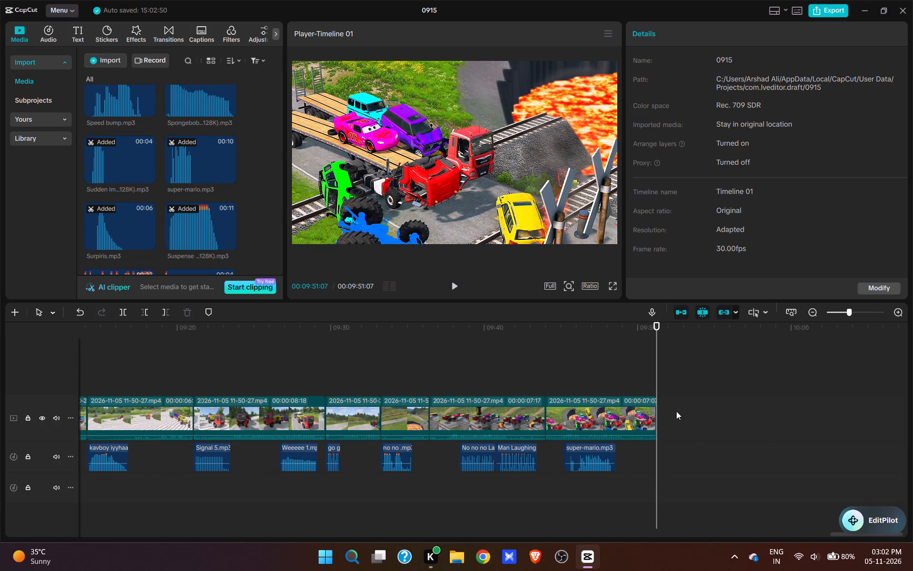
{"action": "key", "text": "ctrl+s"}
{"action": "key", "text": "ctrl+s"}
{"action": "left_click", "coordinate": [898, 10]}
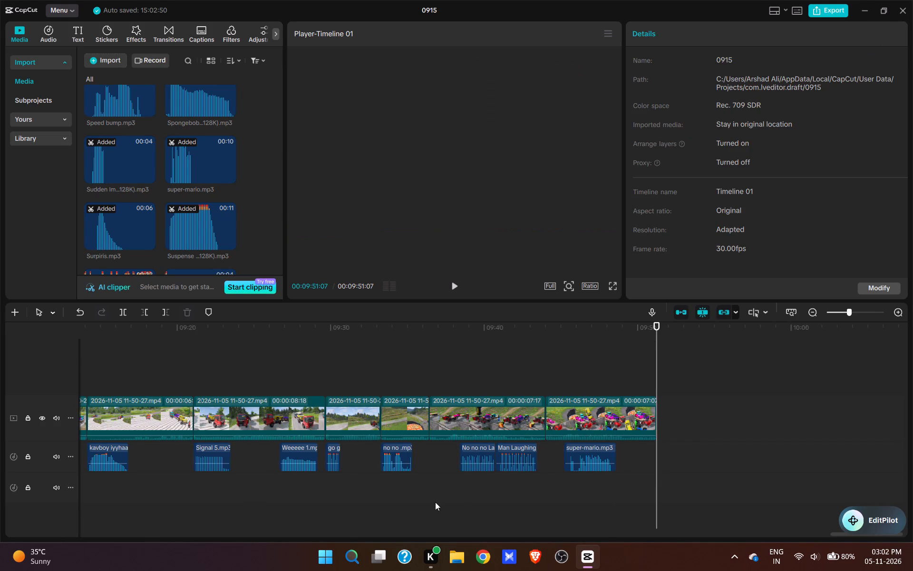